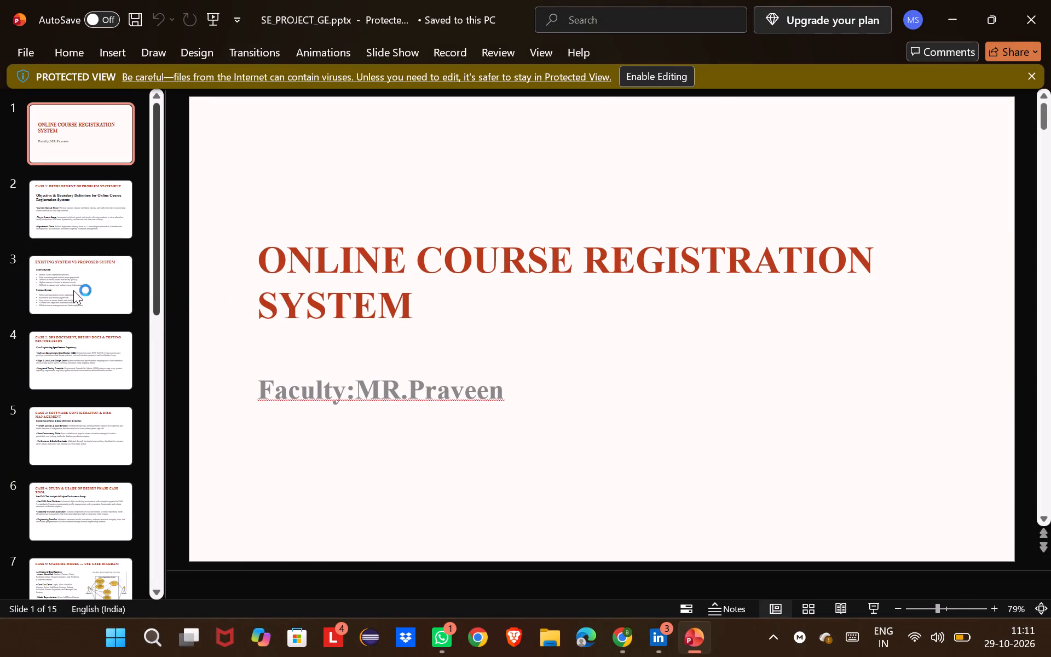
Skim the deck through to its final slides and view the Case 6 slide on unit and integration test cases.
scroll(64, 249, down, 4)
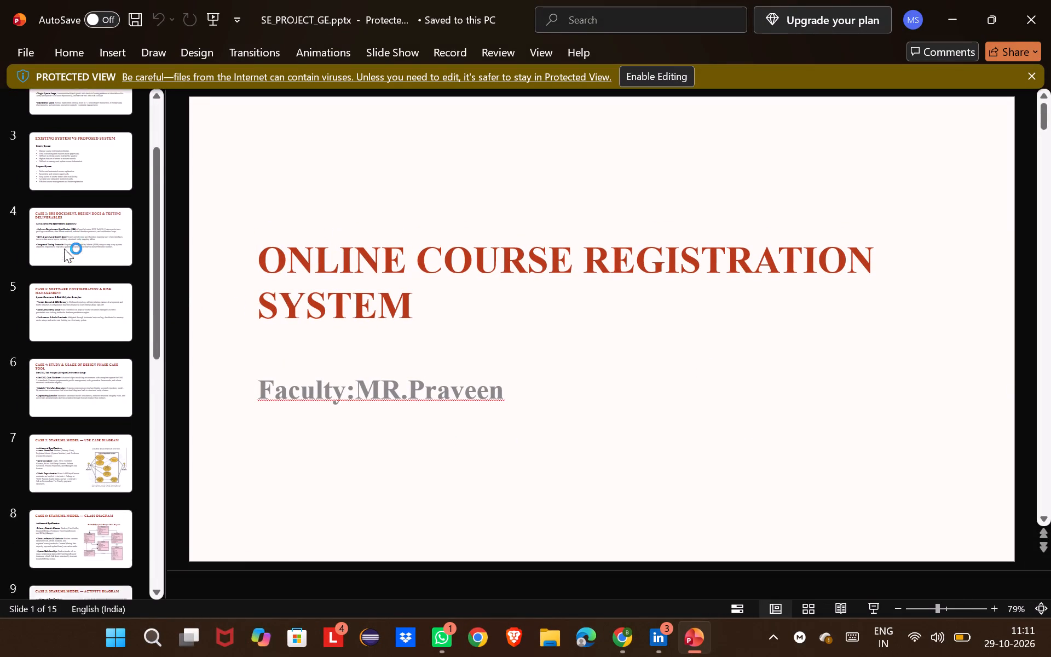
scroll(64, 249, down, 15)
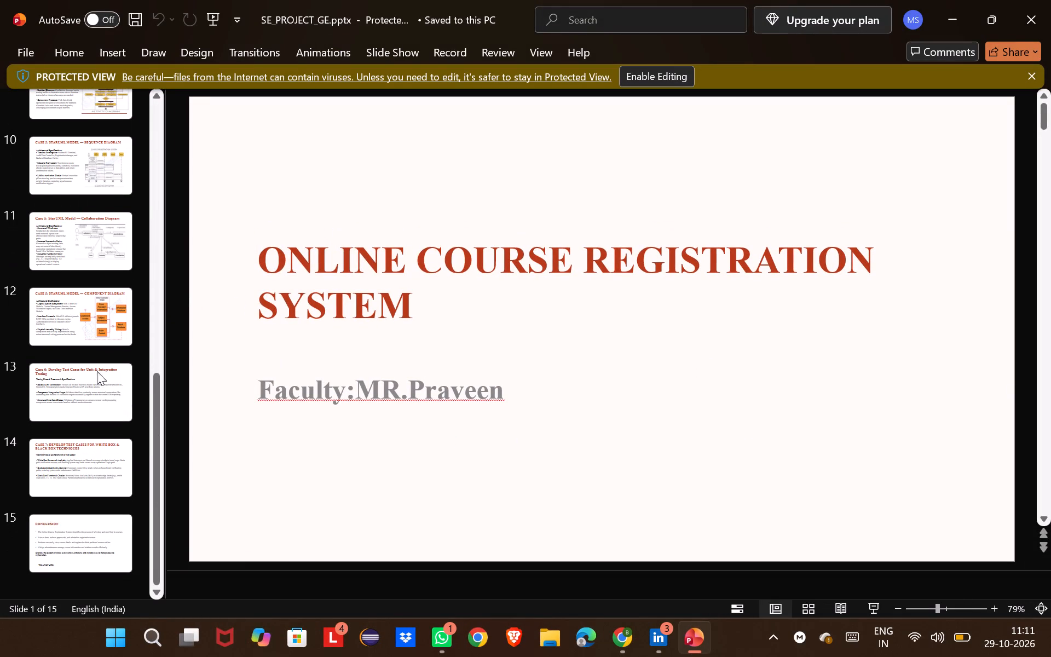
click(101, 385)
Go back to the start of the deck and review the Case 1 problem statement and Existing System vs Proposed System slides.
scroll(104, 373, up, 6)
scroll(99, 298, up, 18)
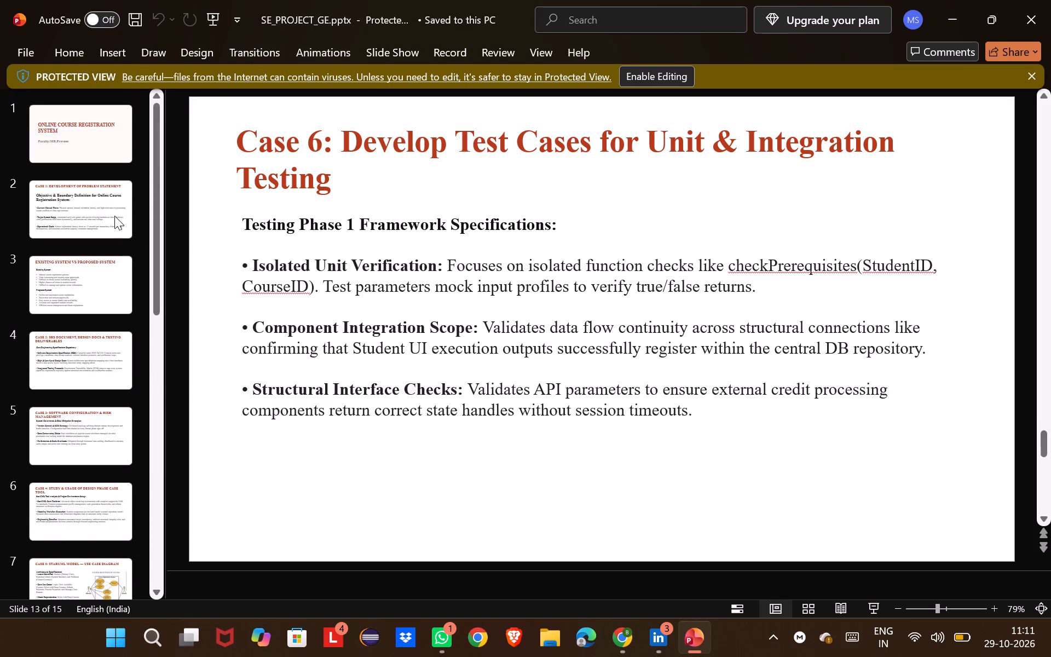
click(70, 183)
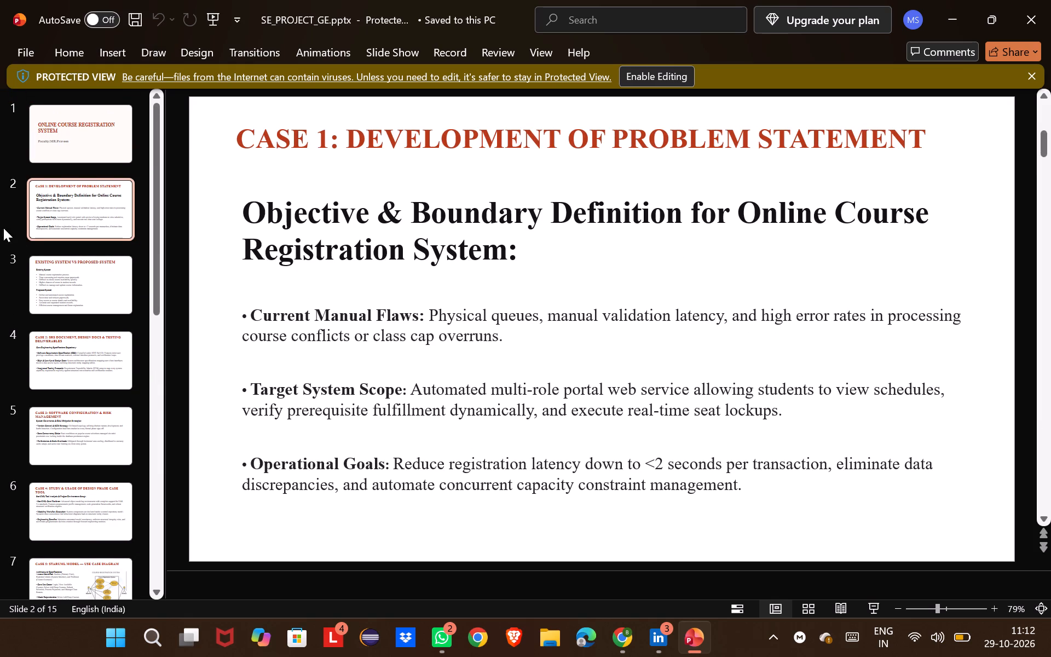
click(51, 276)
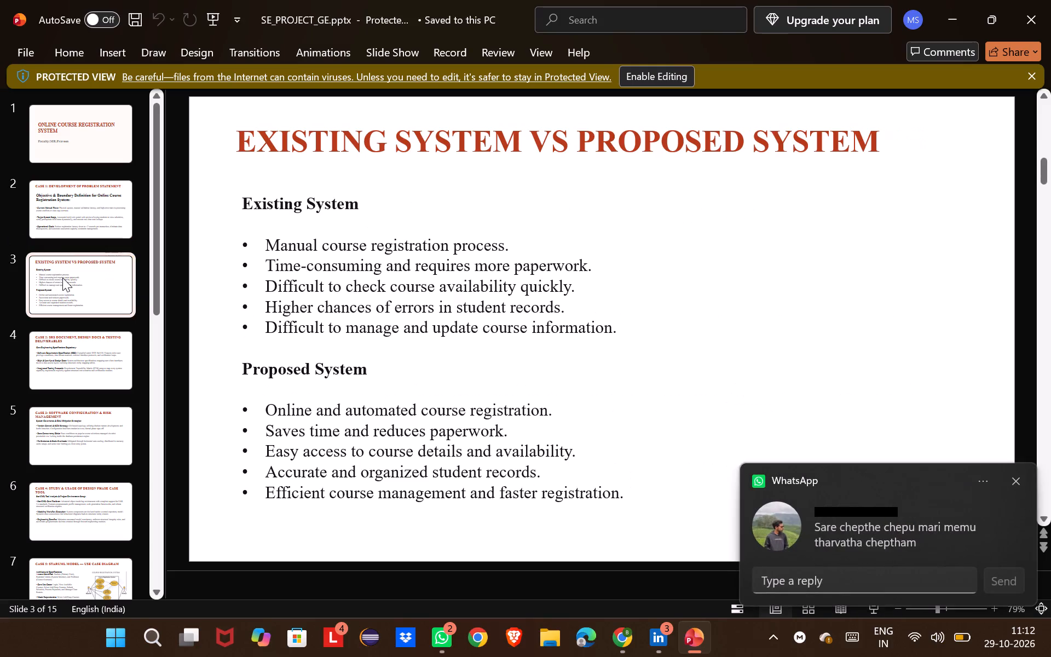
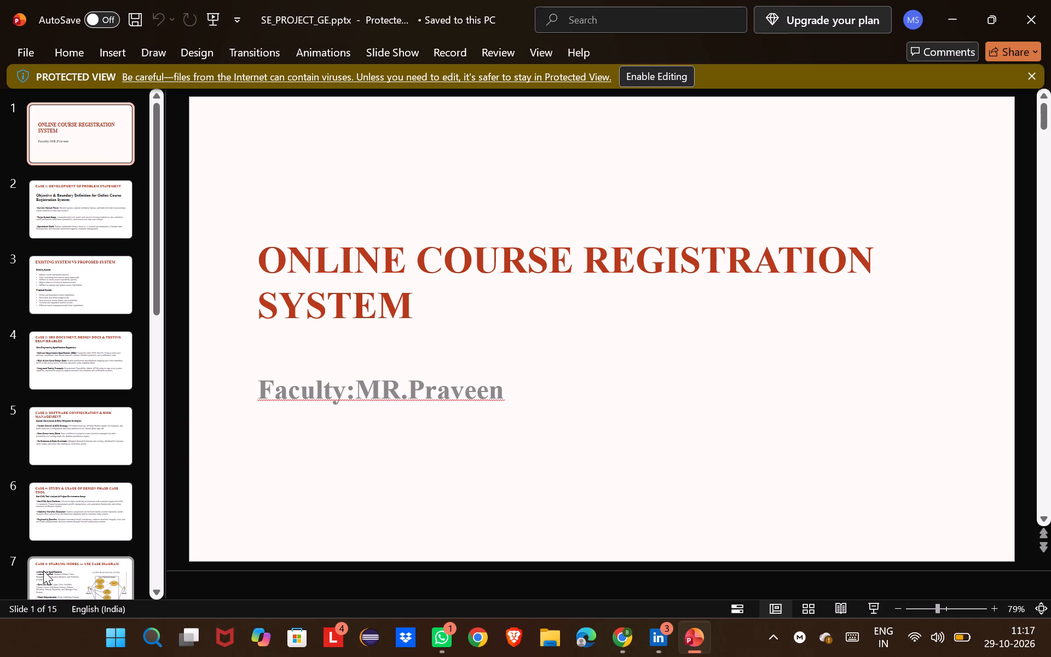
Review the slides of the online course registration deck from the title slide through to the conclusion.
key(Down)
key(Right)
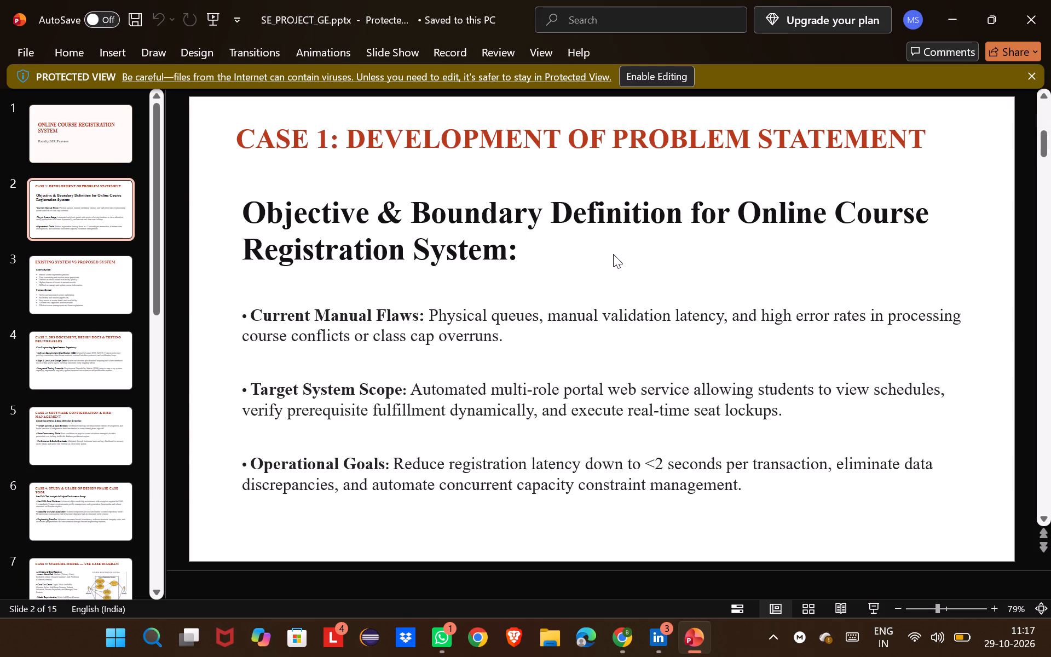
key(Down)
key(Down)
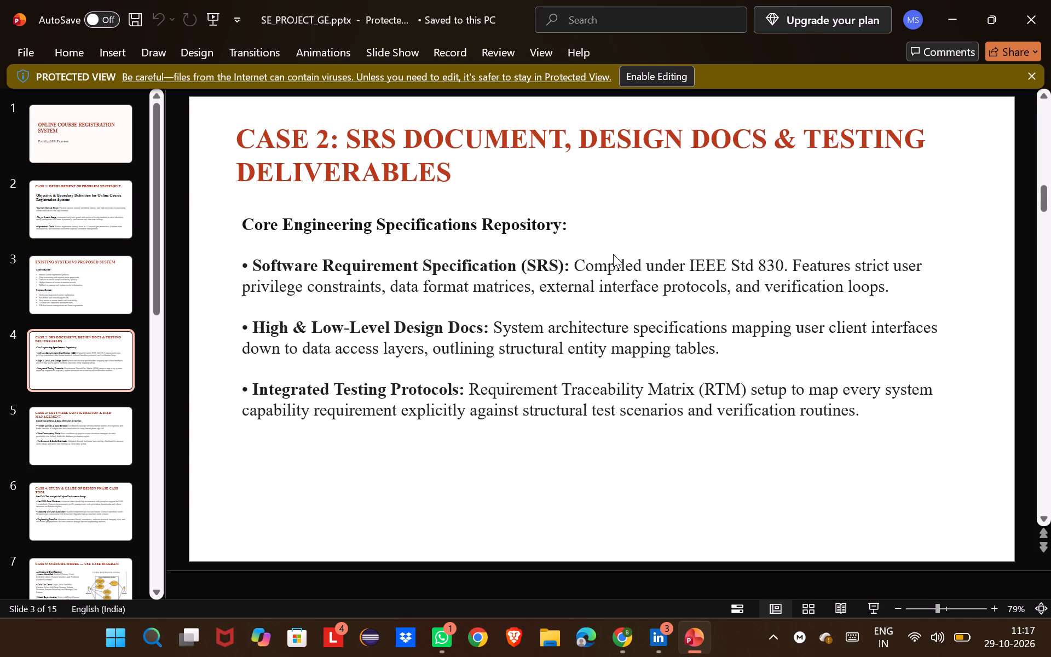
key(Down)
key(Down)
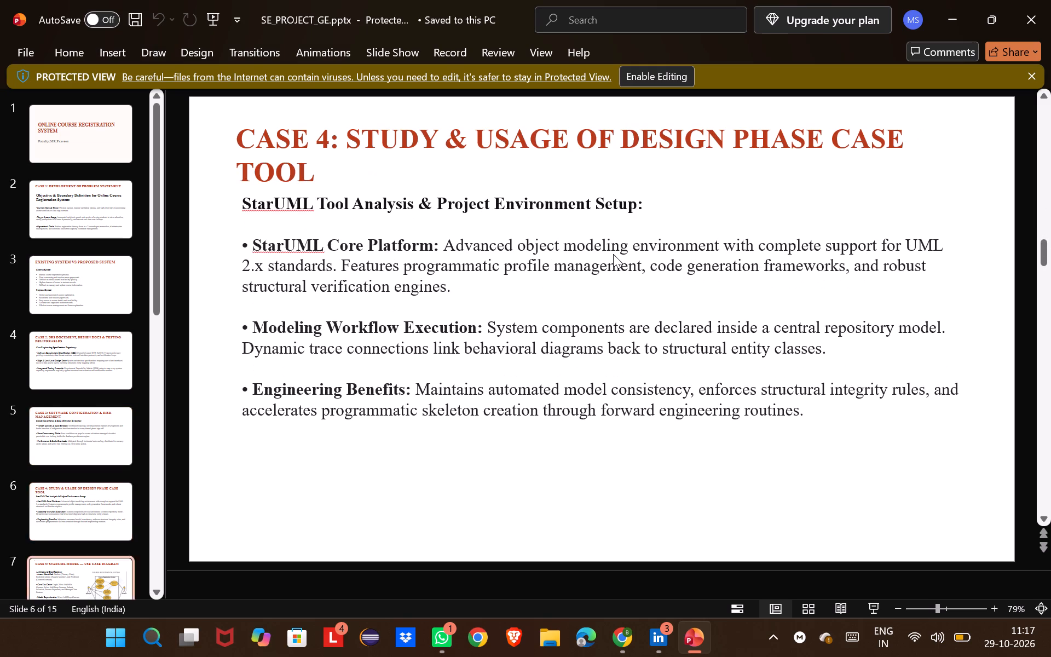
key(Down)
key(Down)
key(Down)
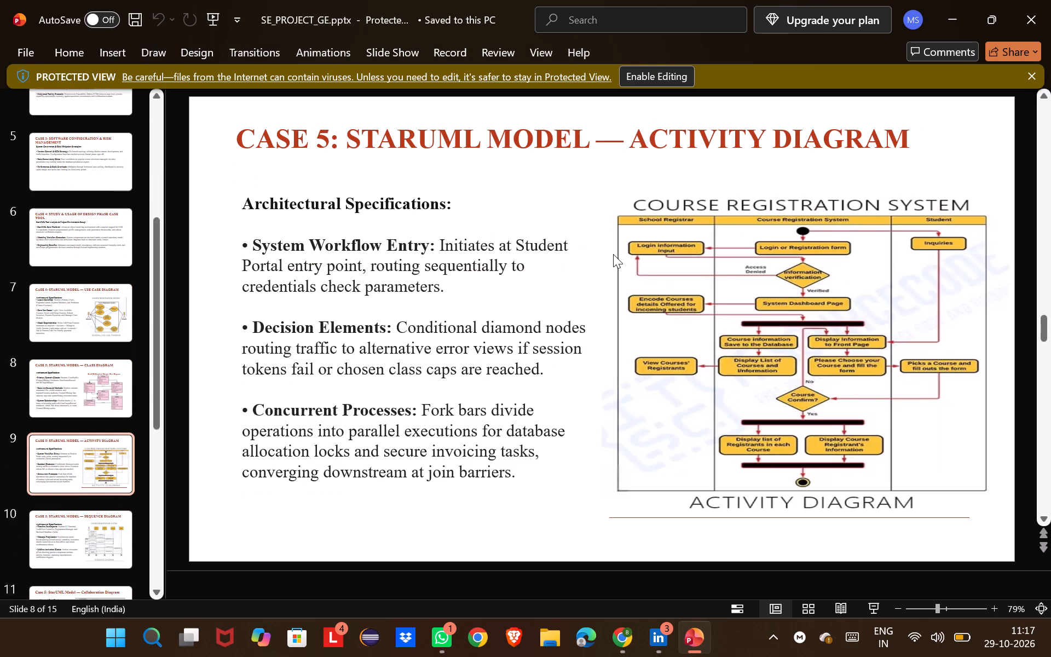
key(Down)
key(Down)
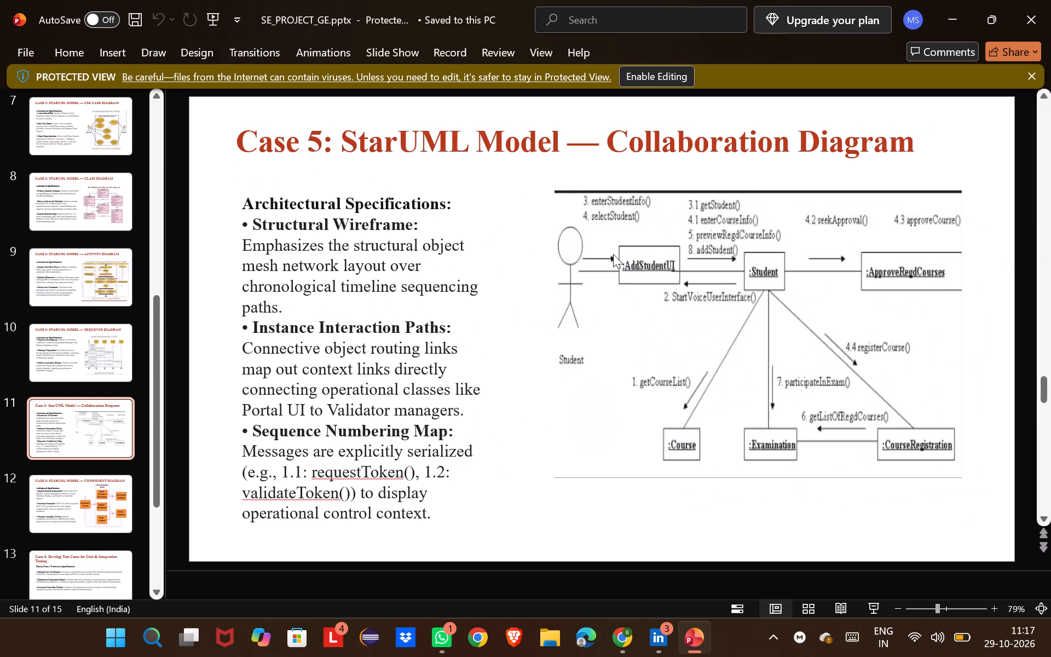
key(Down)
key(Down)
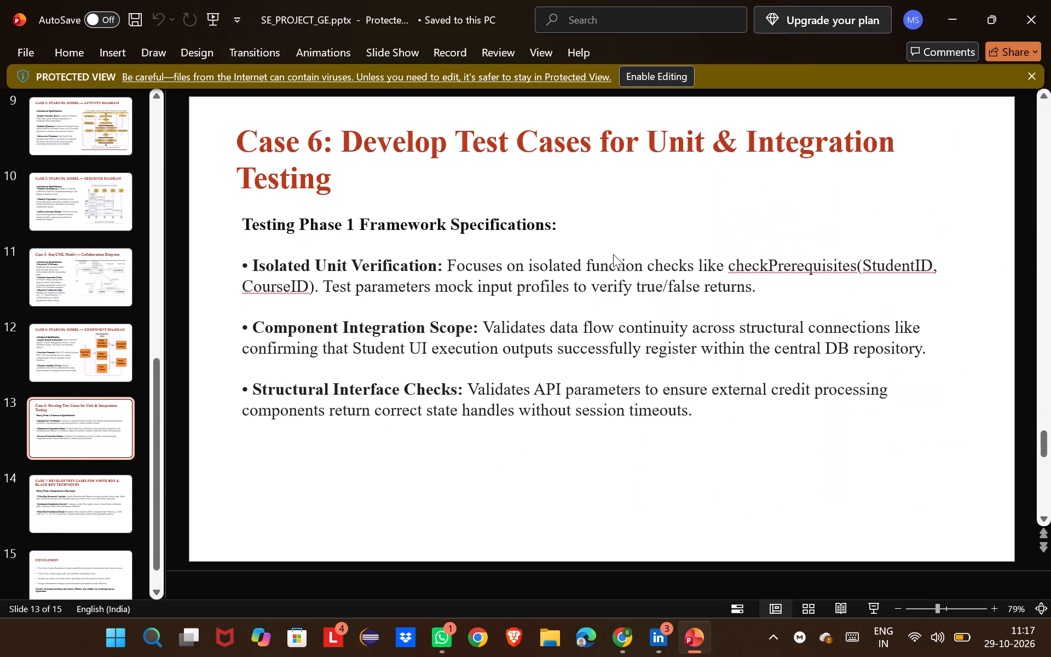
key(Down)
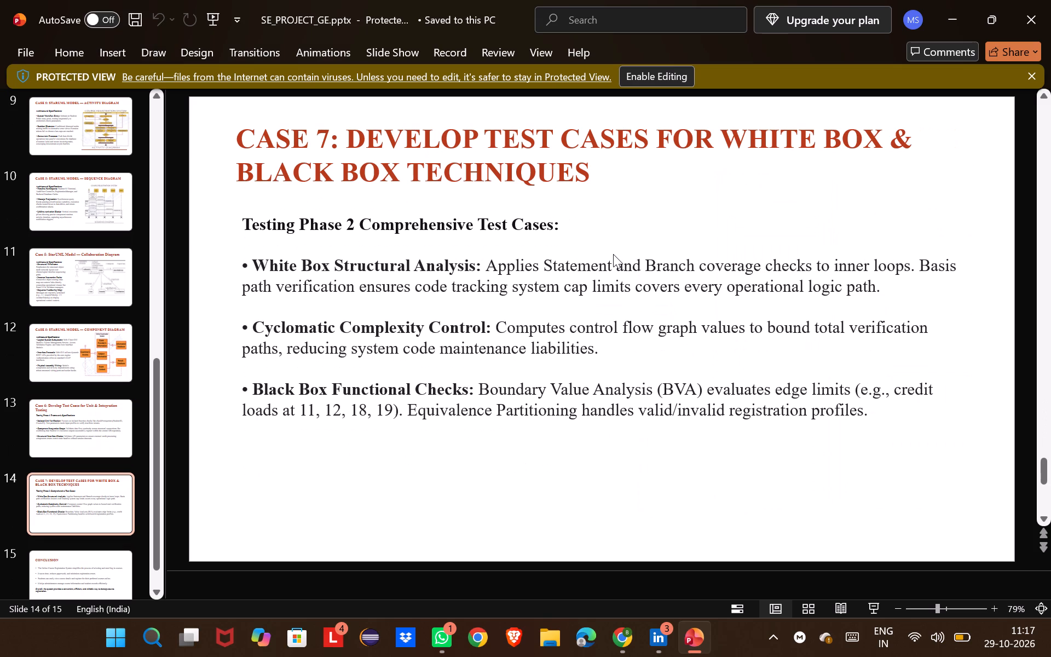
key(Down)
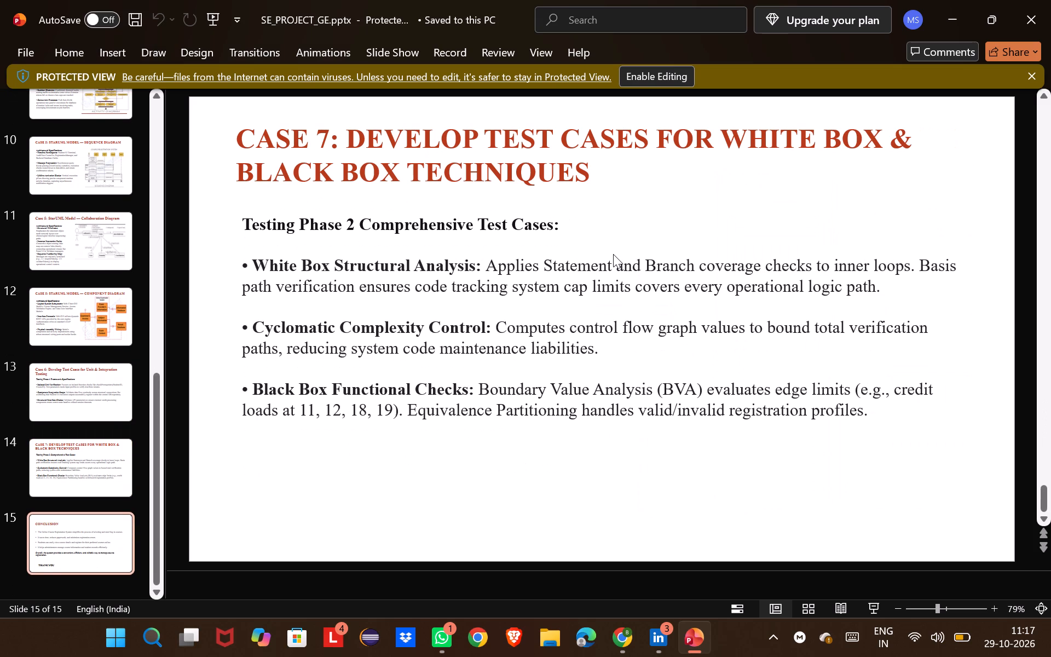
key(Up)
key(Up)
key(Up)
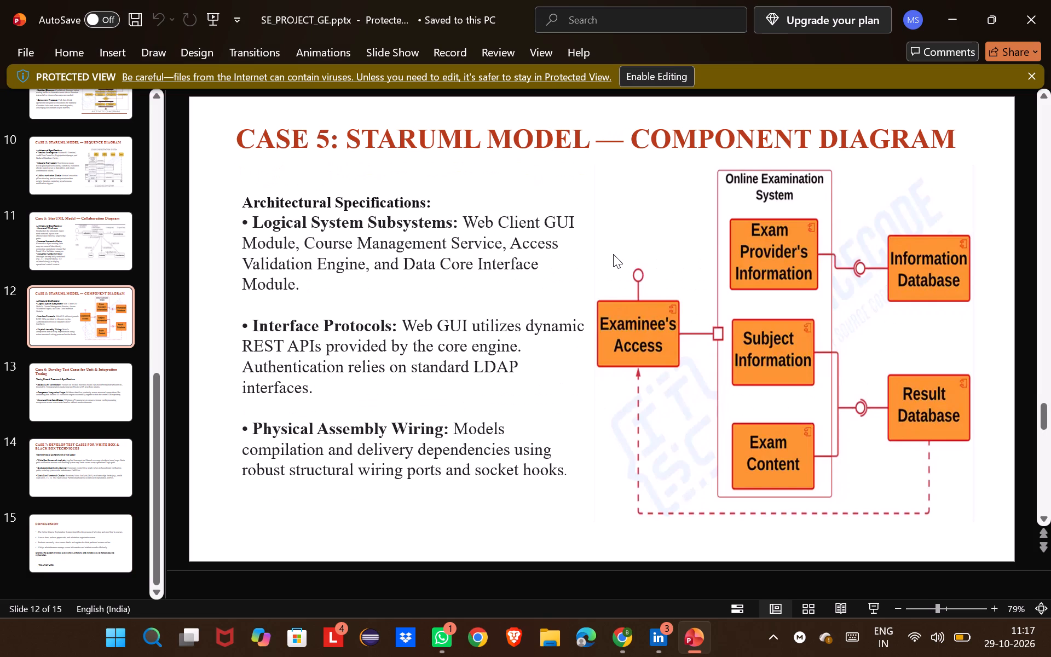
Enable editing for the protected presentation.
click(657, 74)
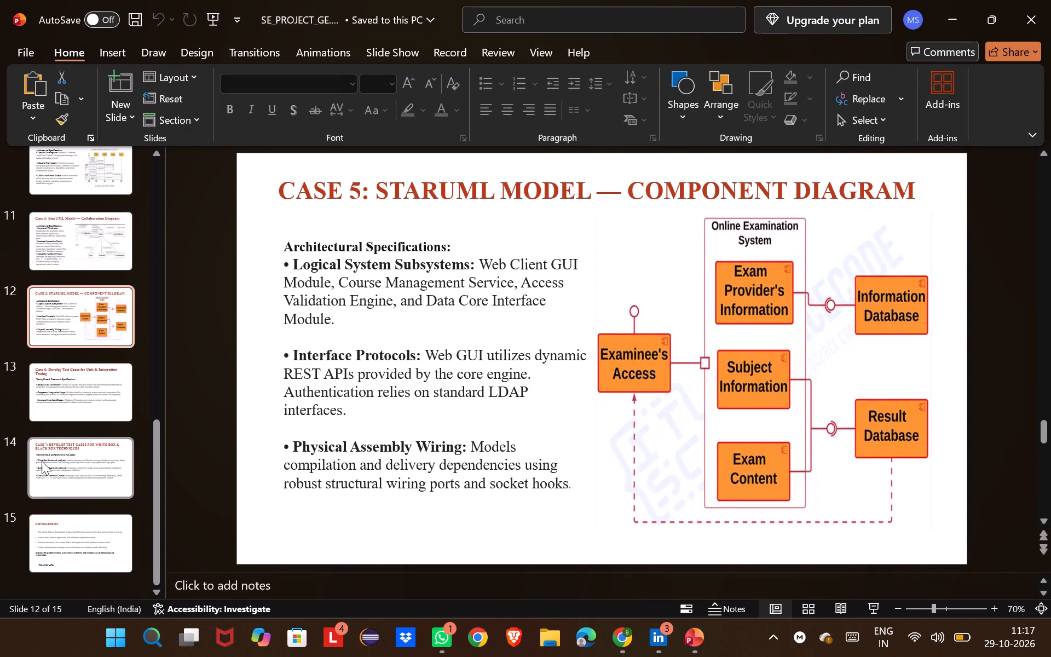
Delete the Architectural Specifications text box from slide 7, the Use Case Diagram slide.
scroll(49, 353, up, 1)
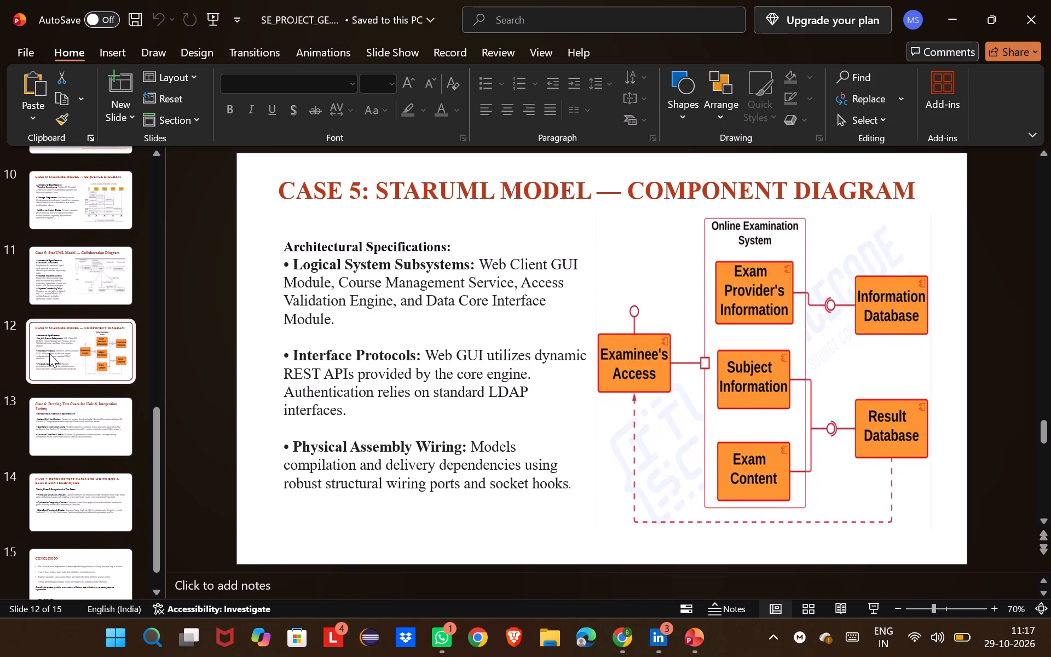
click(128, 276)
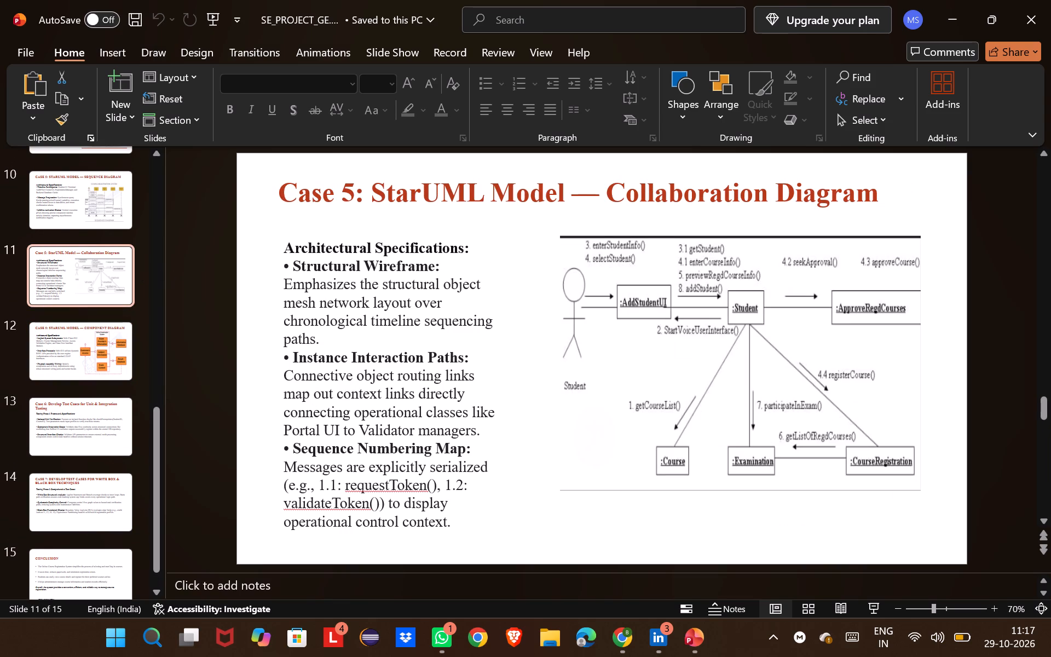
scroll(672, 420, up, 5)
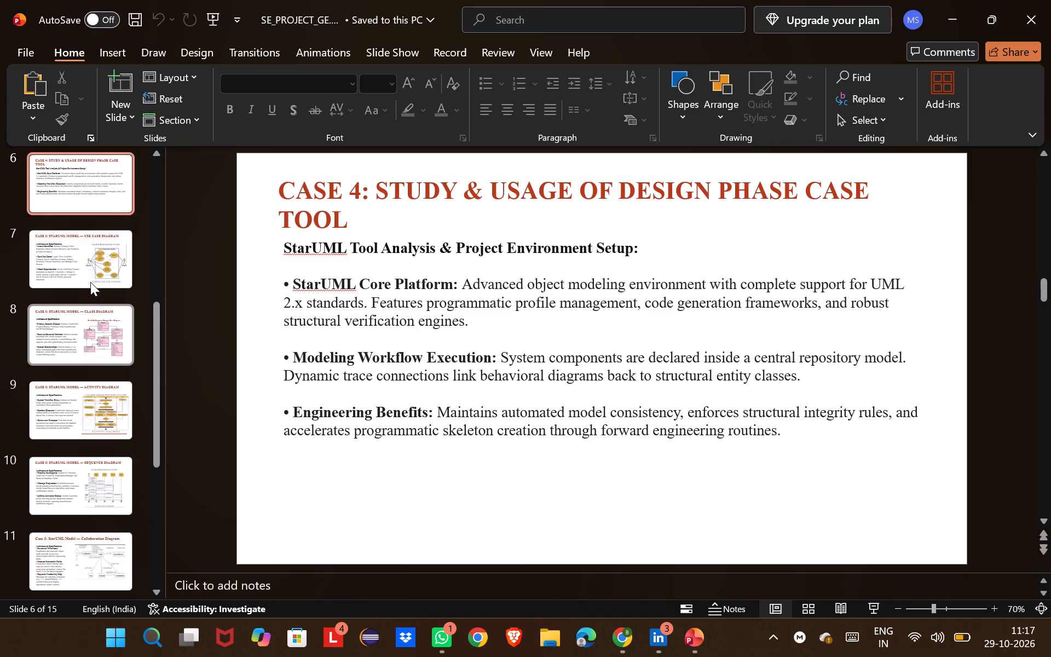
click(91, 246)
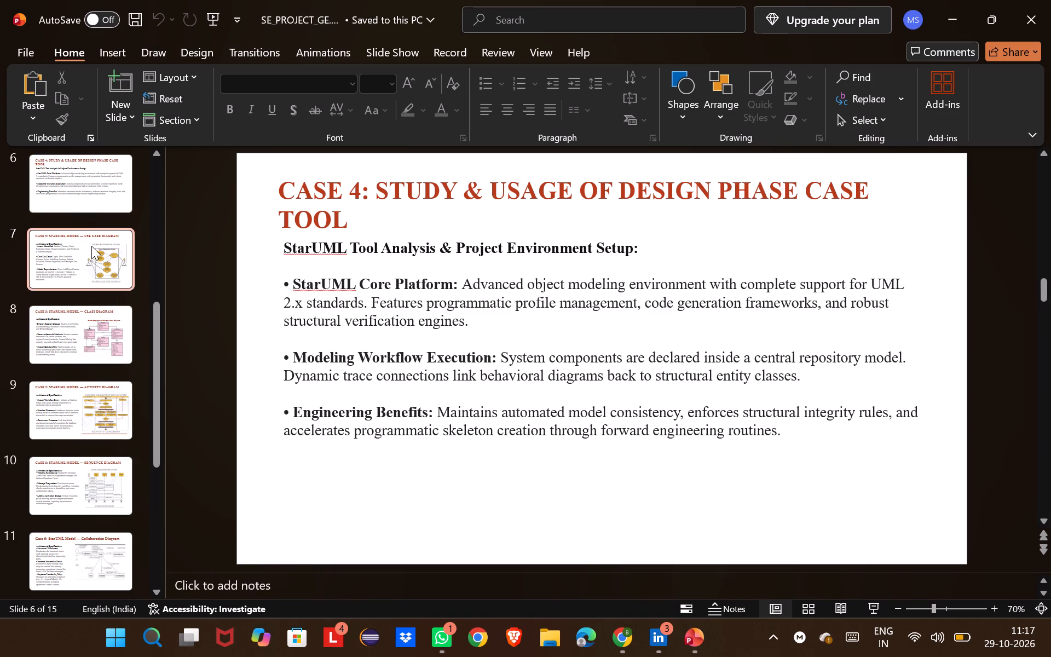
click(310, 311)
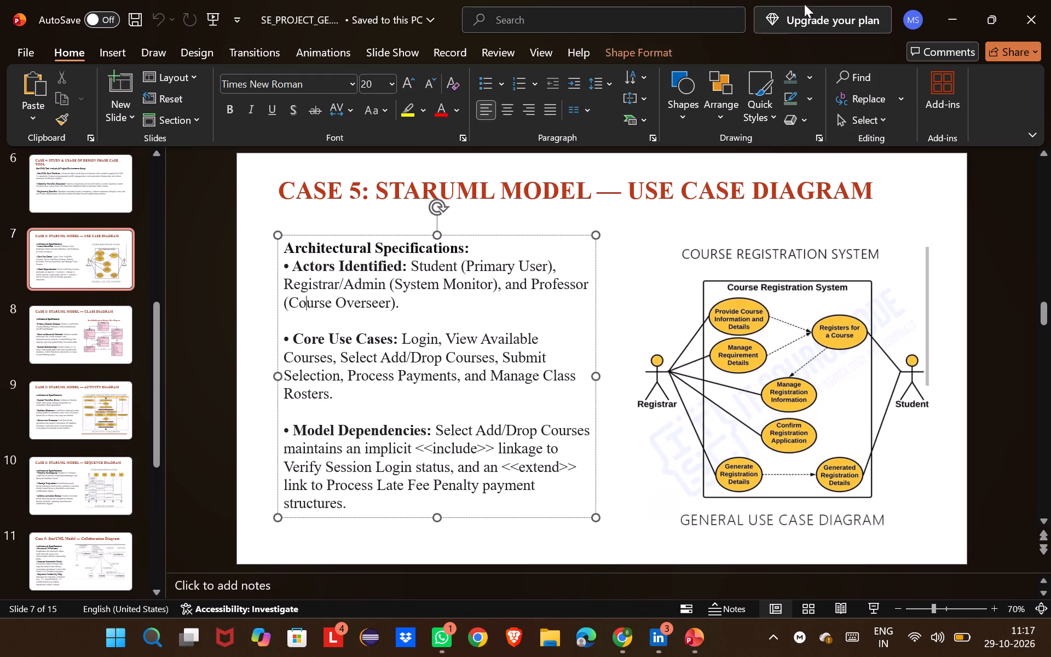
click(597, 297)
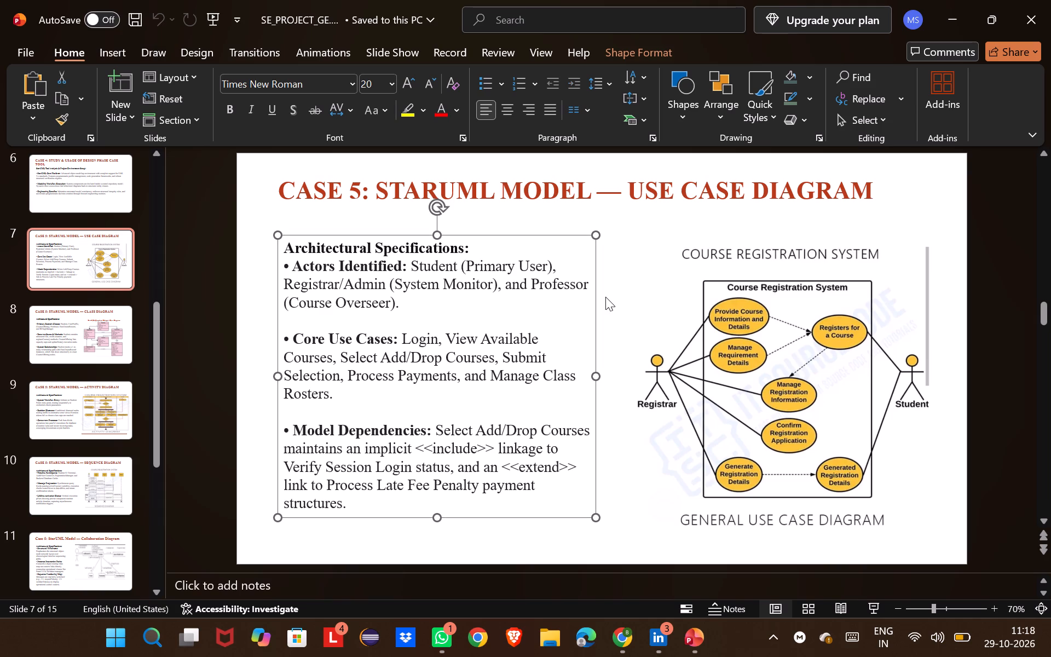
key(BackSpace)
Move the use case diagram into the freed space on slide 7 and widen it on both sides to fill most of the slide's width.
drag(762, 392, 522, 378)
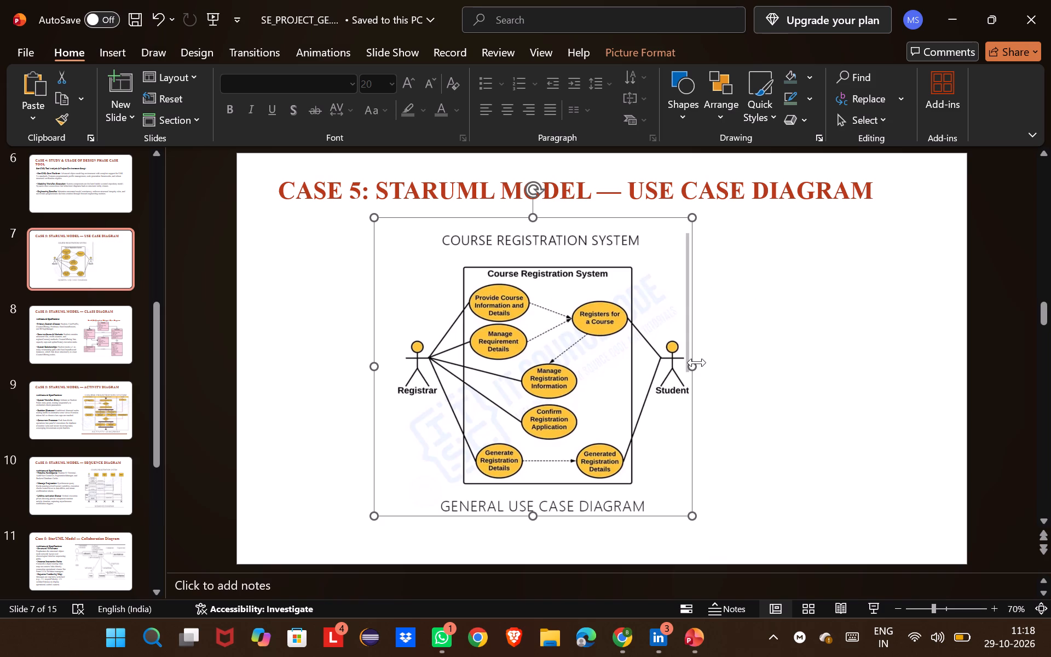
drag(697, 362, 805, 374)
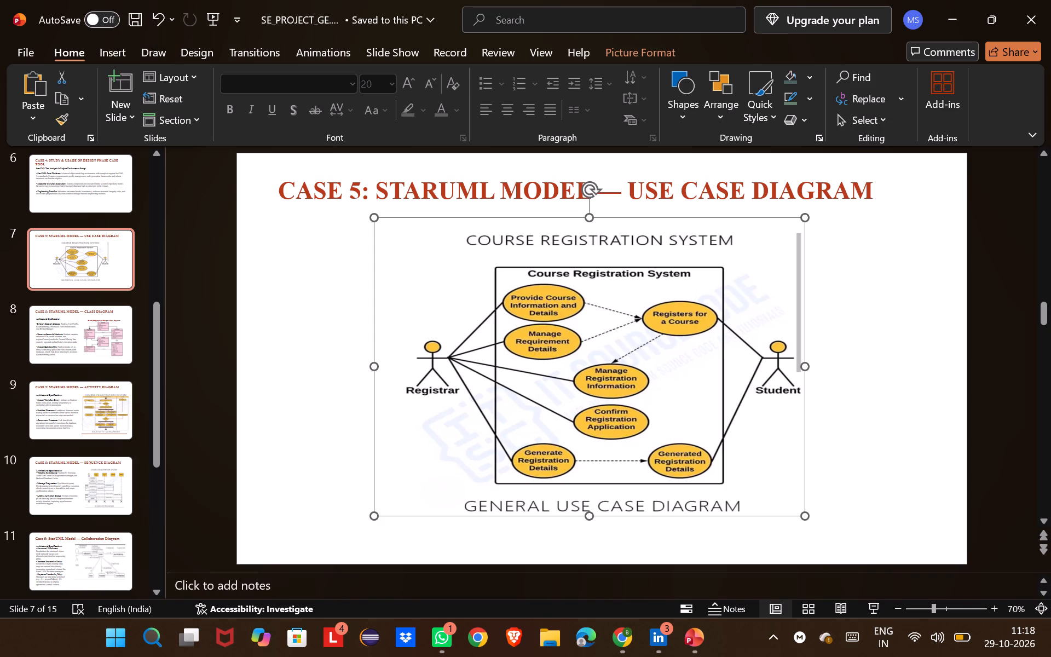
drag(372, 370, 289, 358)
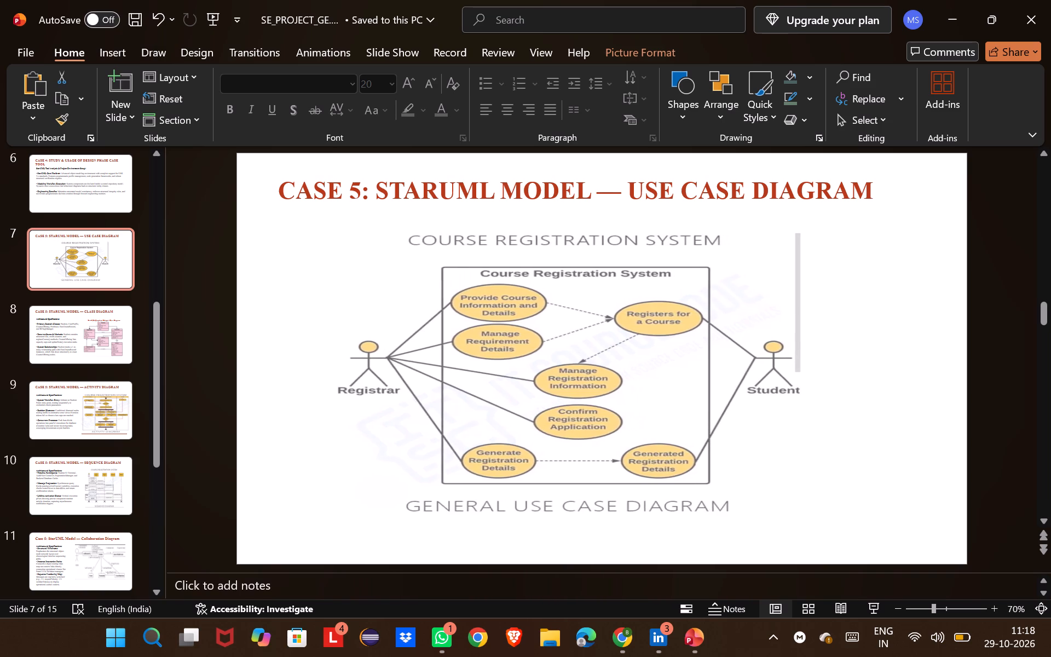
drag(289, 358, 272, 355)
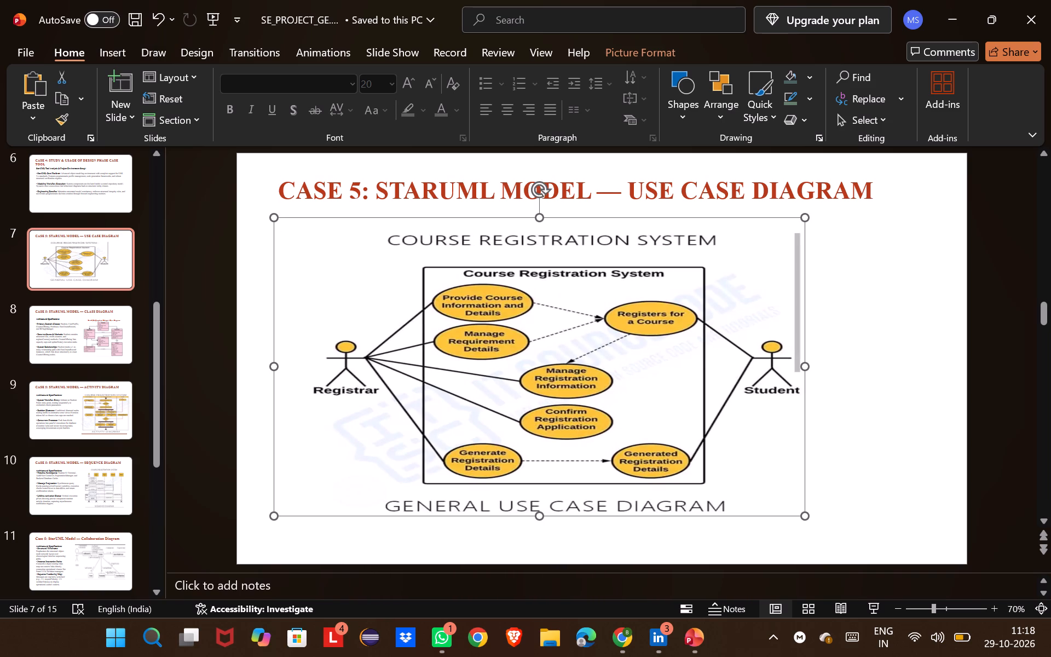
drag(802, 369, 863, 365)
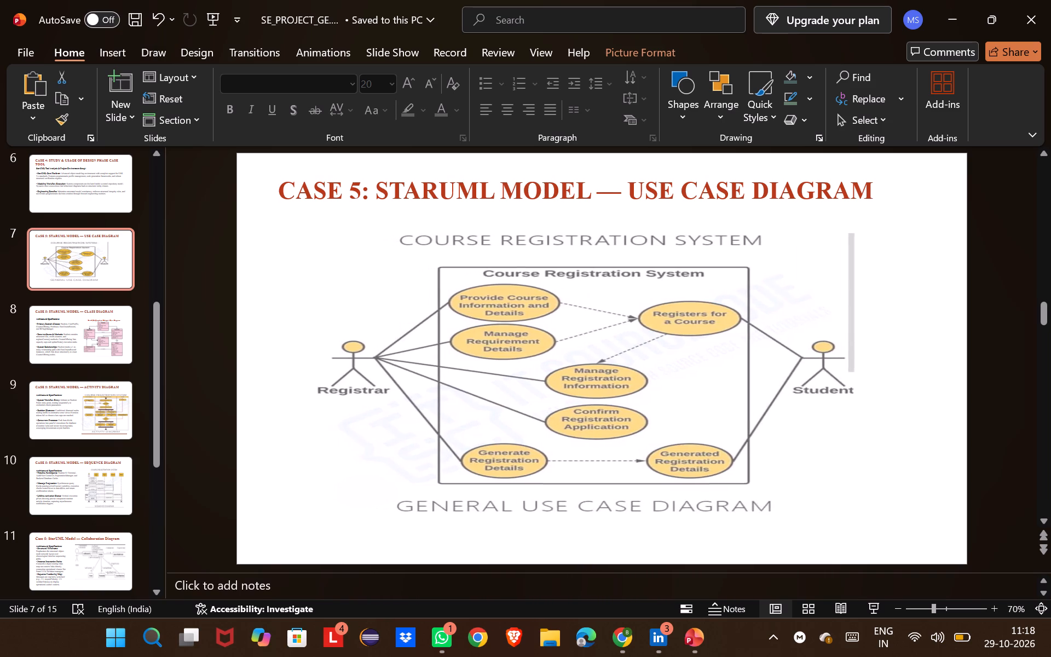
drag(863, 365, 891, 379)
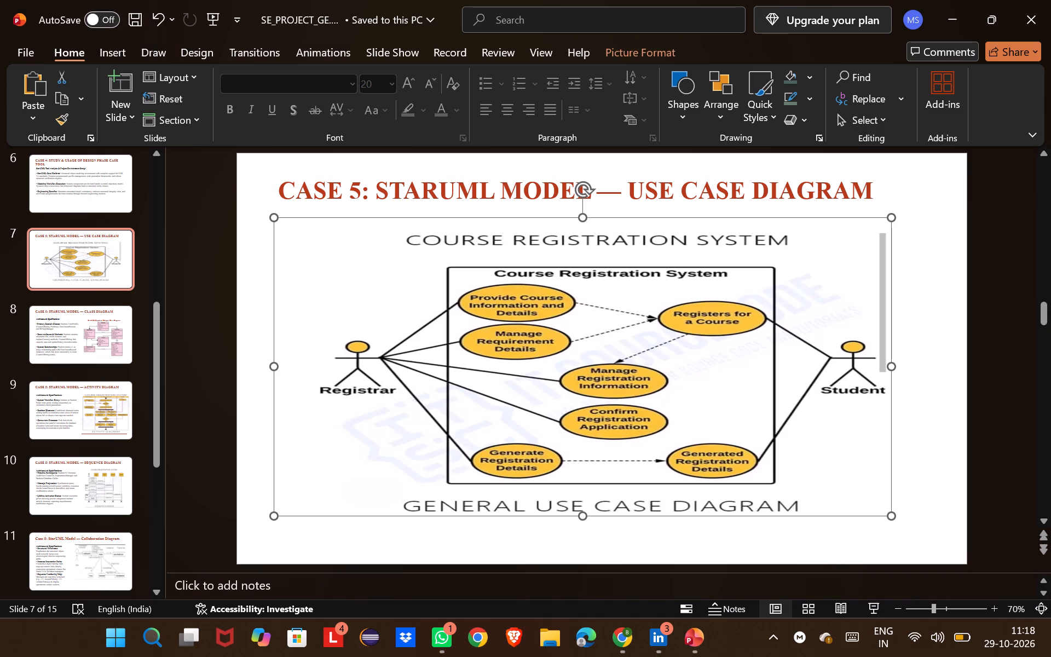
click(652, 545)
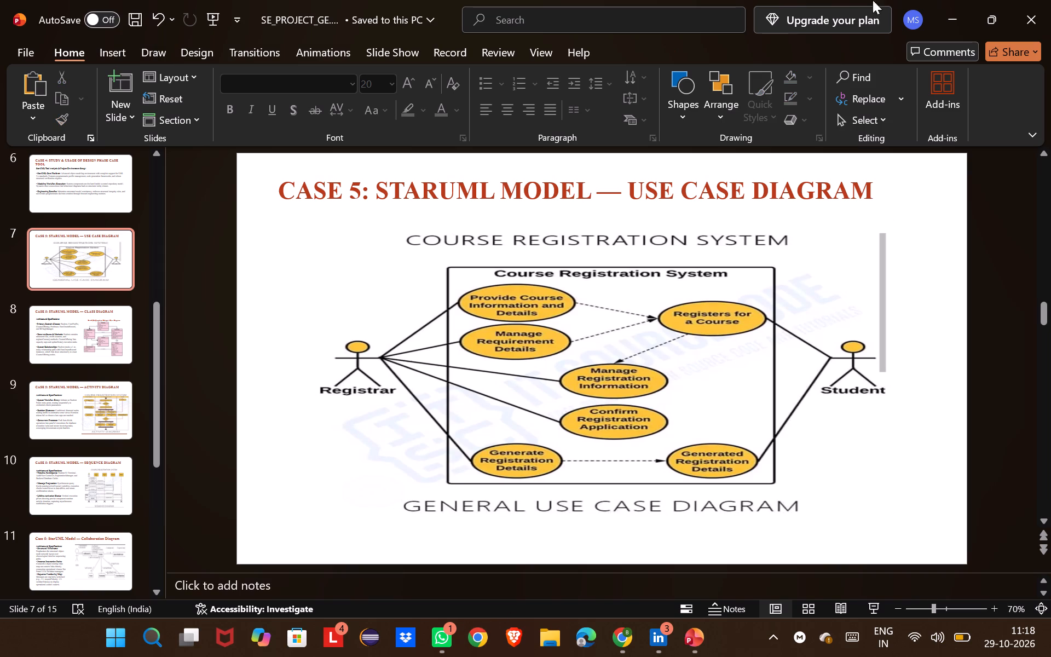
Delete the Architectural Specifications text box from slide 8, the Class Diagram slide.
click(112, 336)
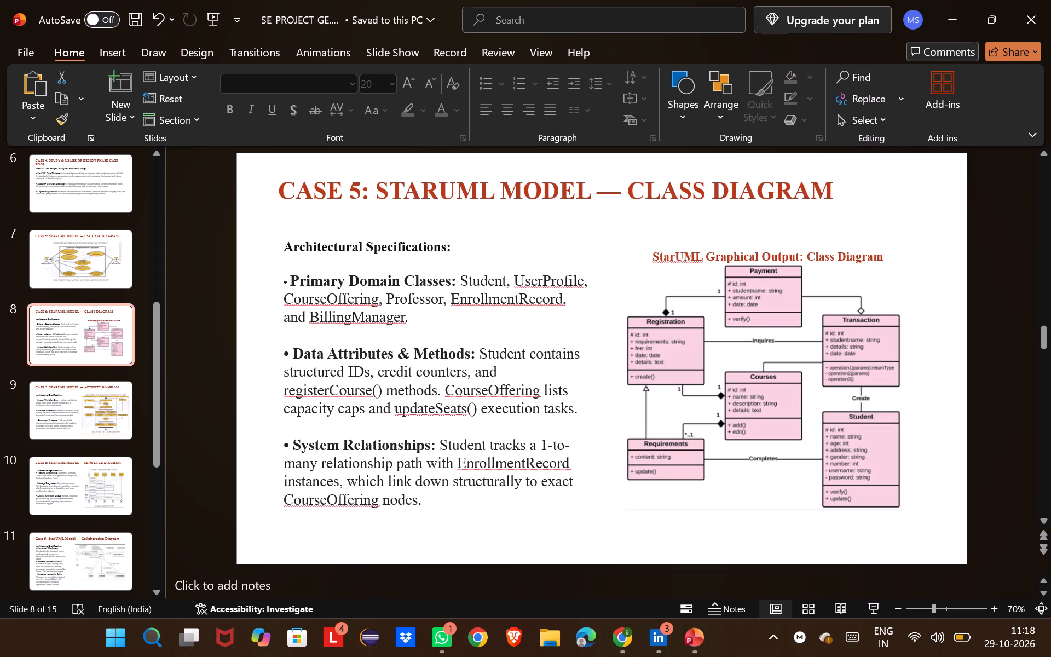
click(376, 269)
click(456, 239)
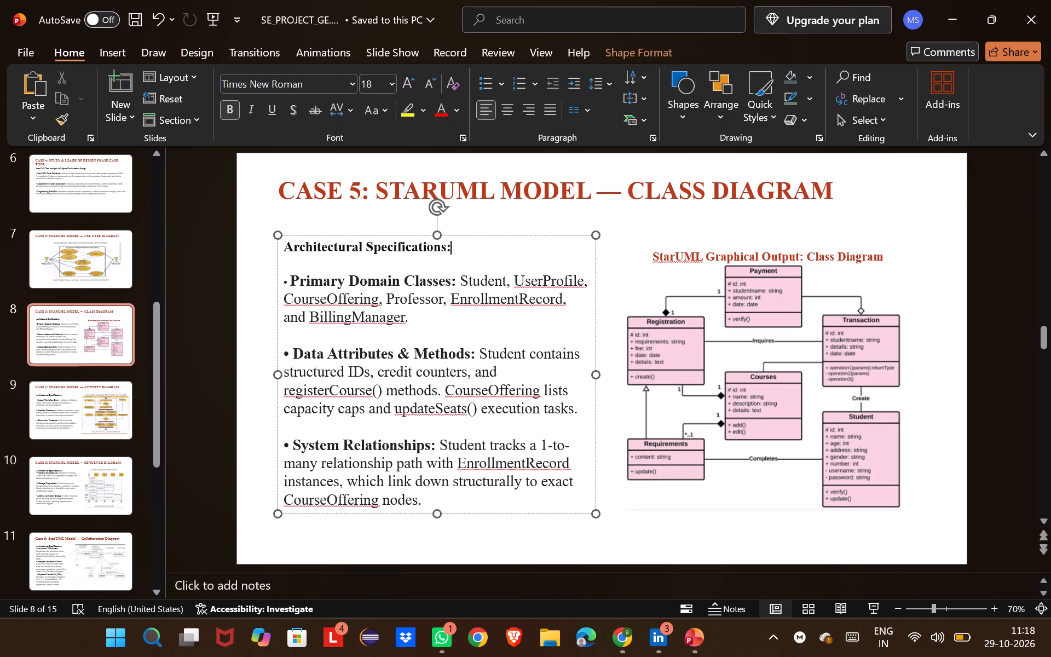
click(484, 235)
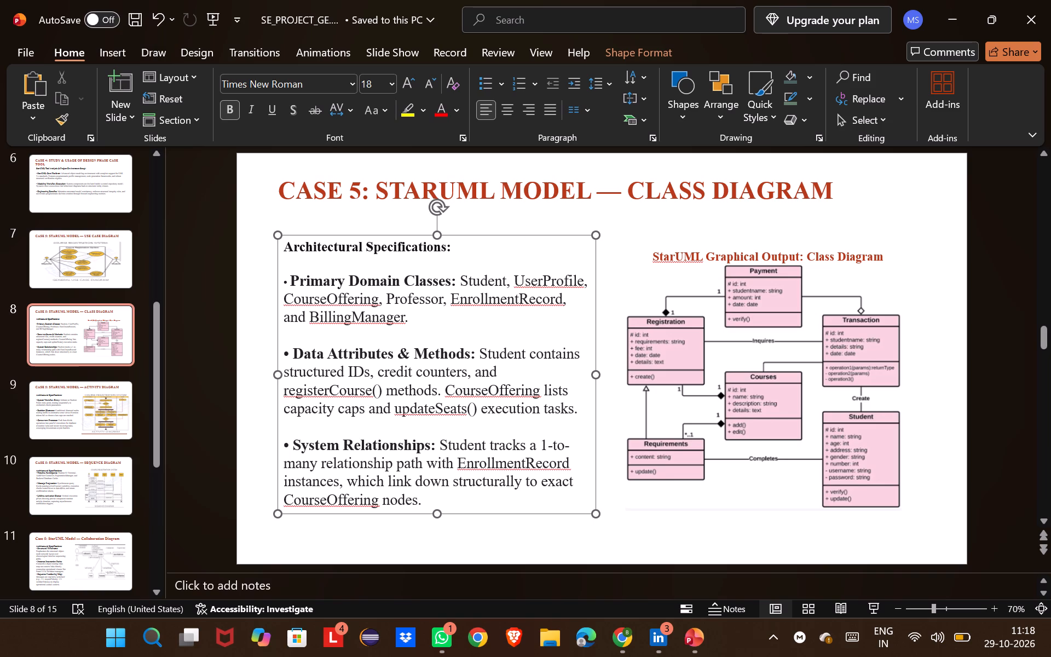
key(Delete)
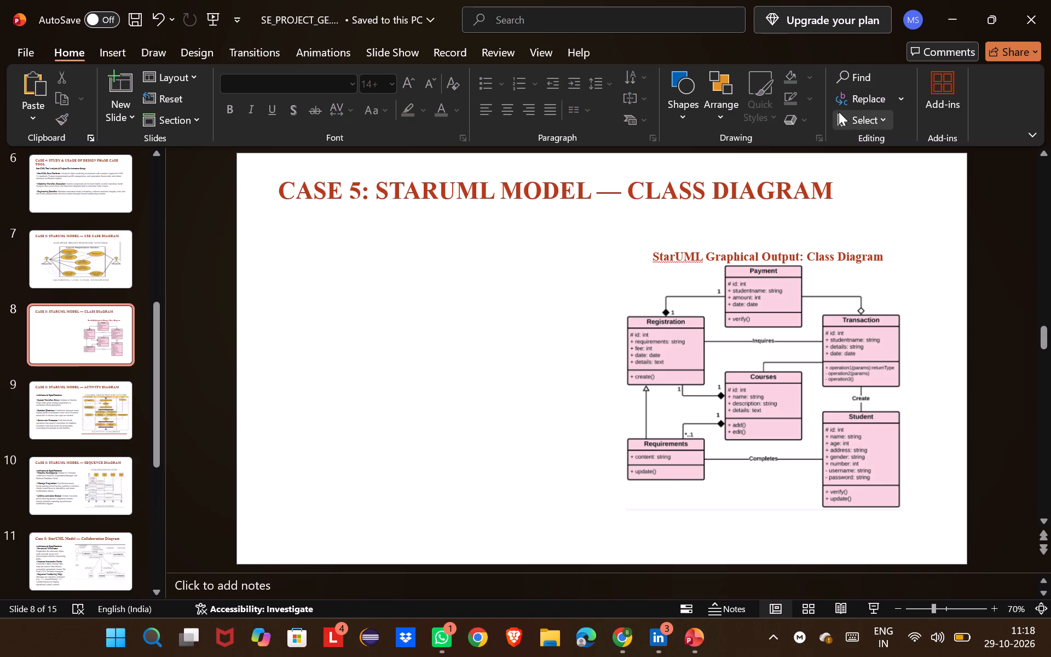
Move the class diagram picture on slide 8 left into the space freed by the removed text.
click(839, 112)
click(749, 392)
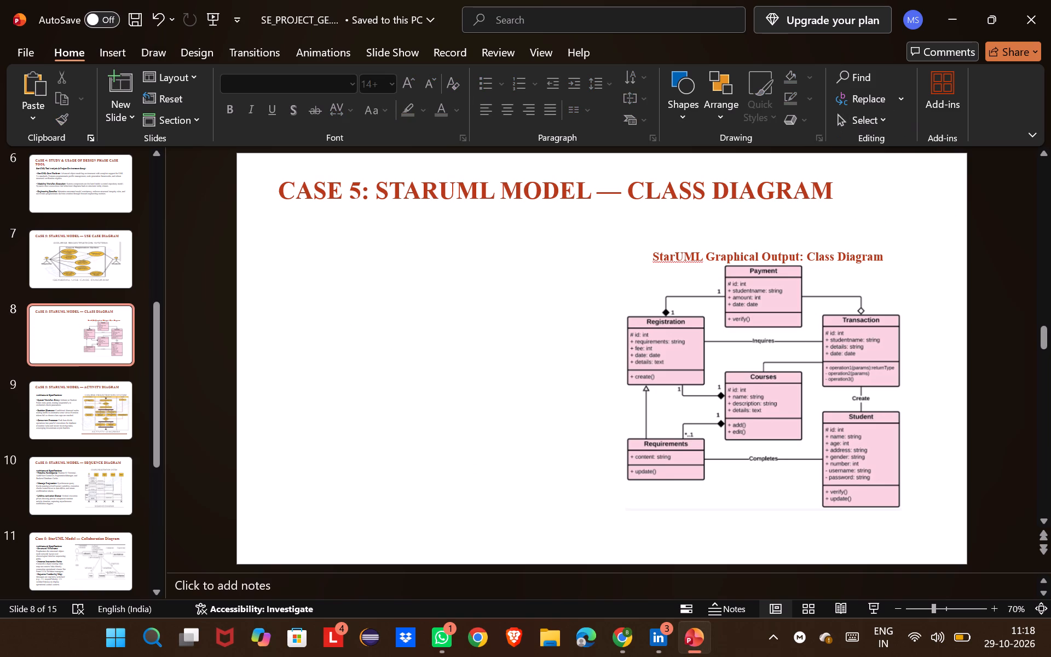
click(749, 392)
drag(749, 392, 522, 360)
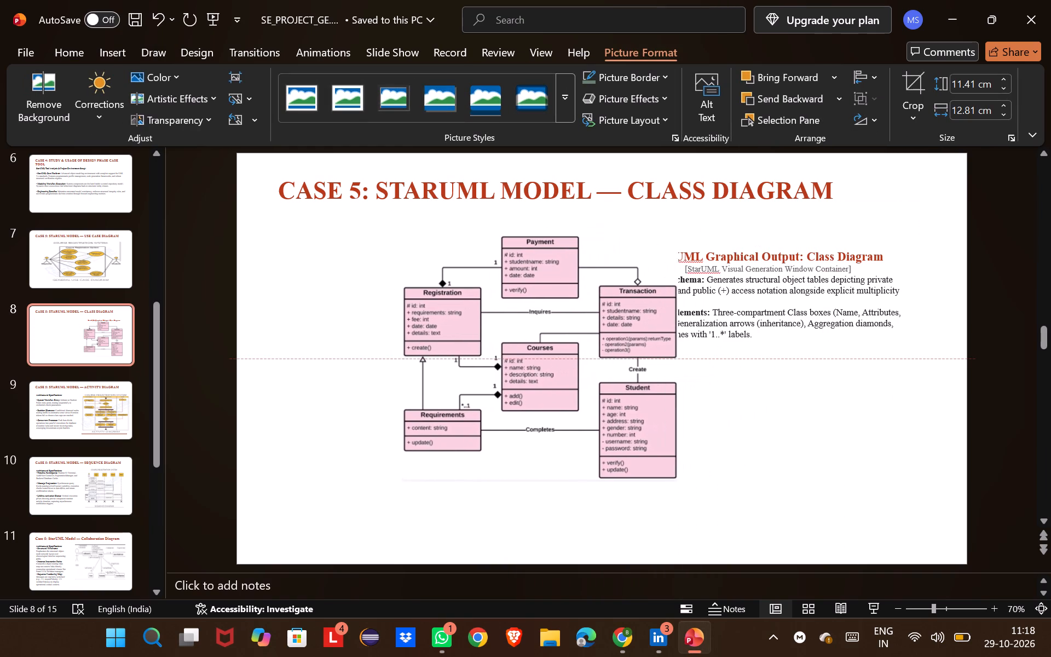
drag(522, 360, 475, 356)
Delete the "StarUML Graphical Output: Class Diagram" text box from slide 8.
click(737, 283)
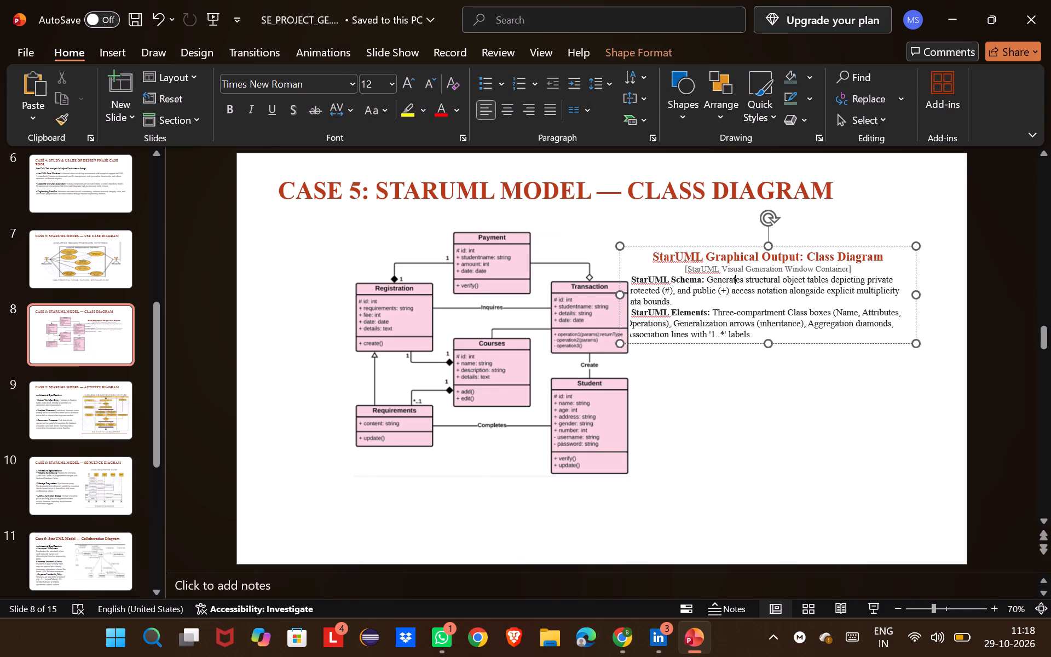
click(916, 242)
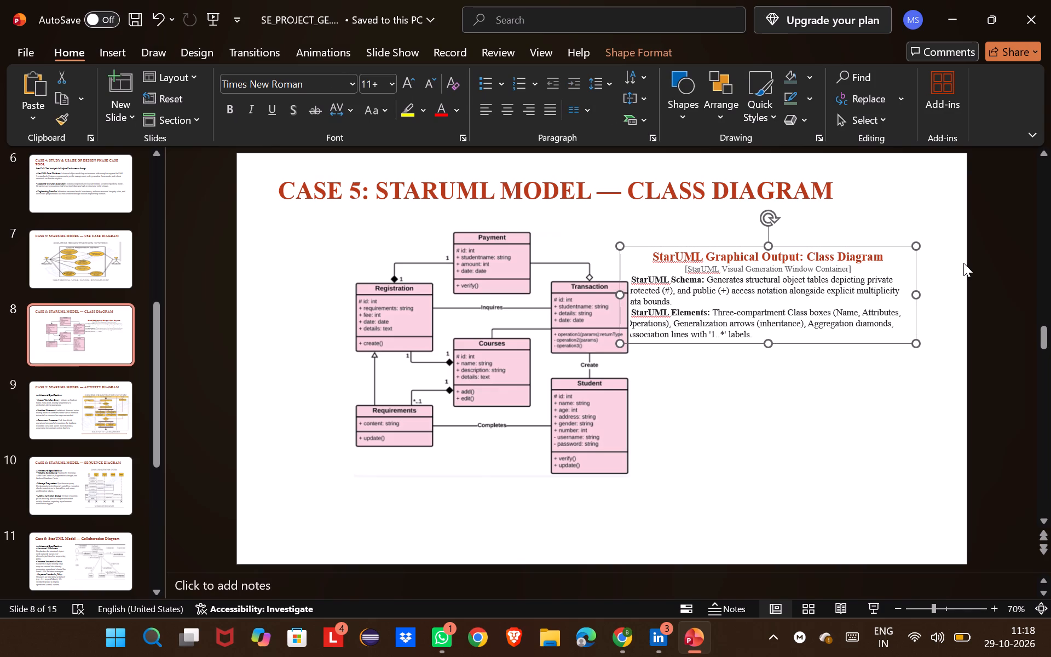
key(BackSpace)
scroll(0, 656, up, 1)
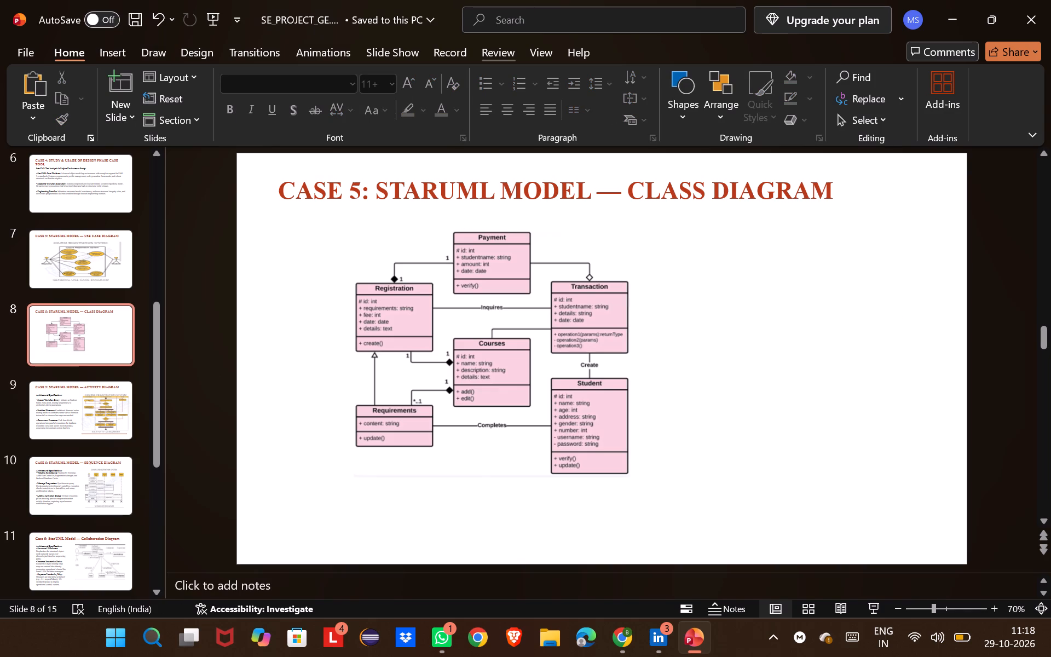
Enlarge the class diagram picture on slide 8 in width and height to fill most of the area below the title.
drag(376, 364, 388, 366)
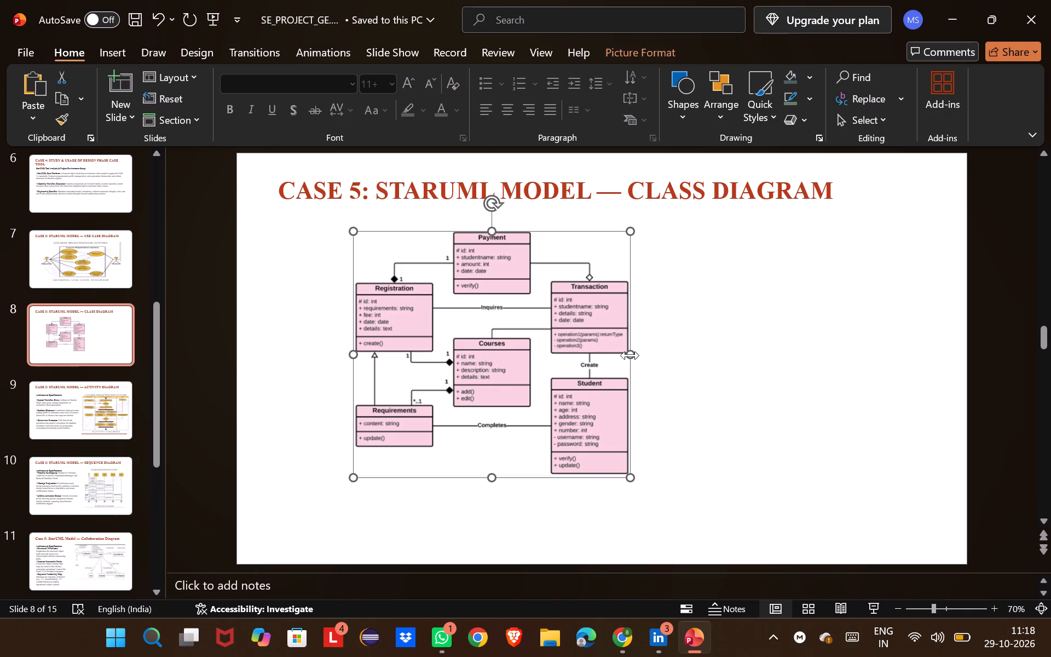
drag(630, 355, 840, 396)
drag(598, 477, 600, 523)
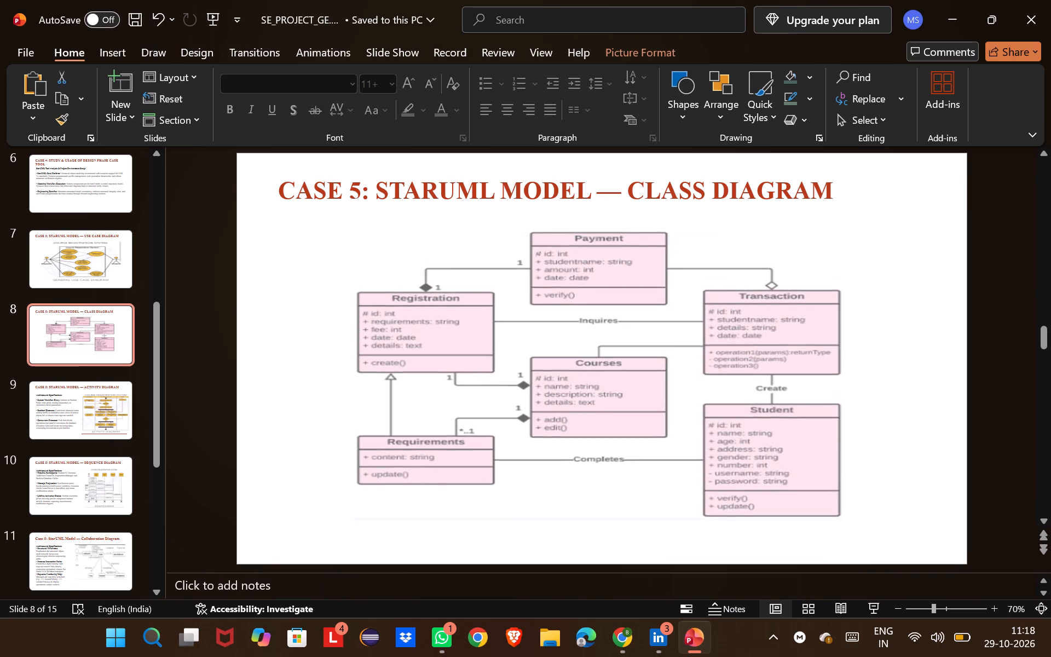
drag(600, 523, 590, 561)
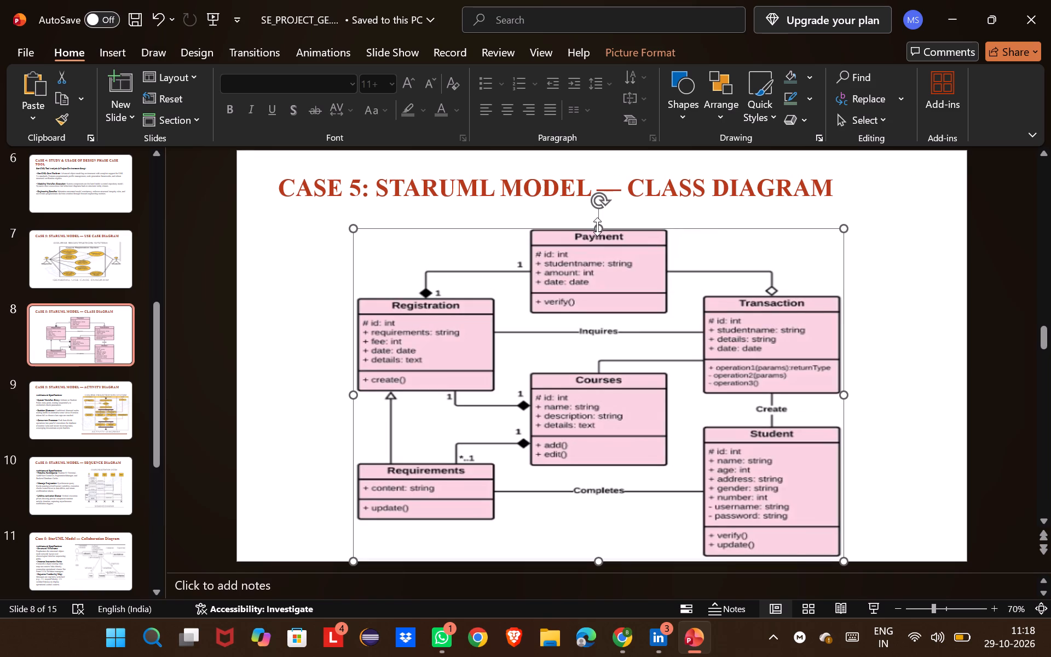
drag(597, 227, 613, 206)
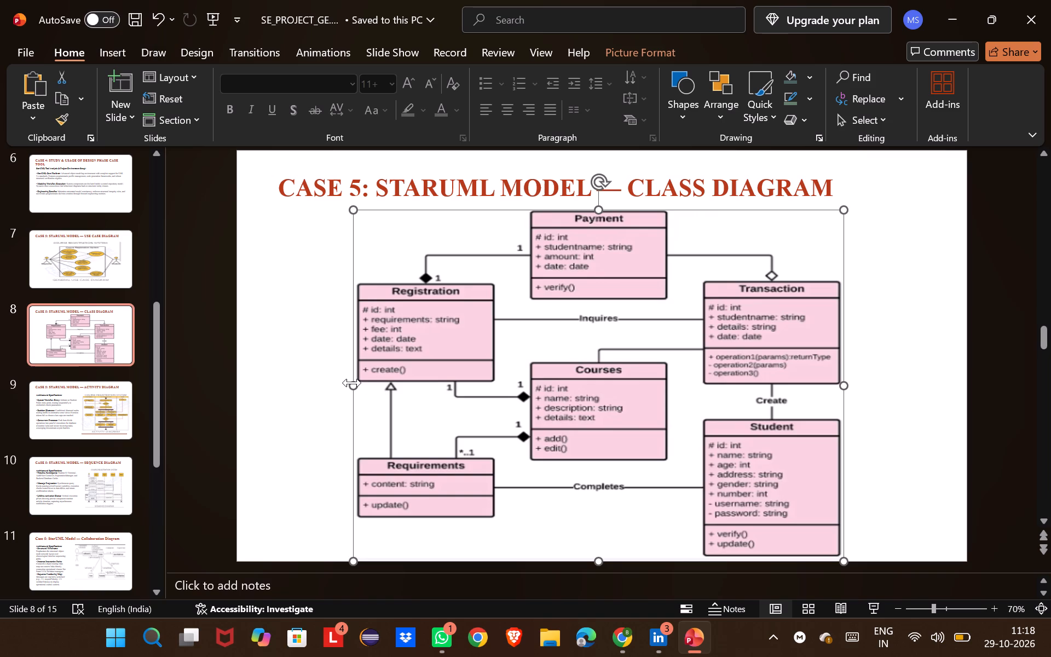
drag(352, 383, 311, 380)
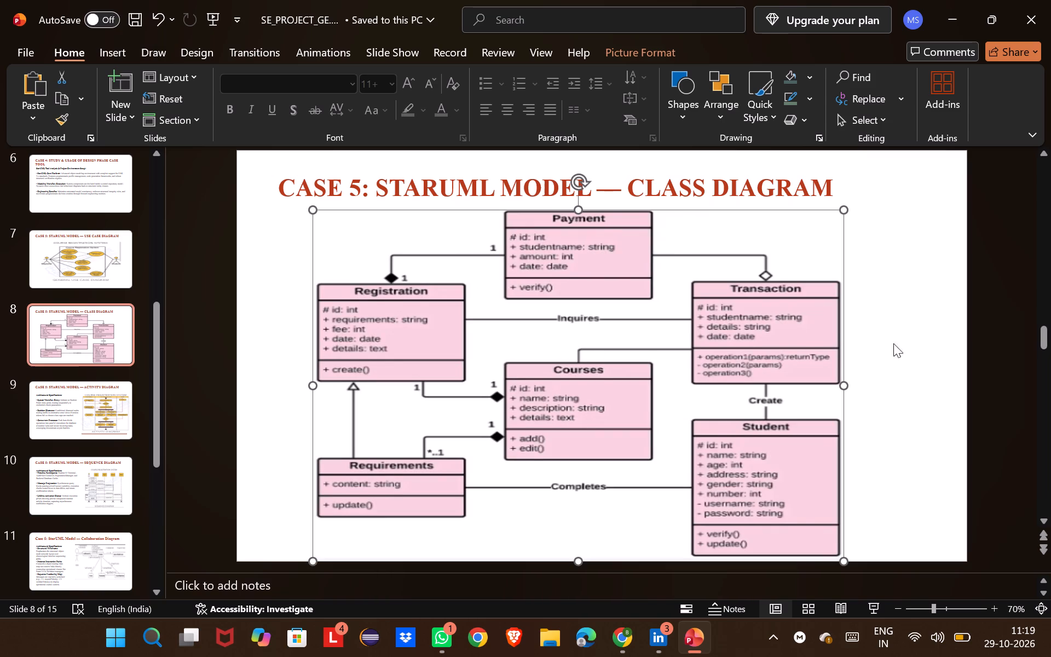
click(906, 336)
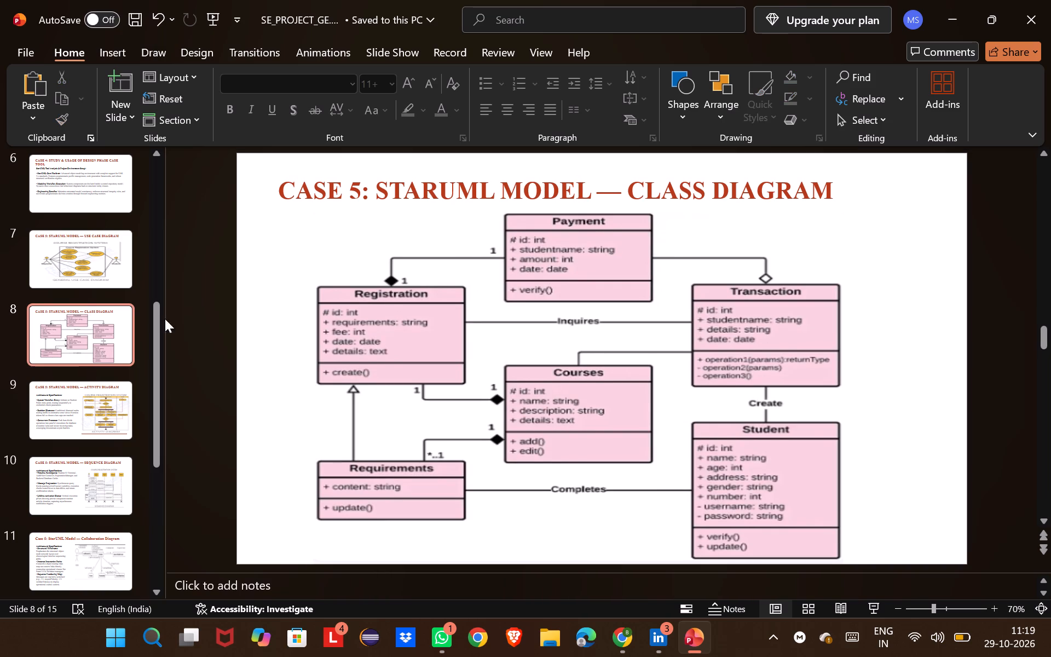
Delete the Architectural Specifications text box from slide 9, the Activity Diagram slide.
click(106, 398)
click(402, 344)
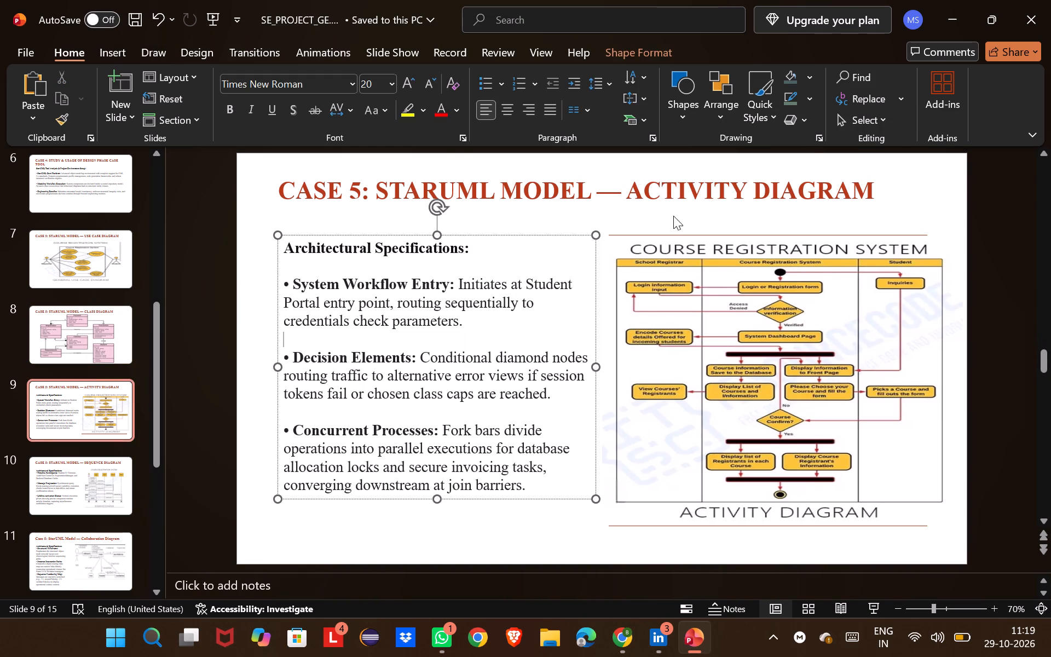
click(529, 230)
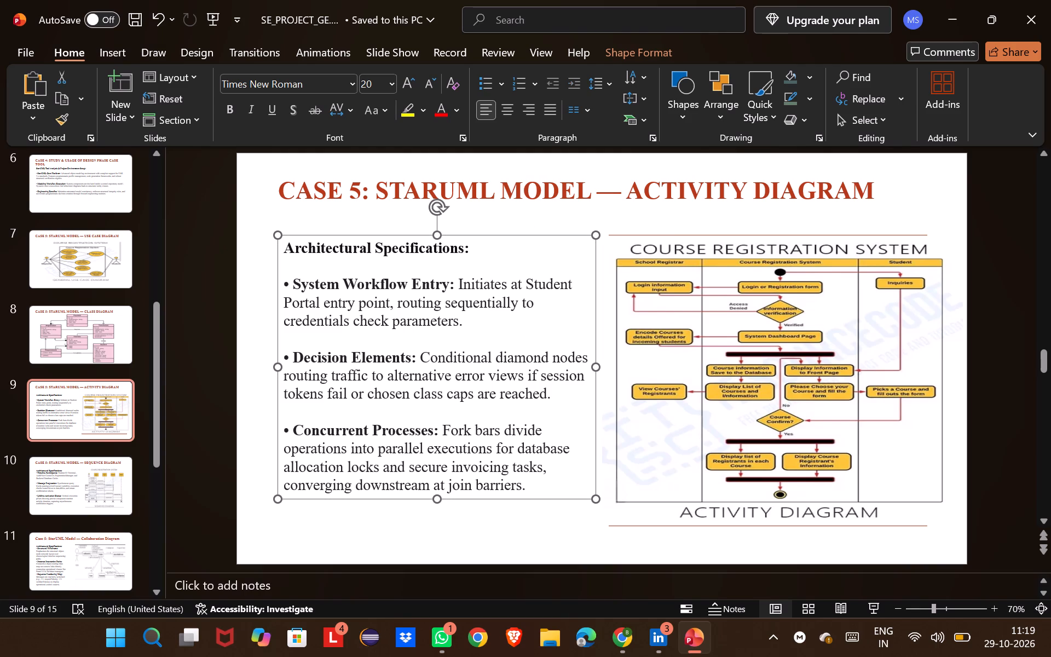
key(BackSpace)
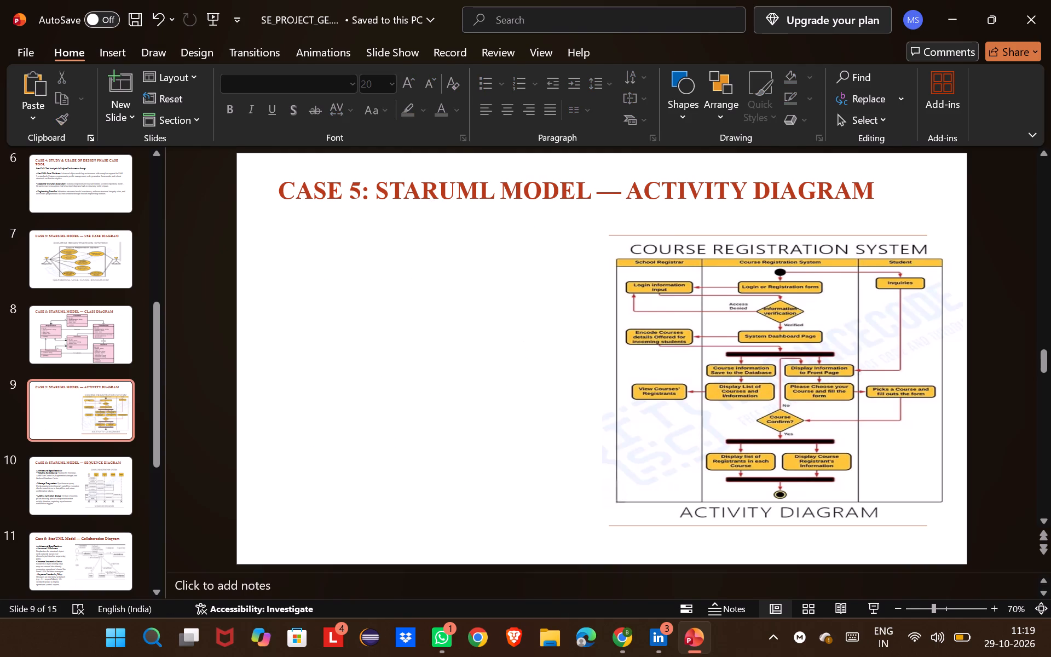
Move the activity diagram picture on slide 9 left into the space freed by the removed text.
drag(669, 453, 461, 440)
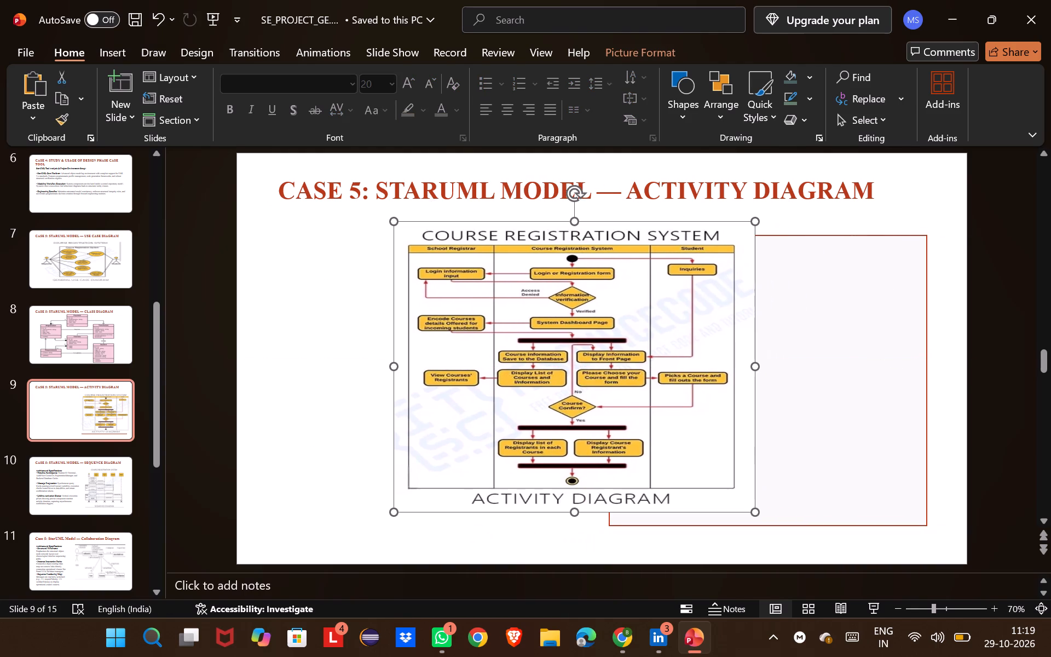
Delete the empty red-outlined rectangle behind the activity diagram on slide 9.
click(900, 482)
key(BackSpace)
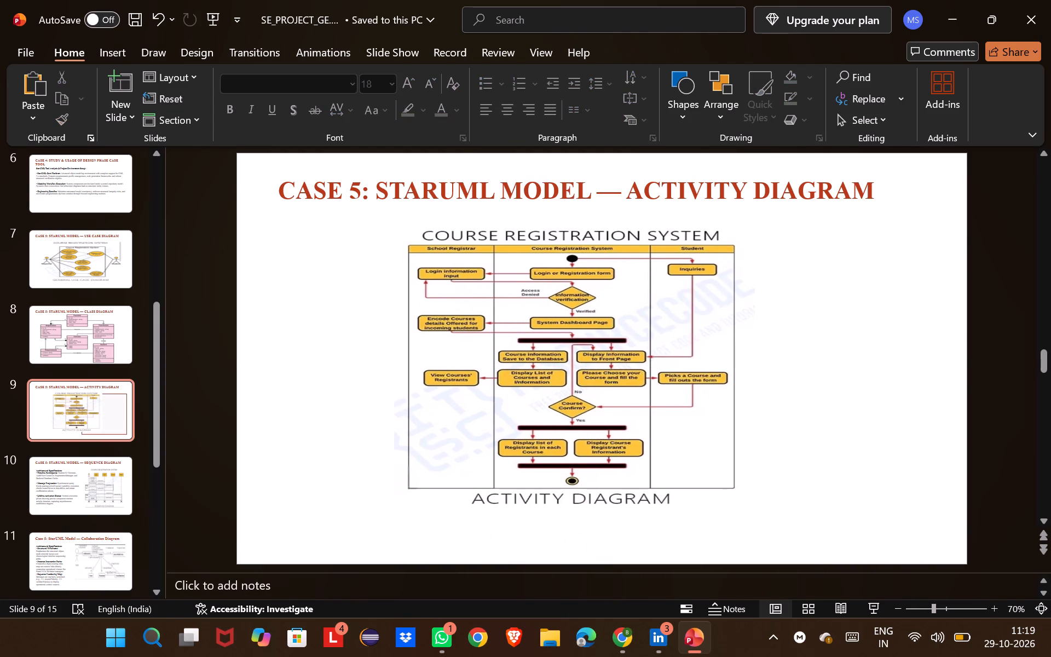
Centre the activity diagram on slide 9 and stretch its width and height to fill the area below the title.
click(548, 395)
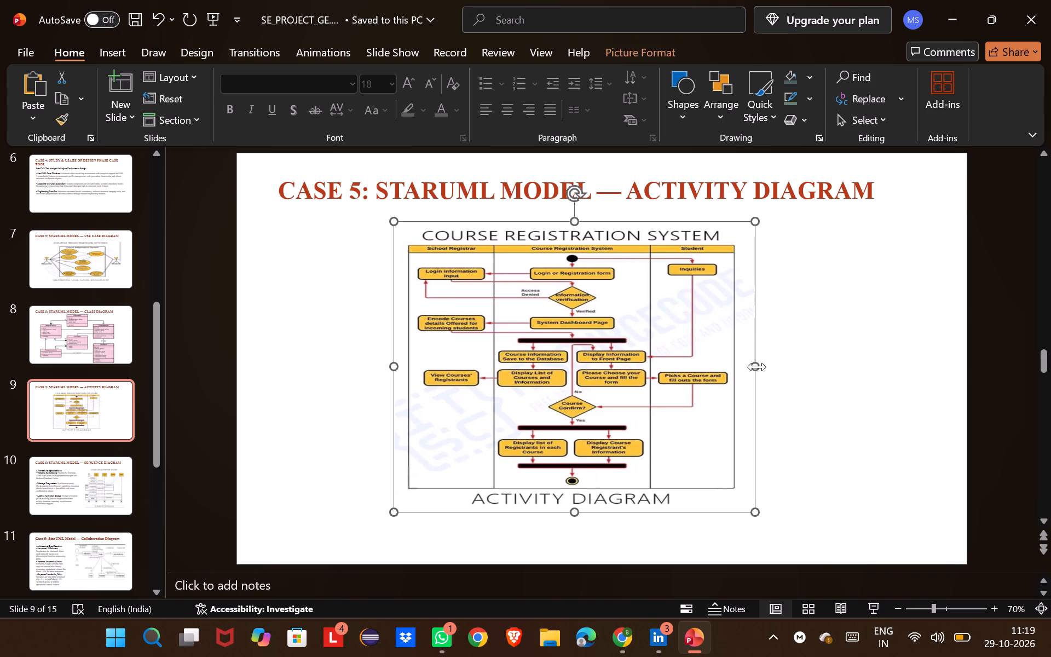
drag(757, 367, 859, 365)
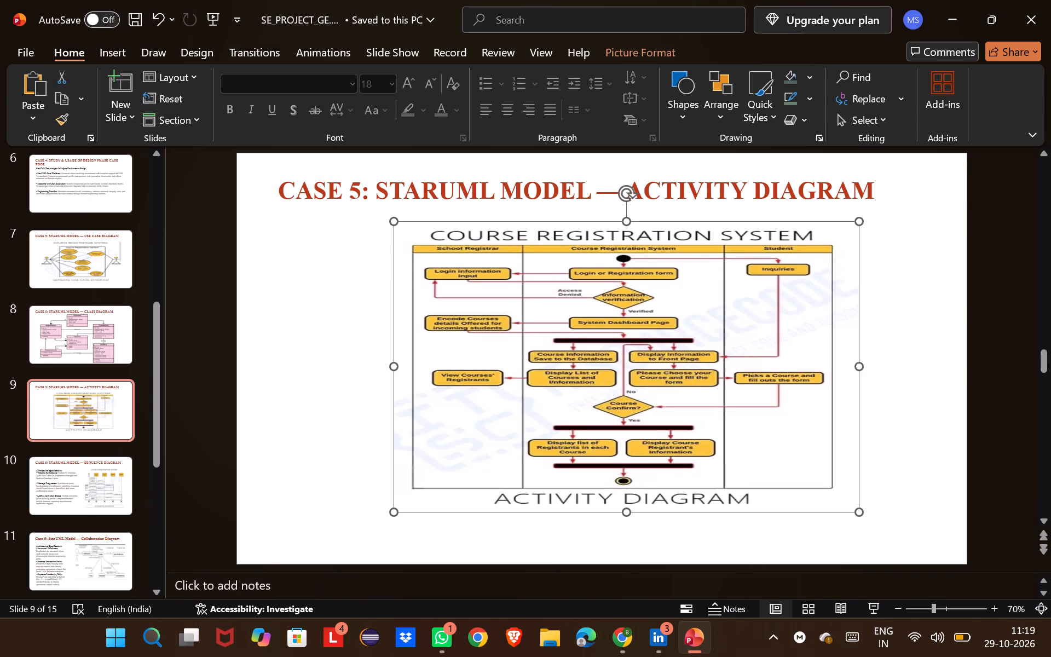
drag(398, 370, 338, 370)
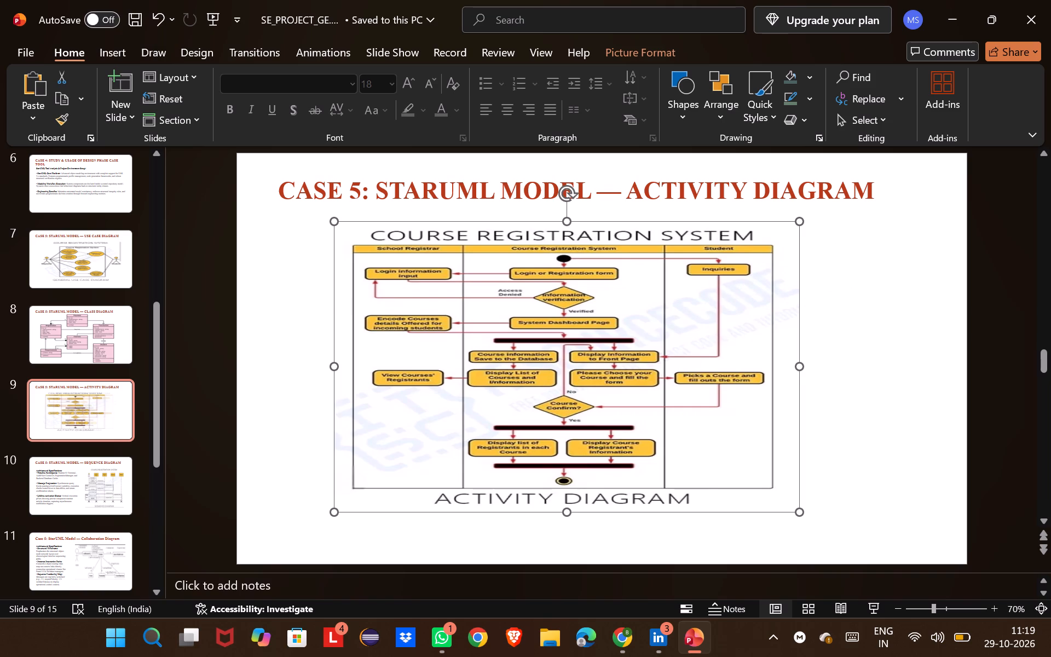
drag(799, 367, 879, 380)
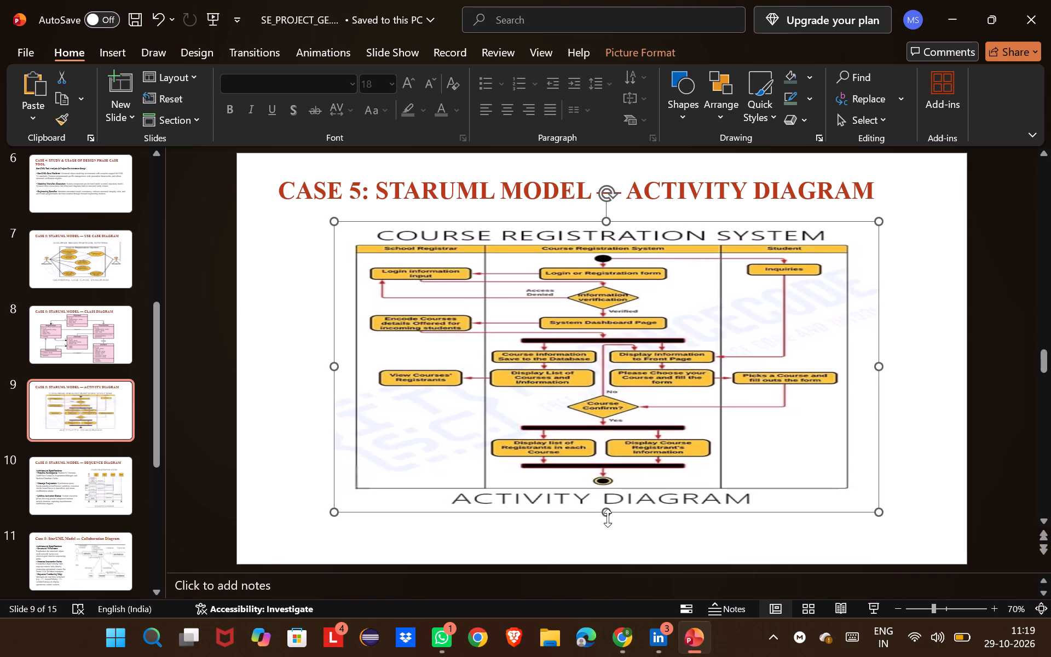
drag(608, 518, 608, 551)
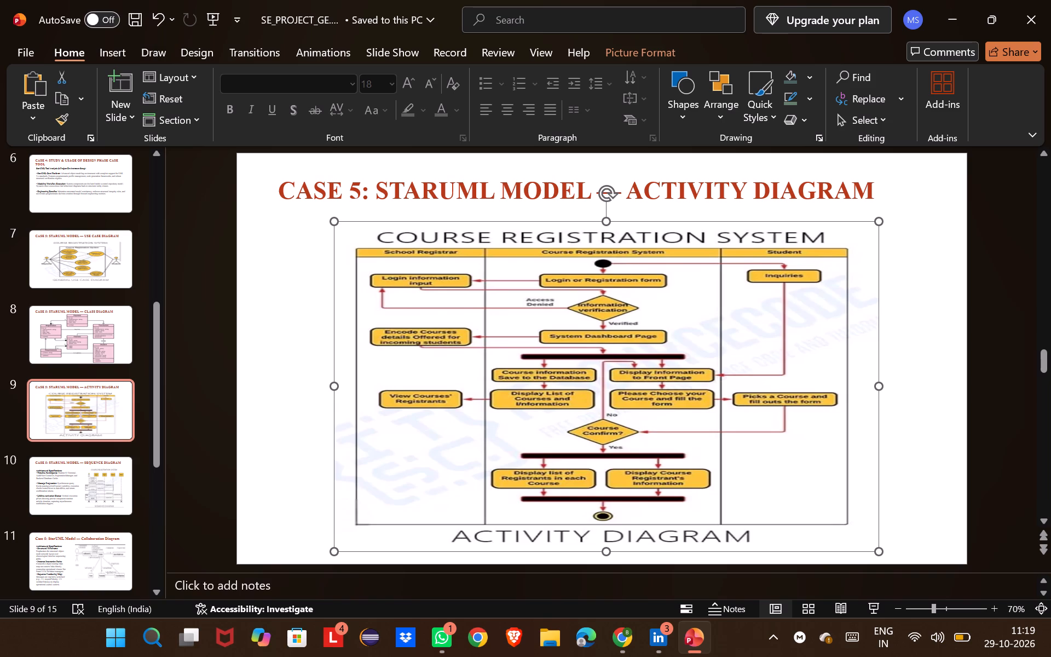
drag(605, 222, 607, 206)
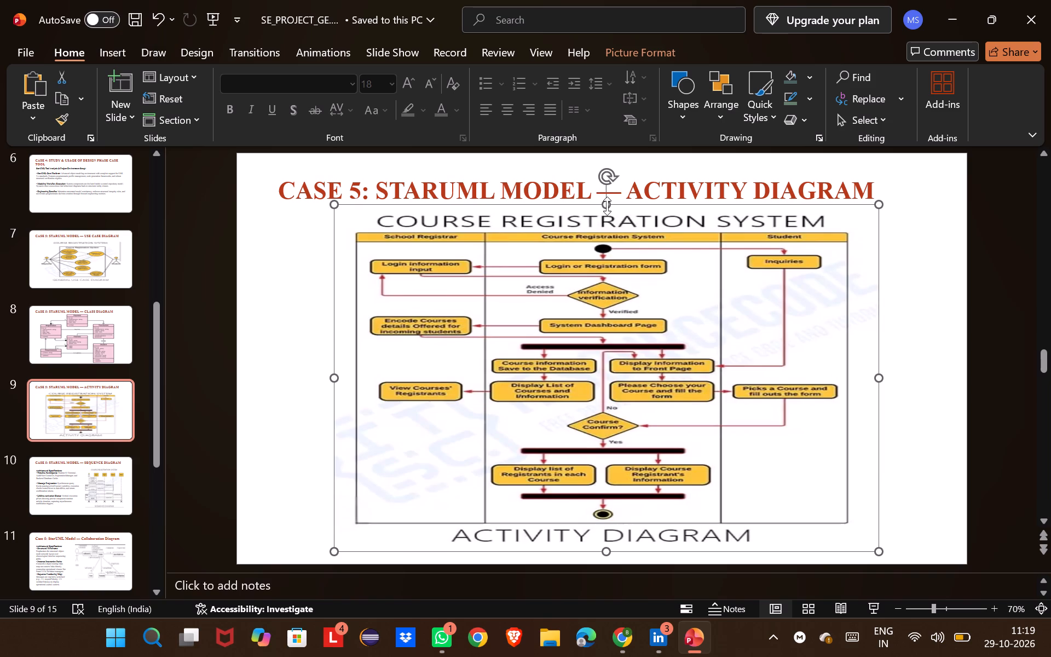
click(252, 319)
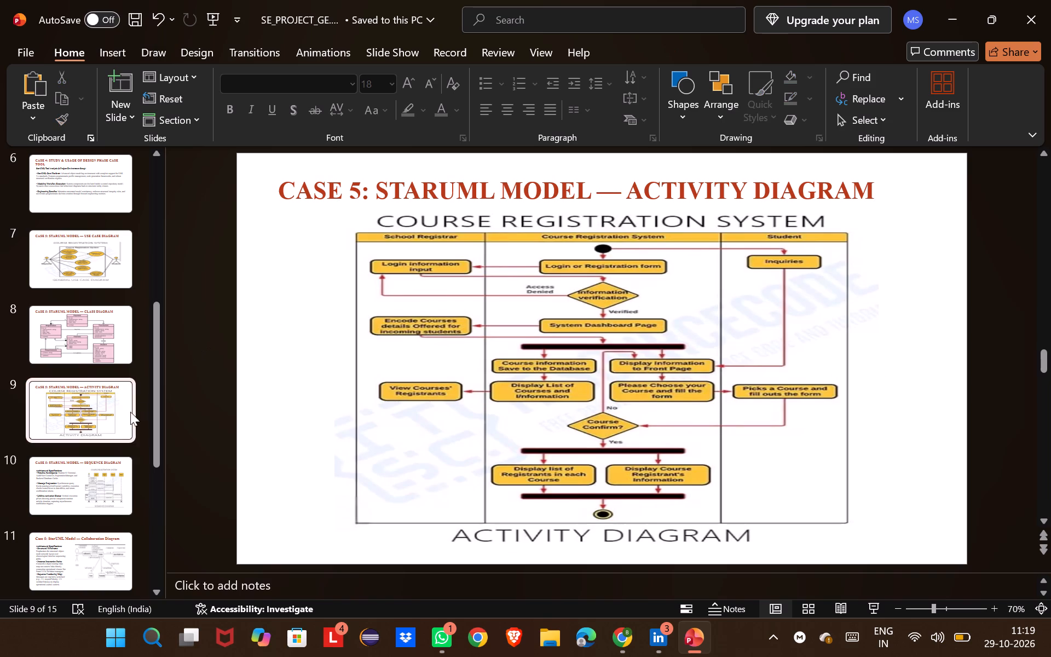
Delete the Architectural Specifications text box from slide 10, the Sequence Diagram slide.
click(78, 477)
click(343, 413)
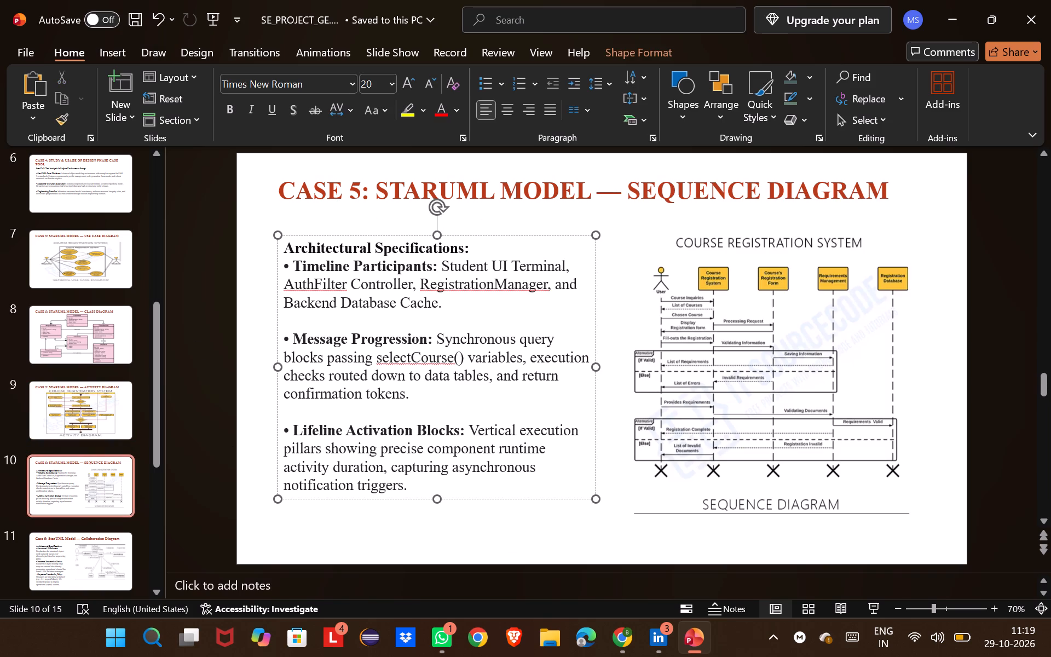
click(597, 239)
key(BackSpace)
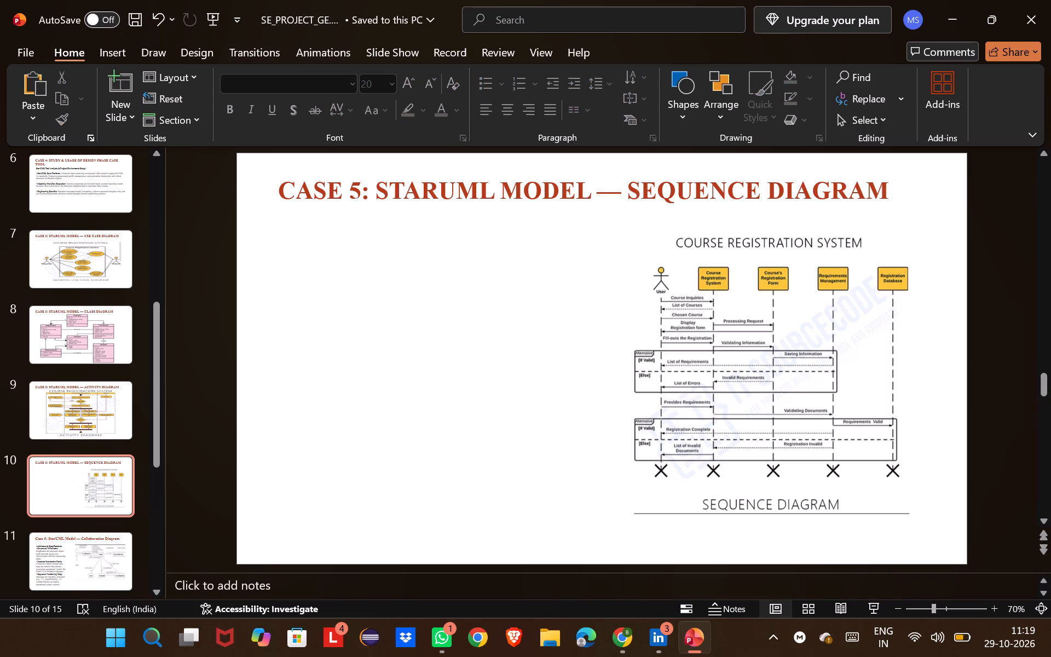
Move the sequence diagram on slide 10 into the freed space, widen it on both sides and extend it down to nearly the slide's bottom edge.
click(793, 320)
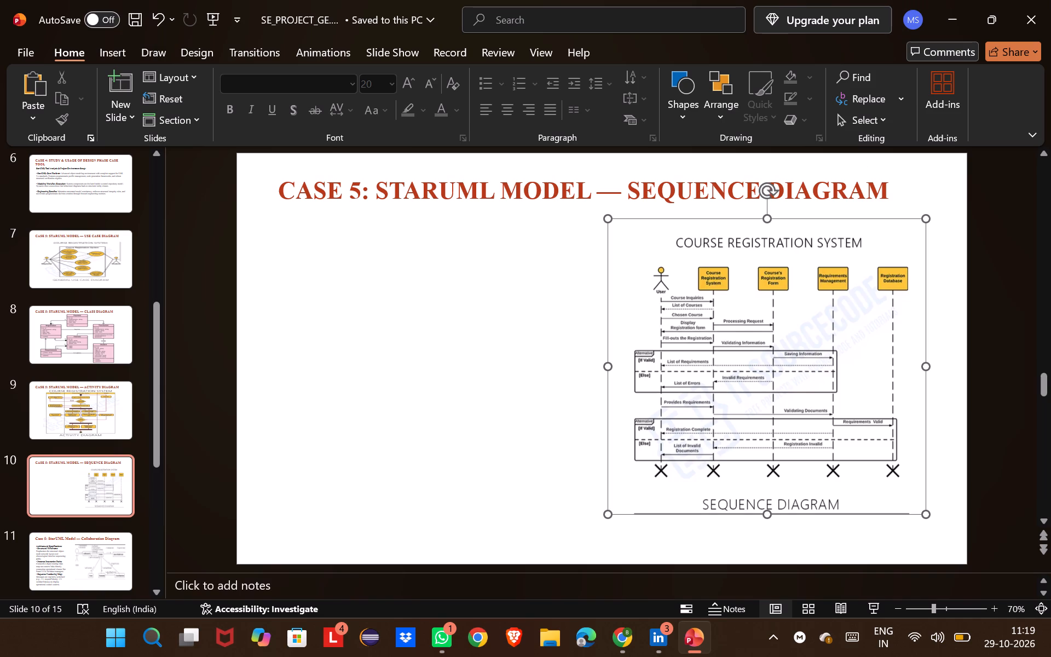
drag(794, 320, 584, 322)
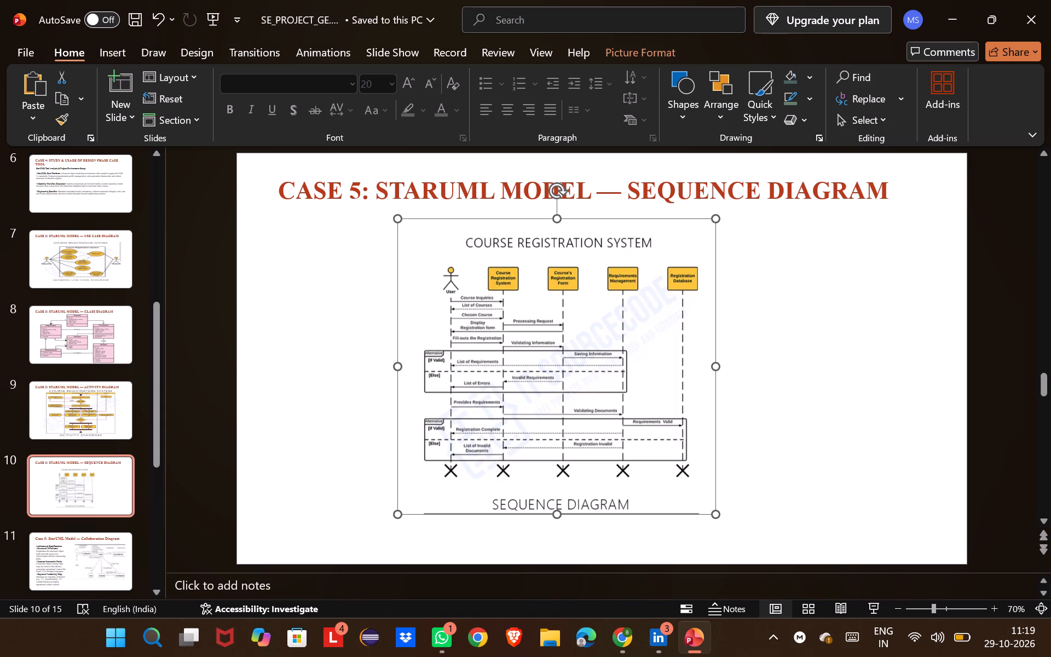
drag(715, 365, 753, 365)
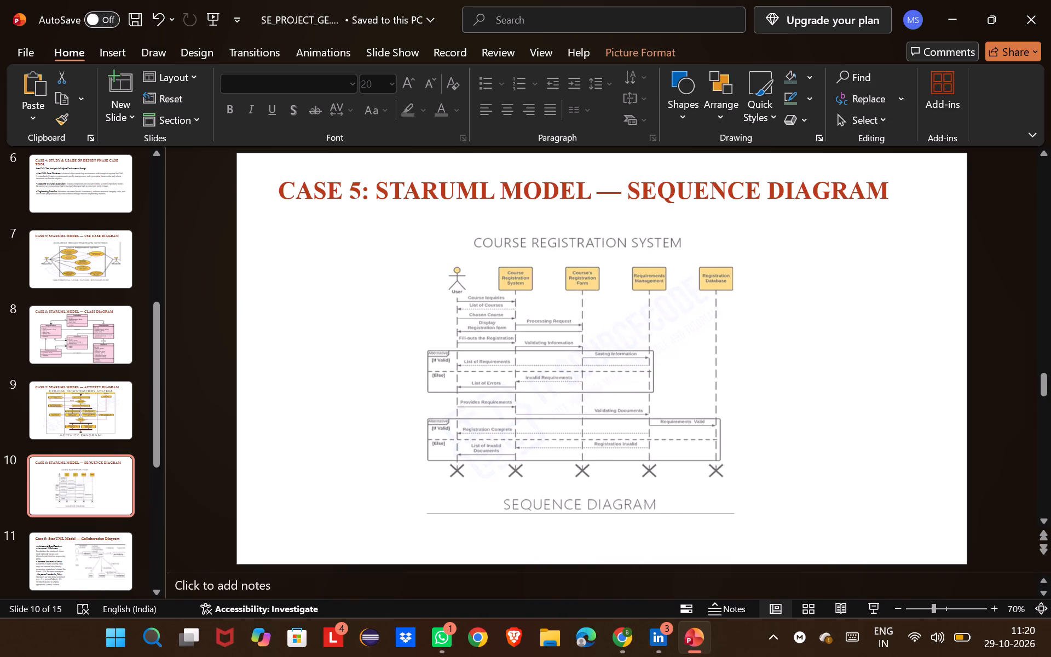
drag(753, 365, 846, 376)
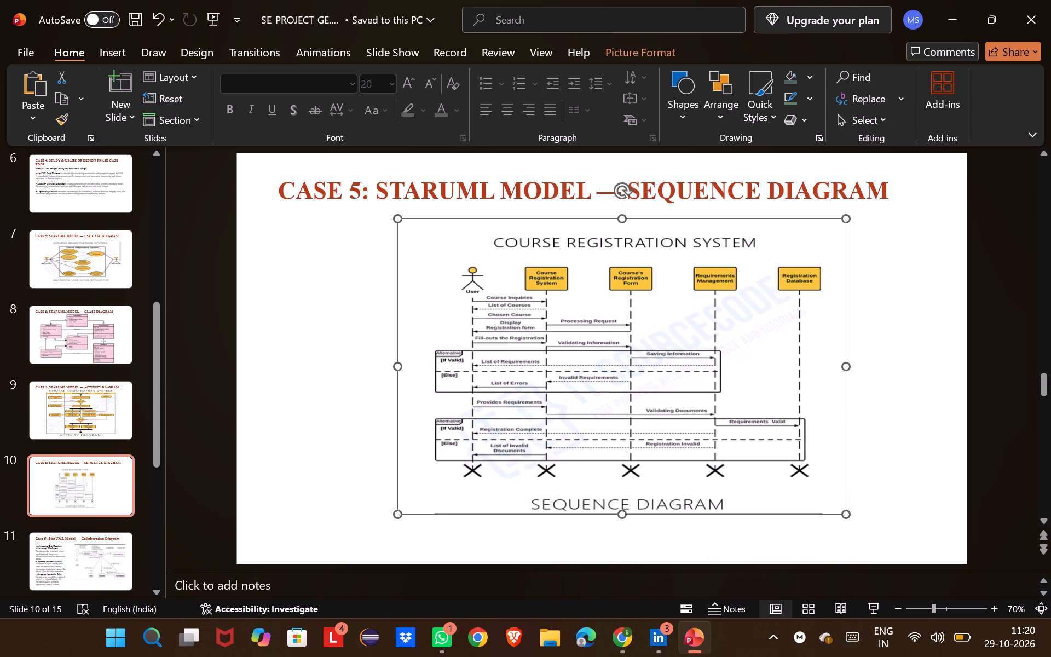
drag(400, 369, 385, 370)
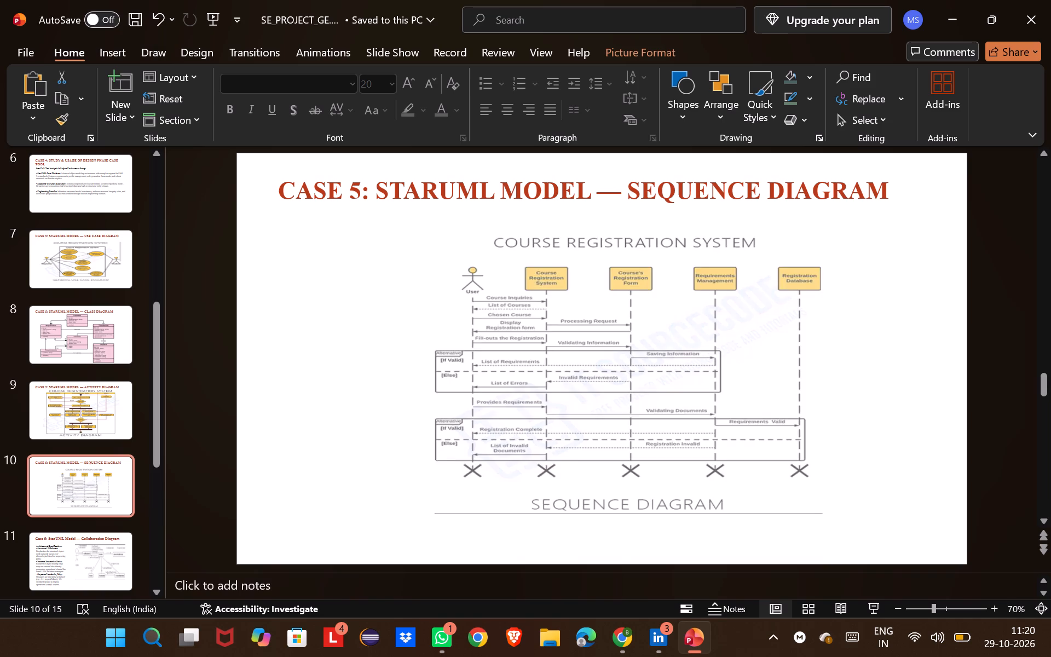
drag(385, 370, 272, 354)
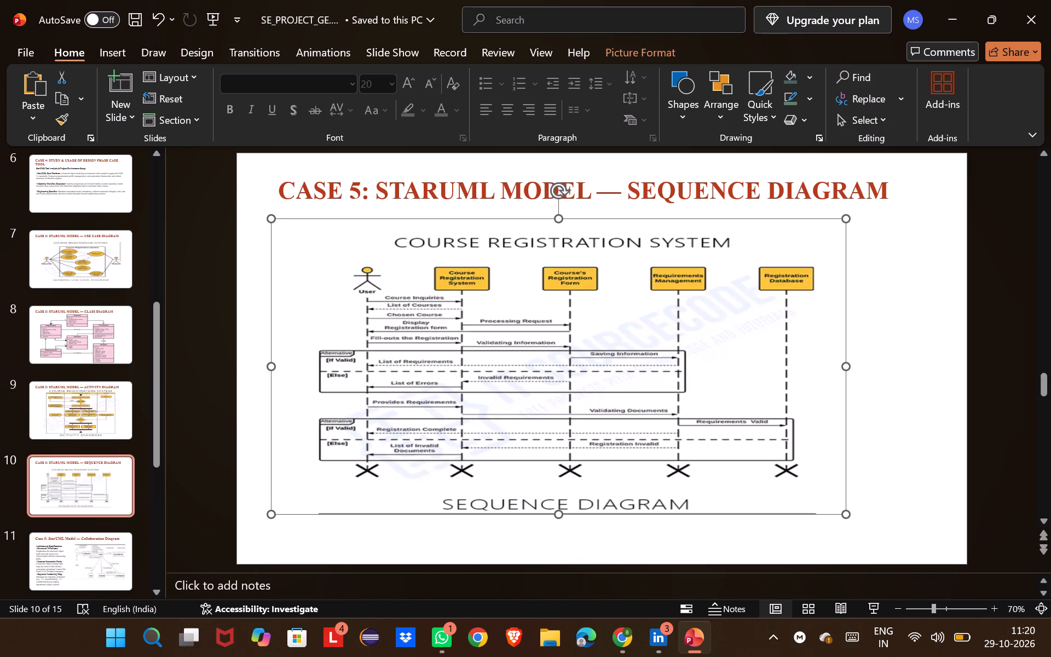
drag(557, 518, 562, 549)
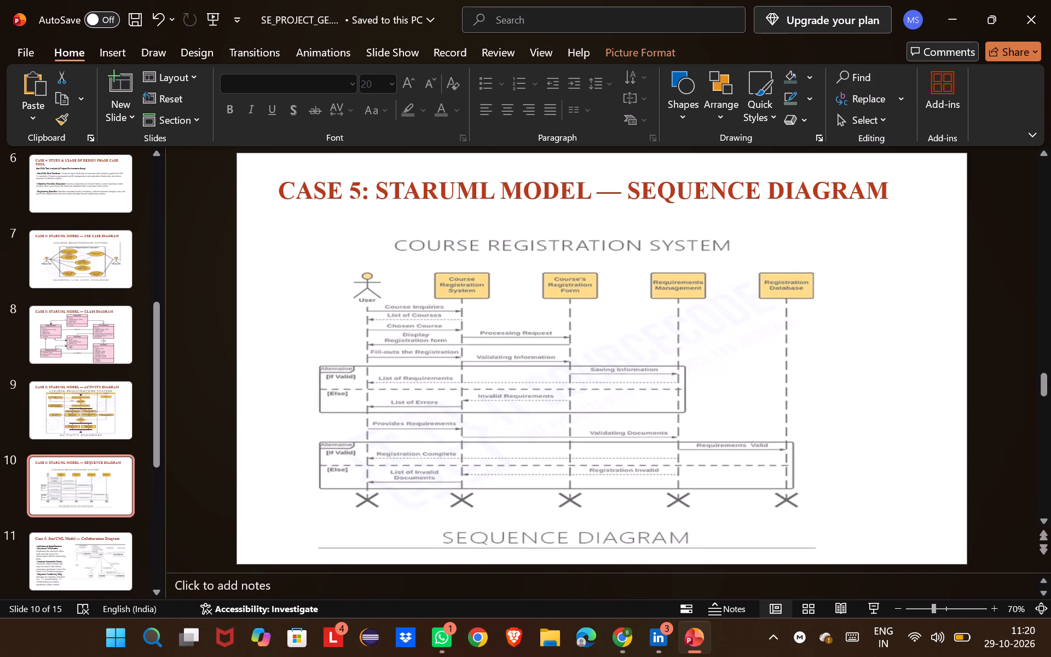
drag(562, 549, 562, 555)
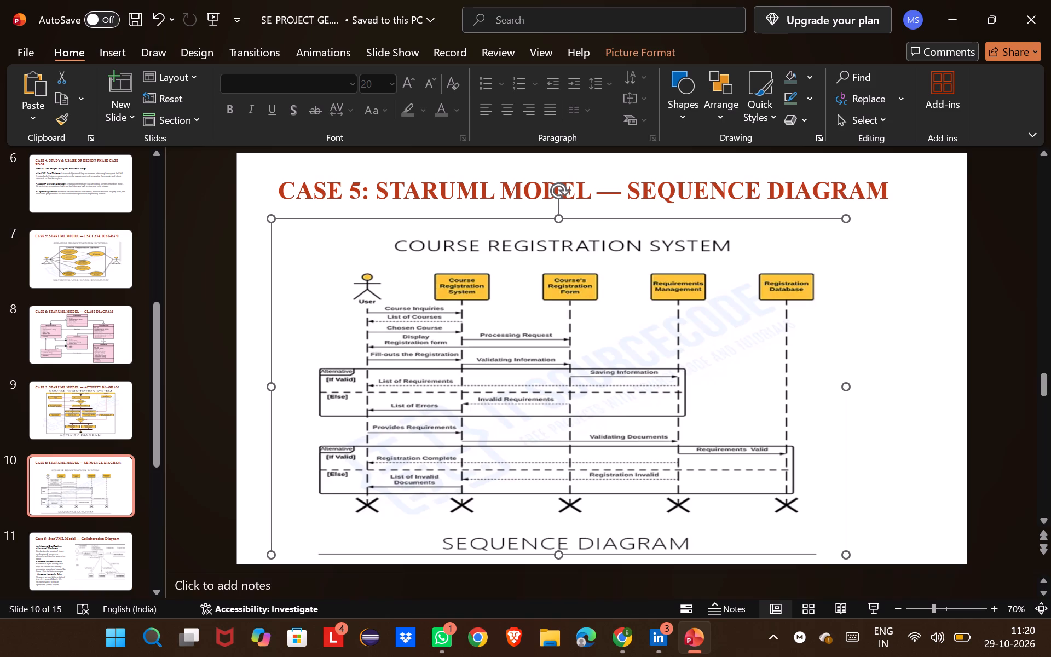
drag(847, 389, 863, 389)
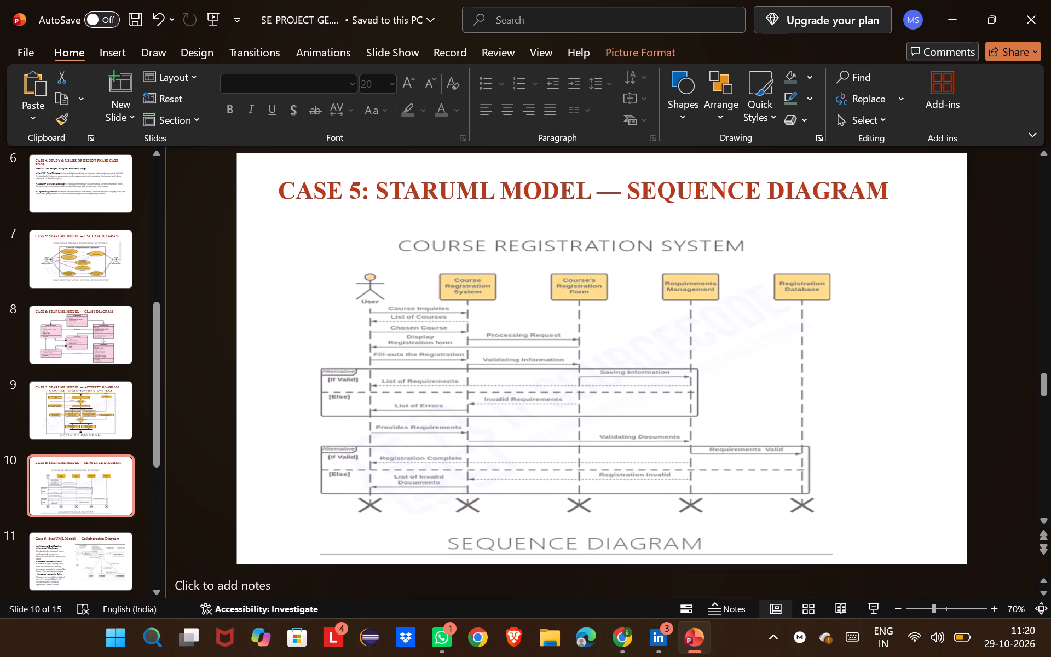
drag(863, 389, 900, 397)
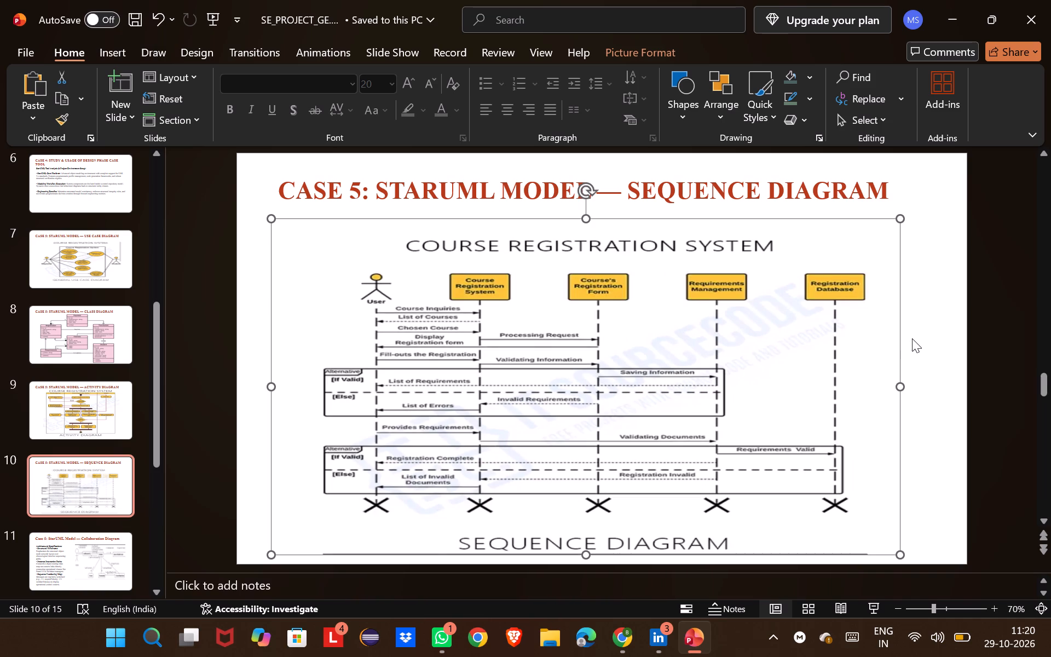
click(922, 335)
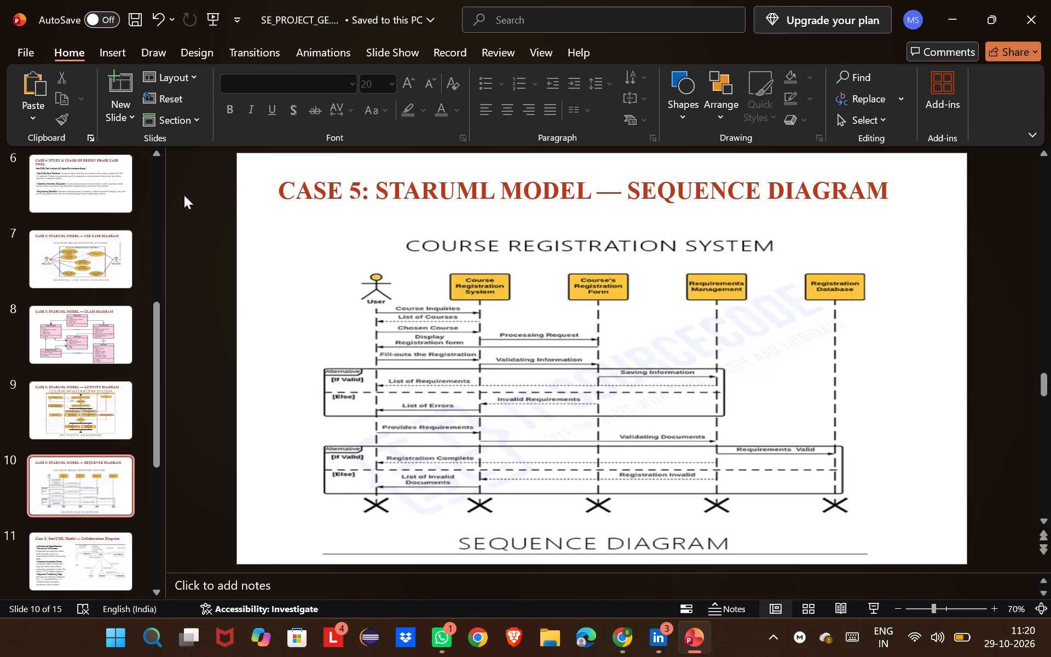
Delete the Architectural Specifications text box from slide 11, the Collaboration Diagram slide.
scroll(184, 195, down, 1)
scroll(72, 270, down, 1)
click(86, 532)
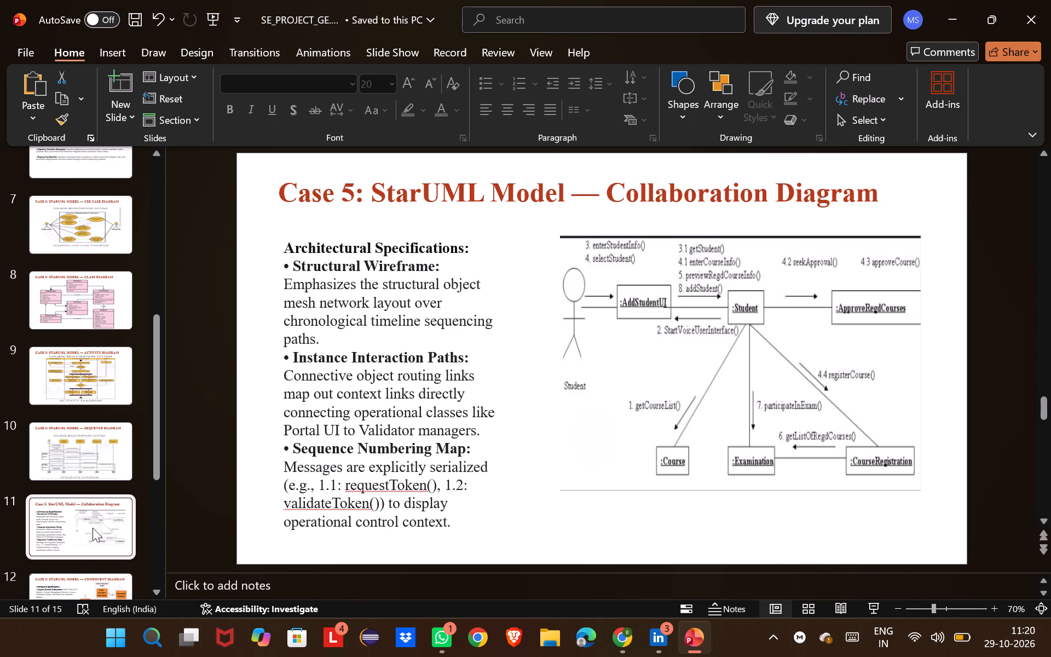
click(353, 390)
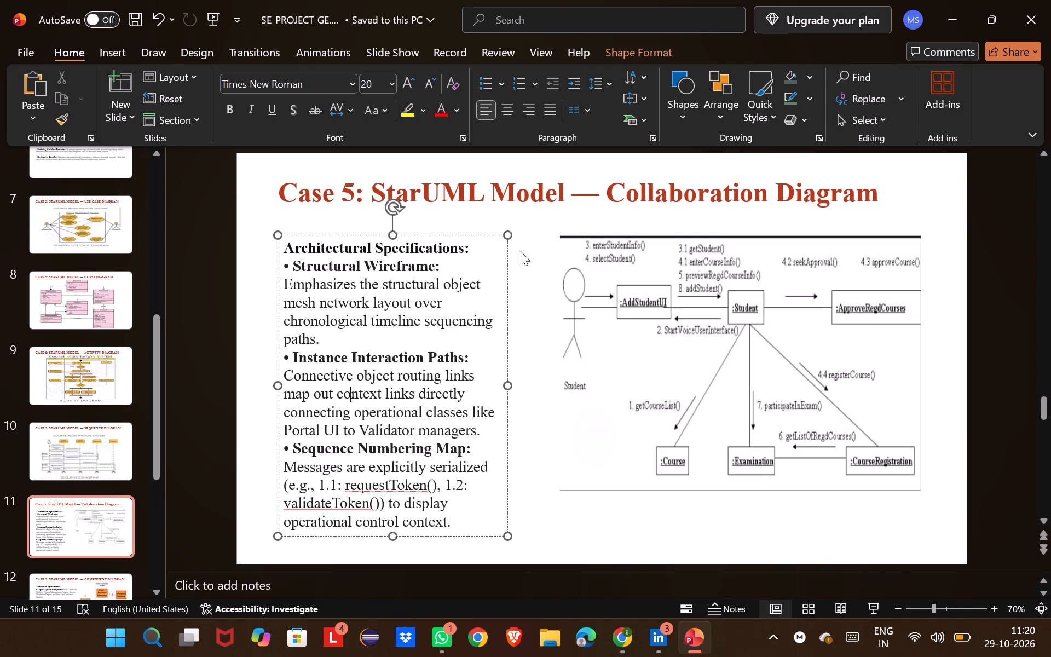
click(508, 253)
key(BackSpace)
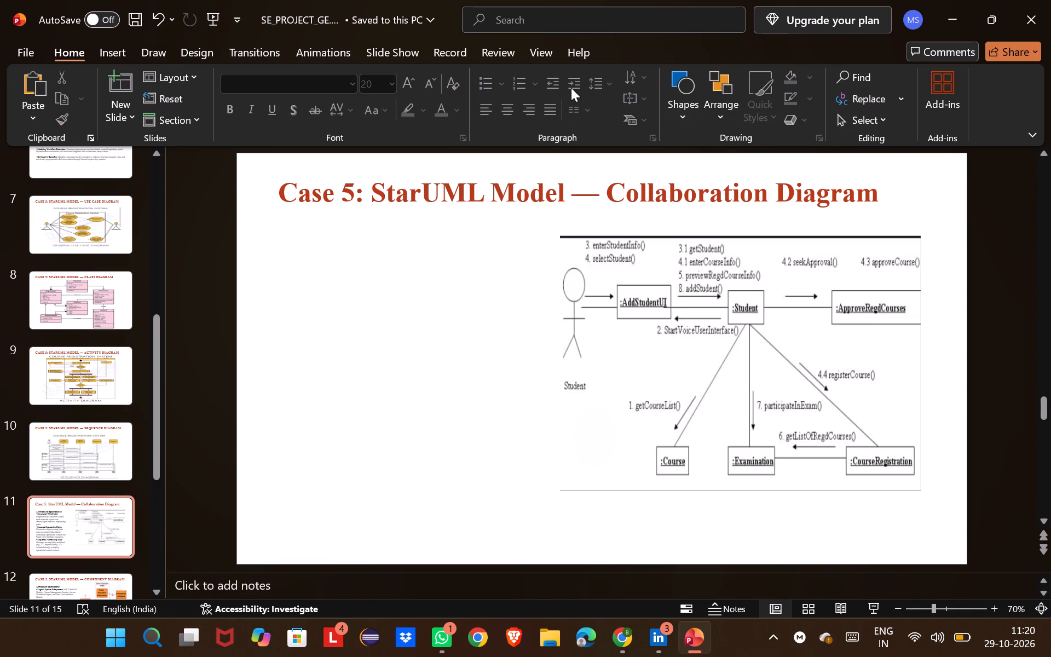
Move the collaboration diagram on slide 11 into the freed space, widen it on both sides and extend it slightly up and down.
click(704, 413)
drag(709, 410, 655, 408)
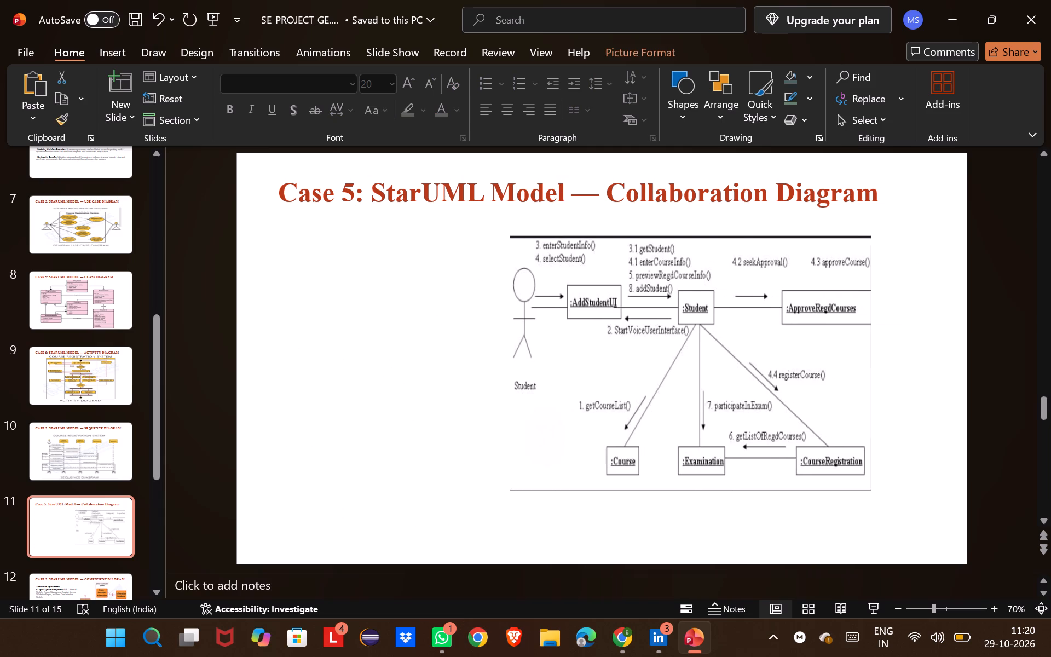
drag(655, 408, 550, 418)
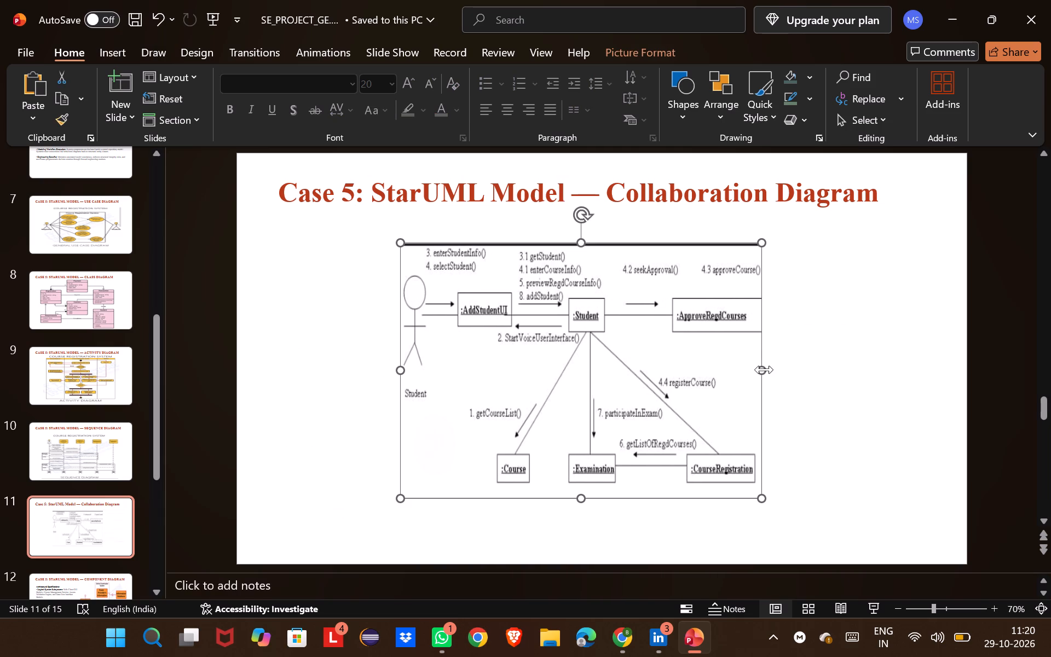
drag(764, 365, 865, 390)
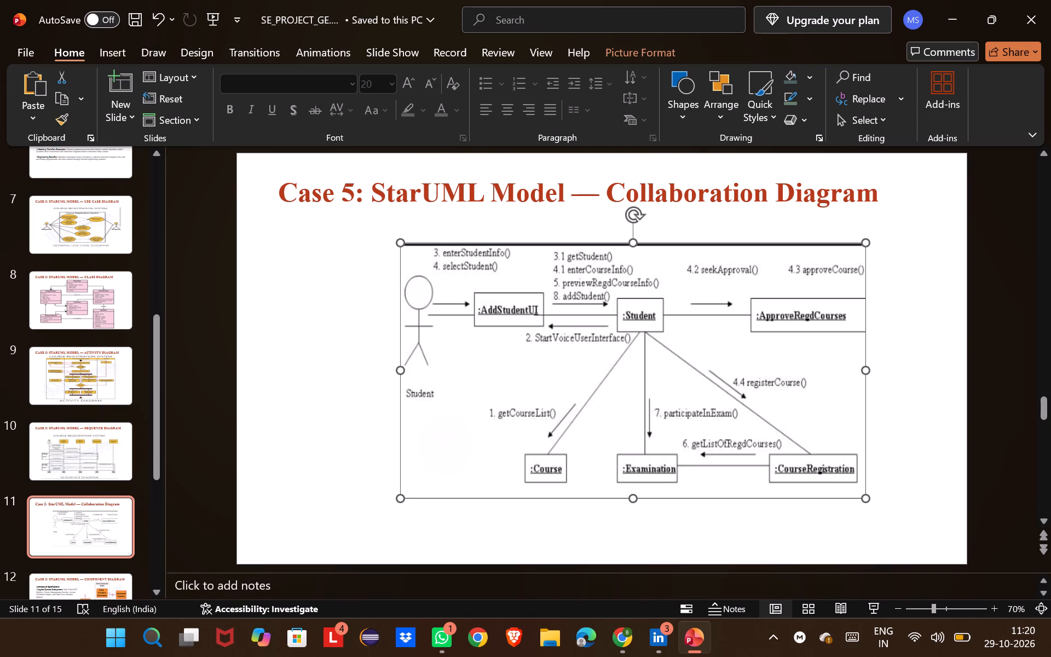
drag(403, 371, 284, 372)
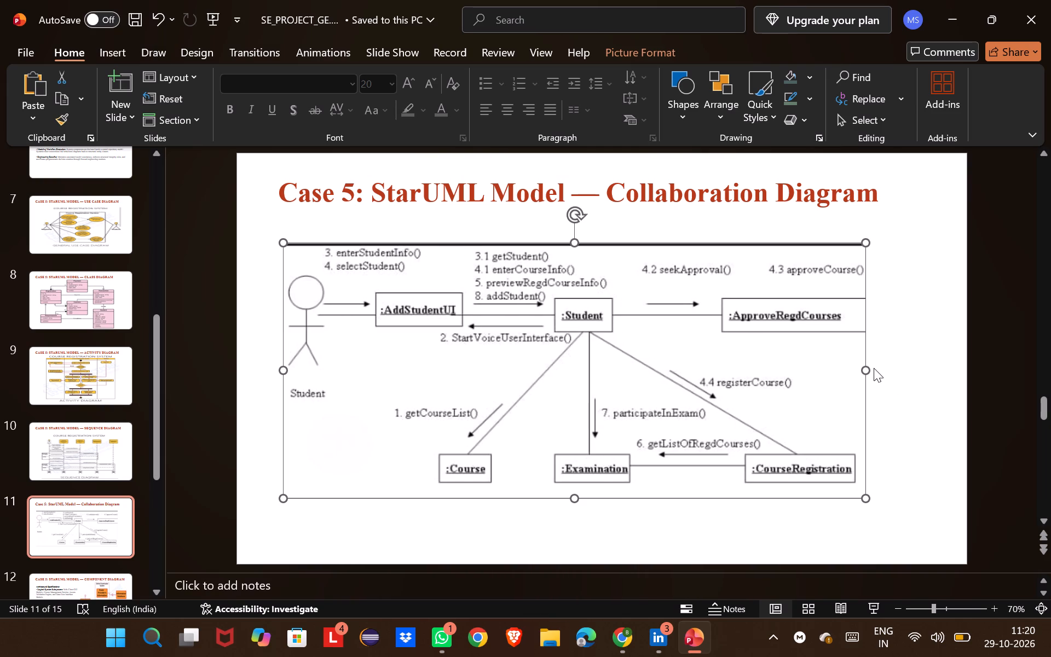
drag(870, 368, 891, 381)
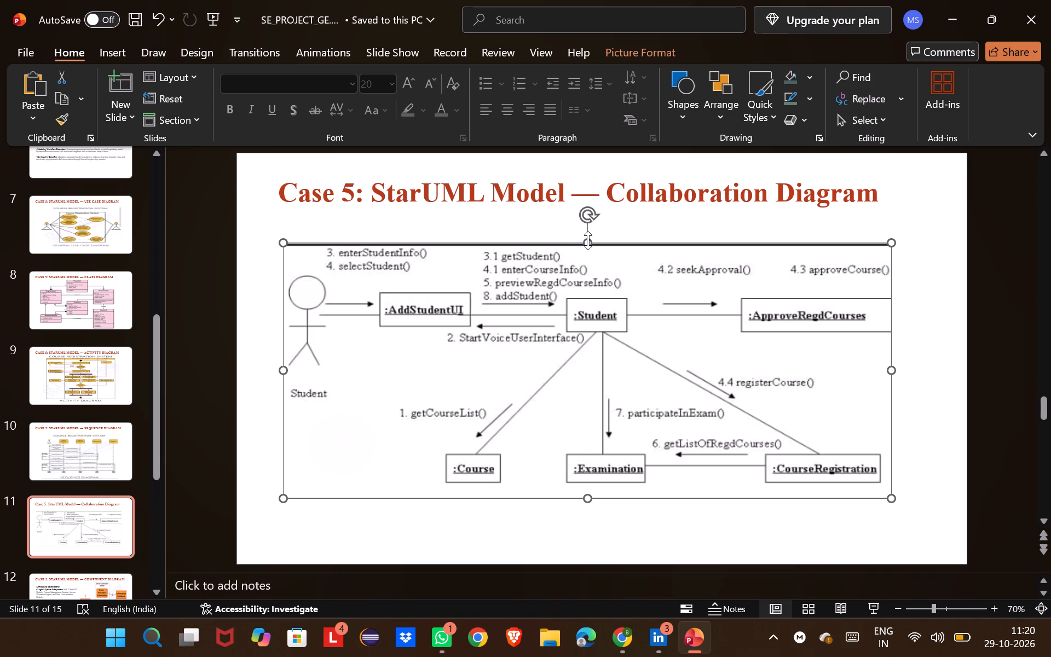
drag(588, 240, 595, 229)
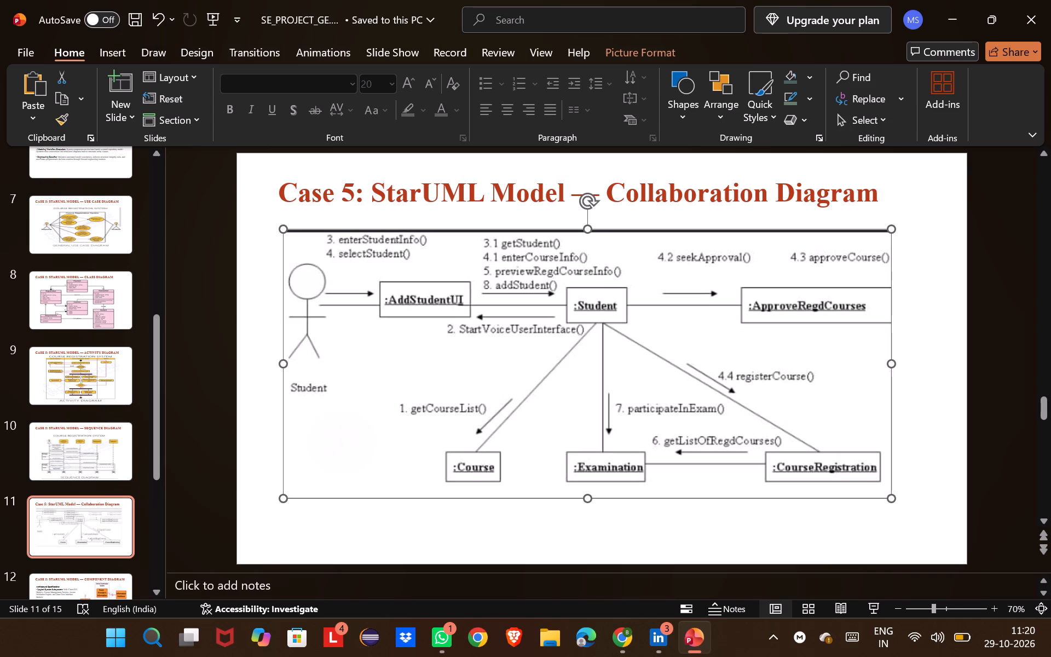
drag(587, 497, 588, 498)
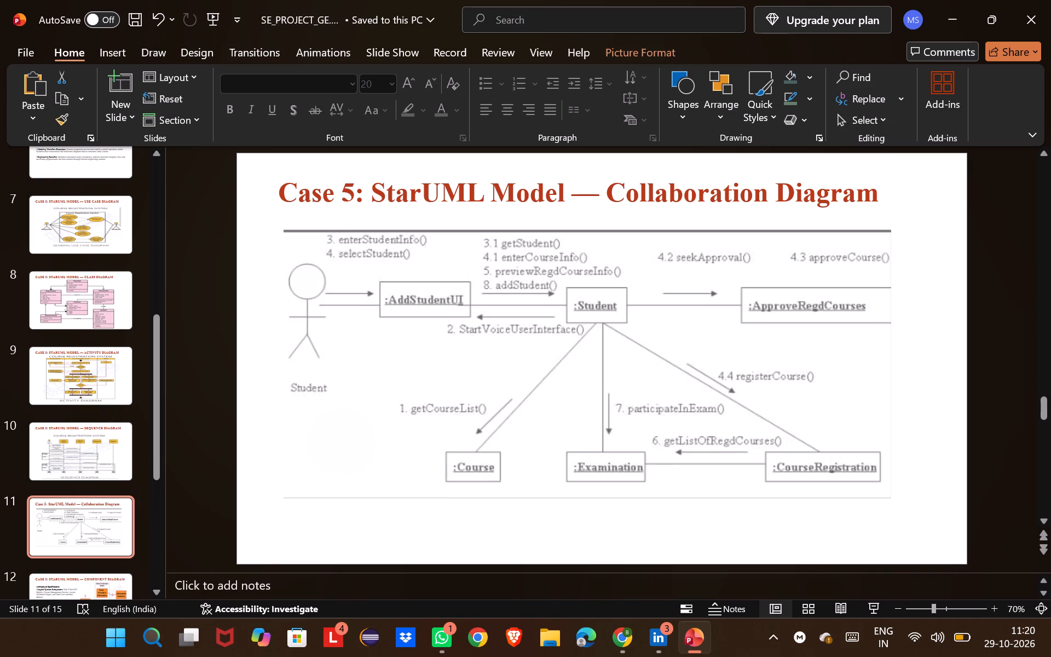
drag(588, 498, 587, 526)
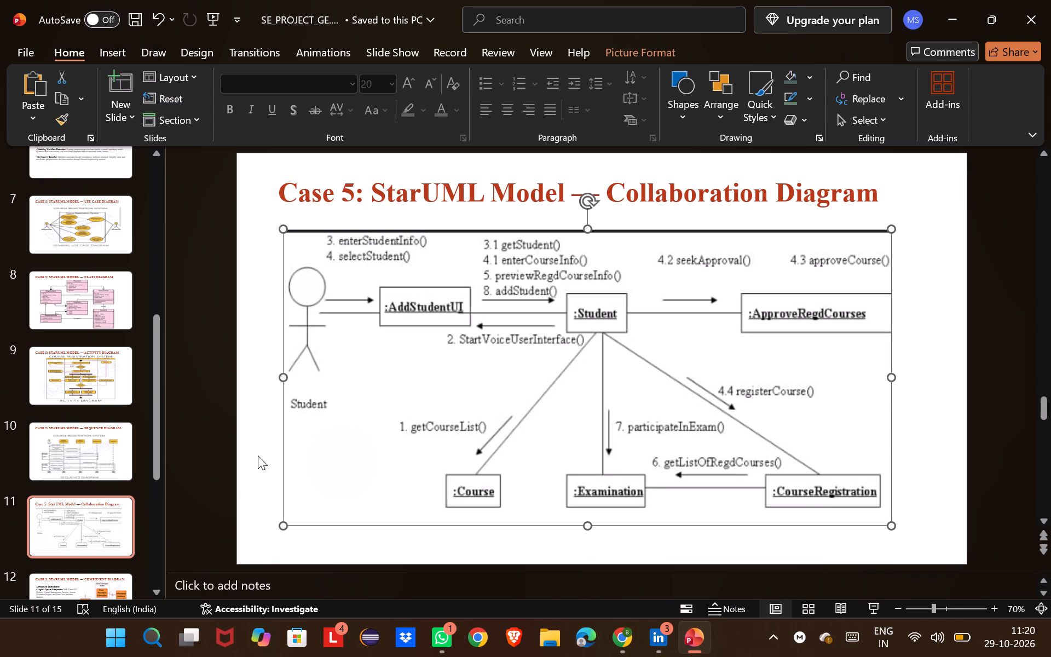
Delete the Architectural Specifications text box from slide 12, the Component Diagram slide.
scroll(135, 460, down, 2)
click(79, 522)
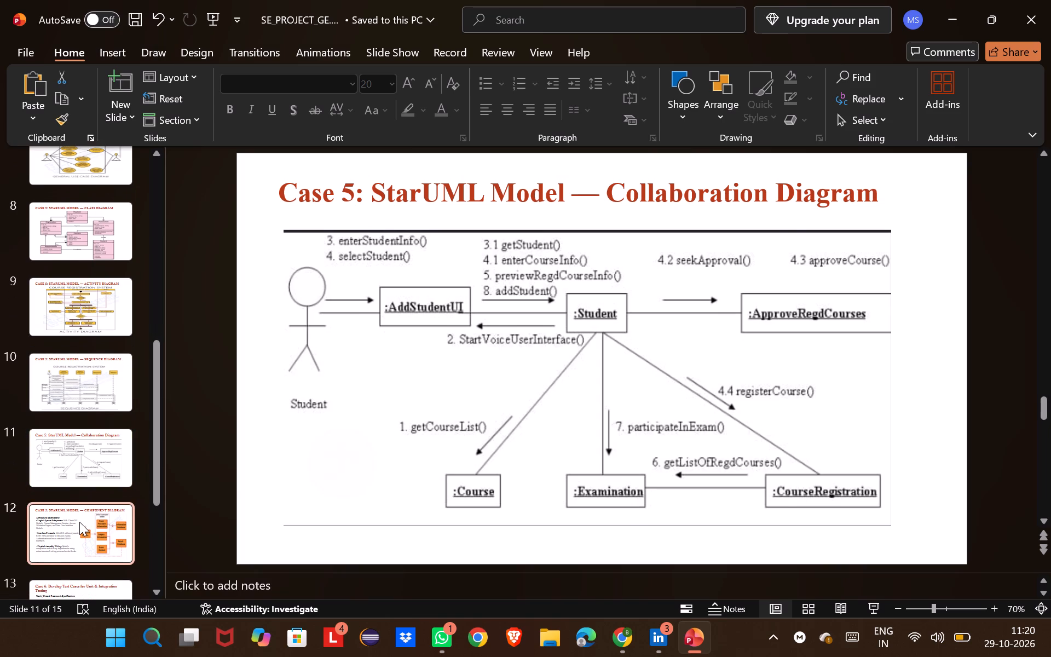
click(351, 418)
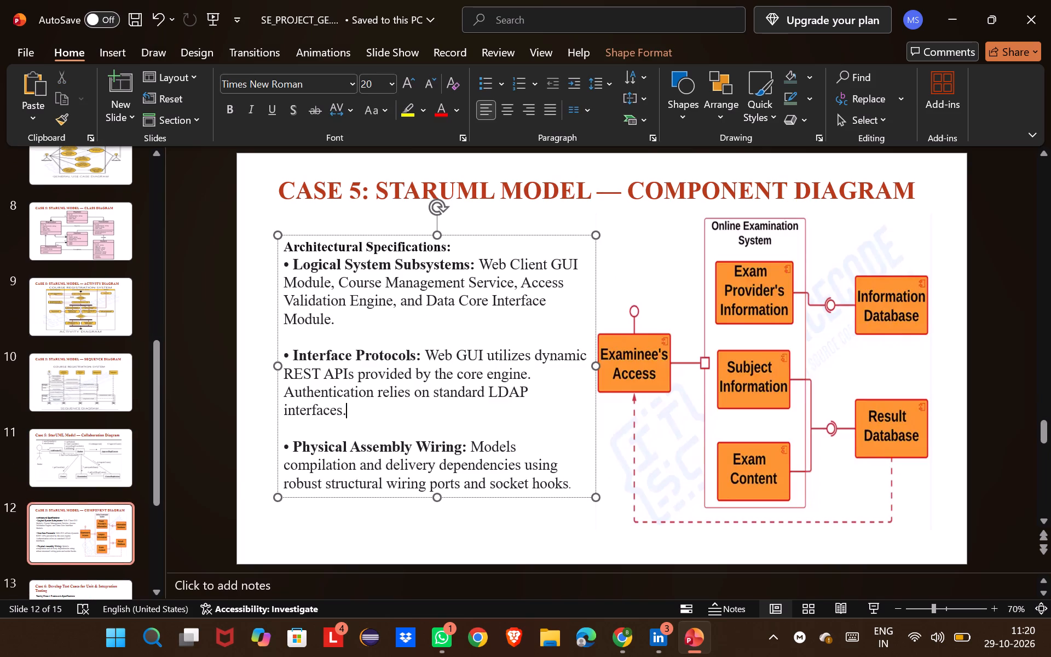
click(596, 272)
key(BackSpace)
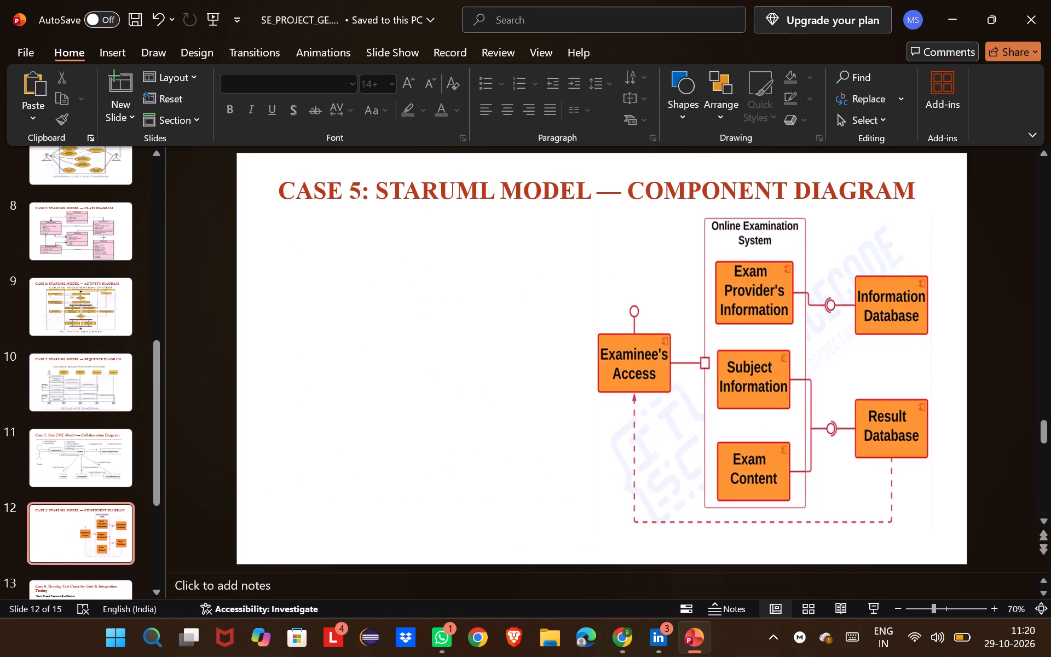
Move the component diagram on slide 12 into the freed space below the title and widen it on both sides.
drag(786, 407, 571, 396)
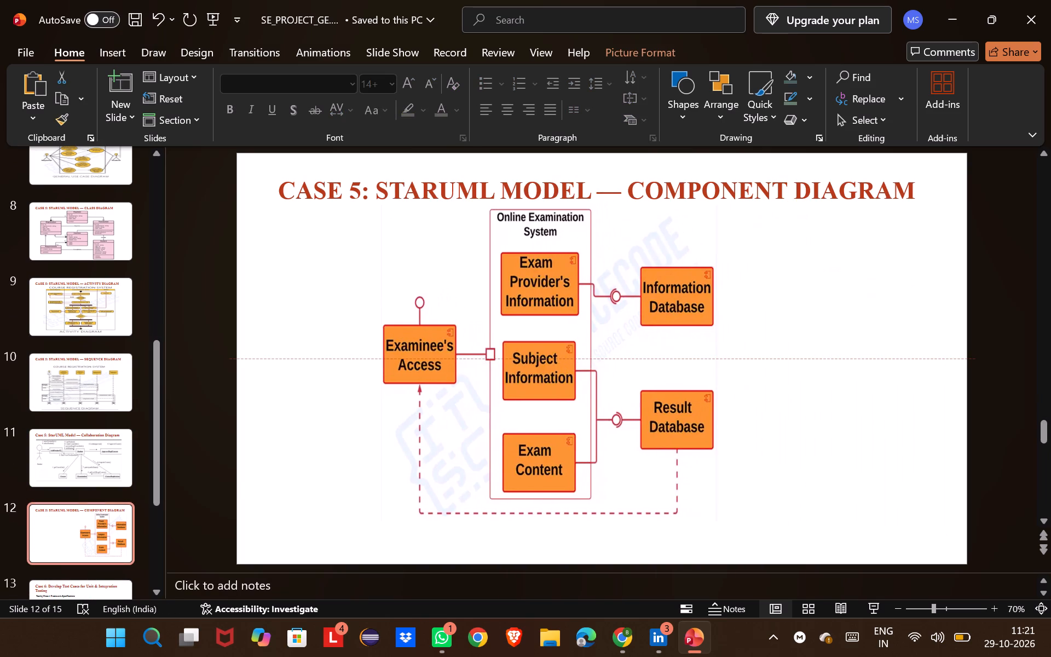
drag(571, 396, 569, 396)
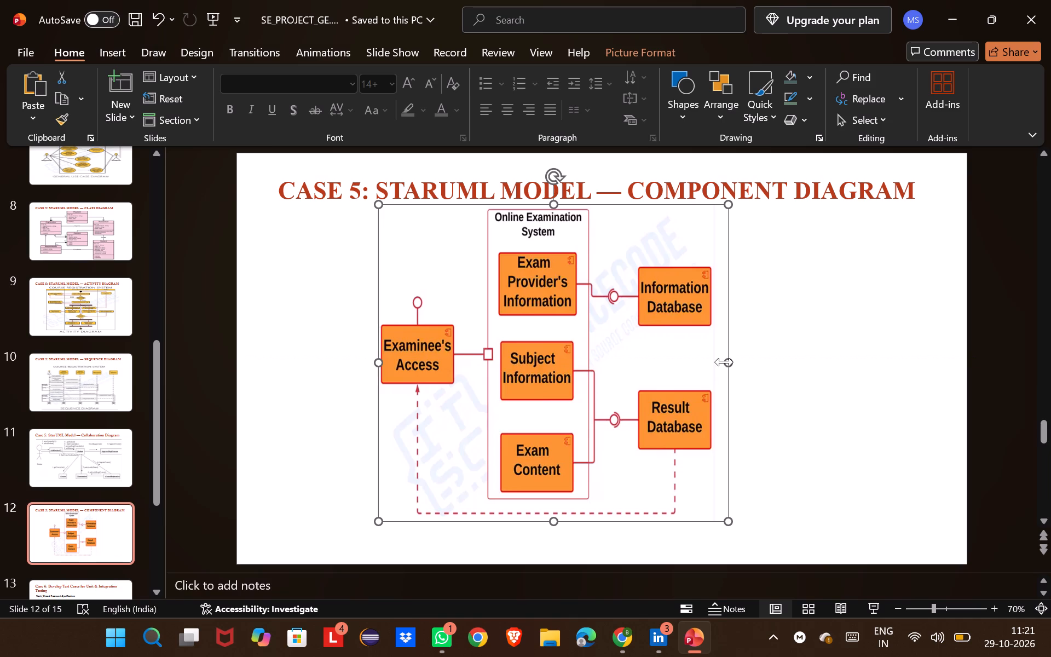
drag(722, 362, 743, 368)
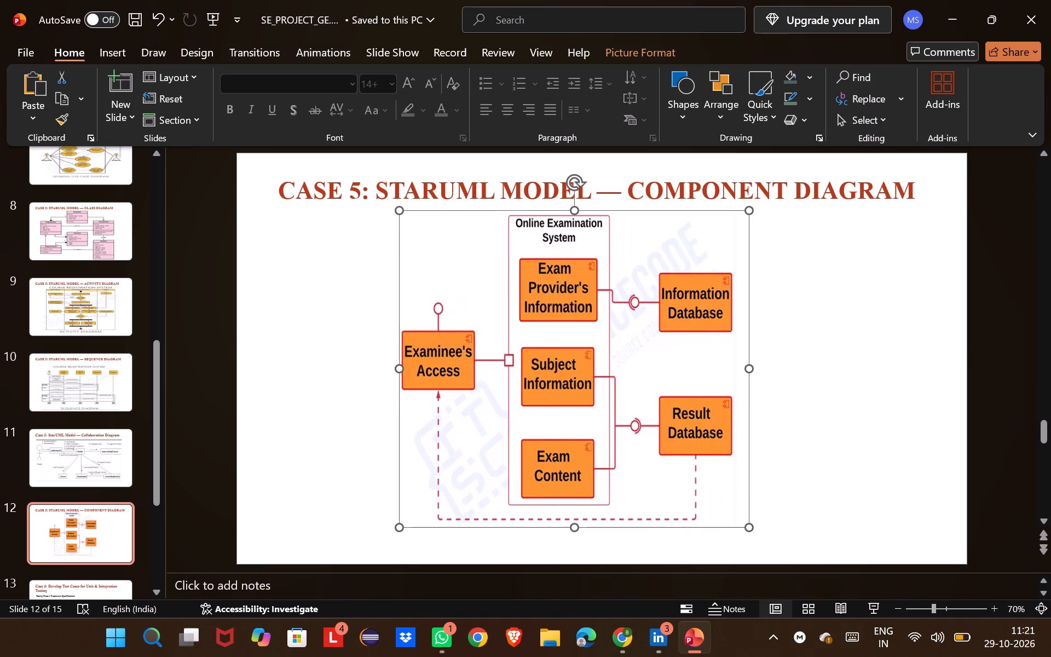
drag(750, 368, 778, 376)
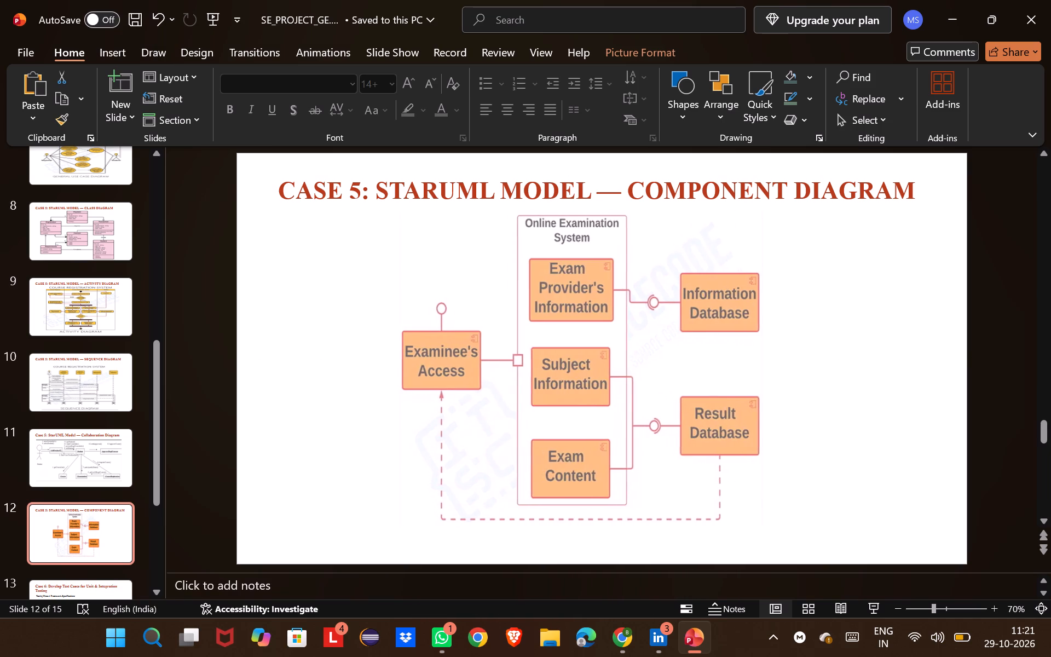
drag(778, 376, 819, 383)
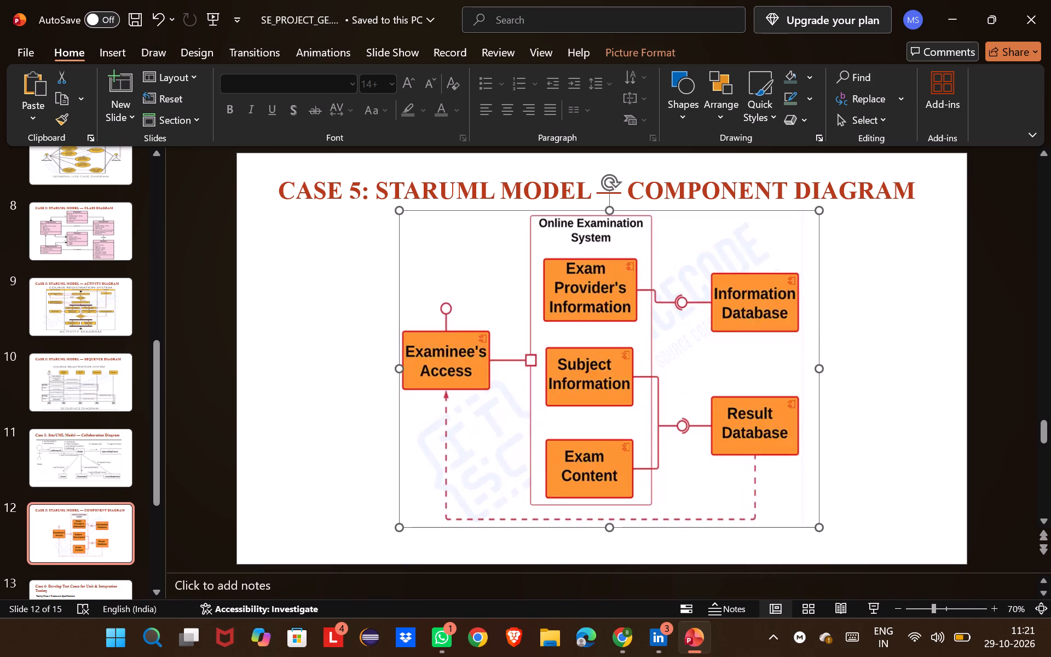
drag(399, 367, 360, 376)
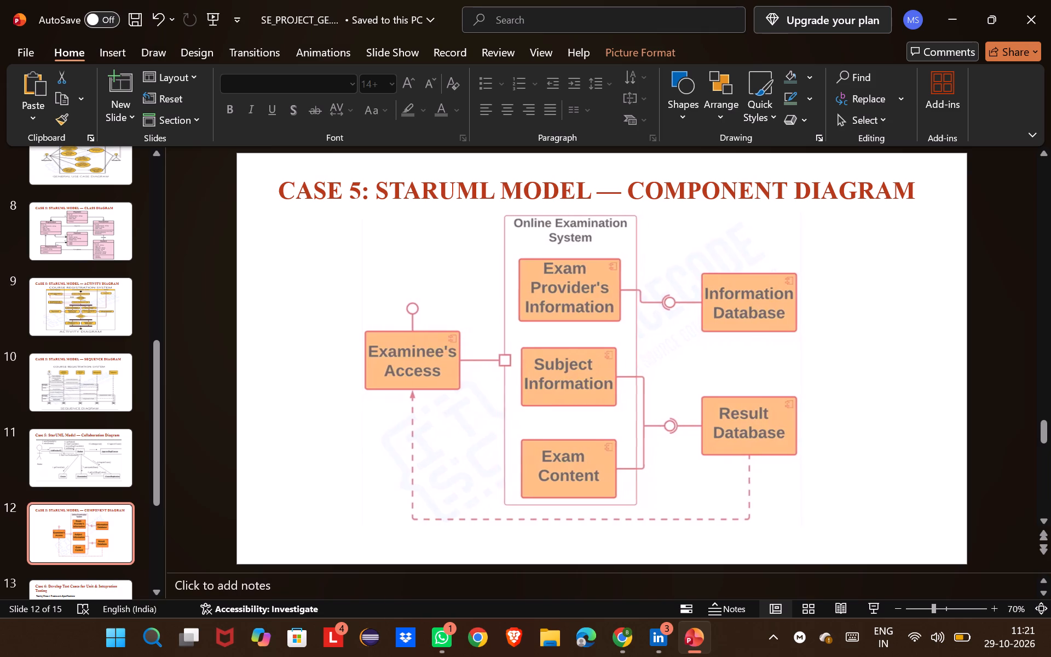
drag(360, 376, 330, 378)
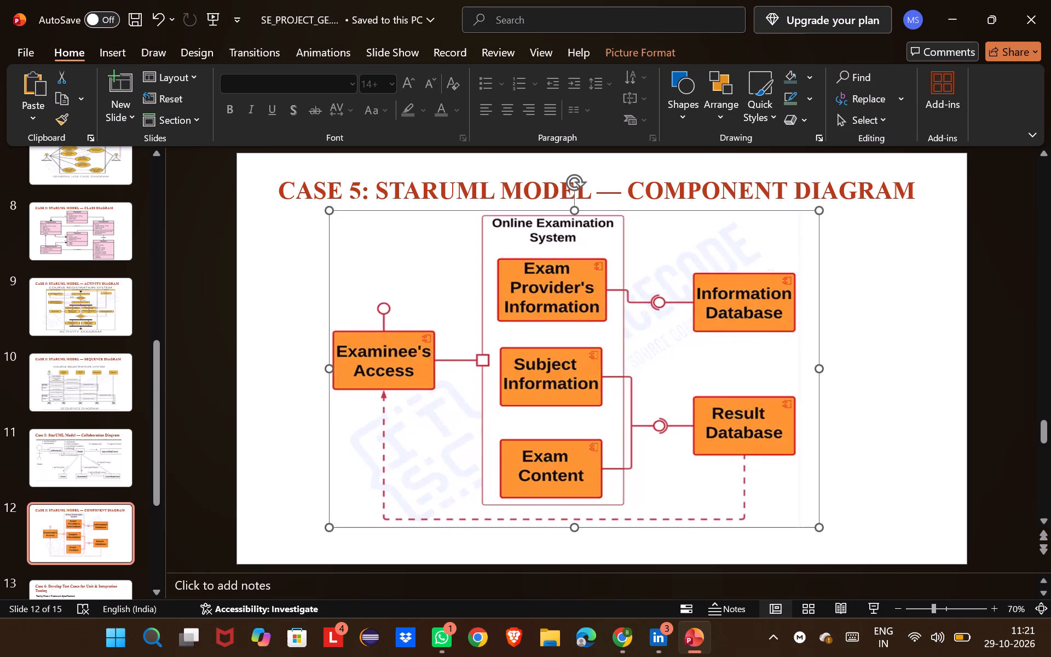
drag(823, 372, 853, 372)
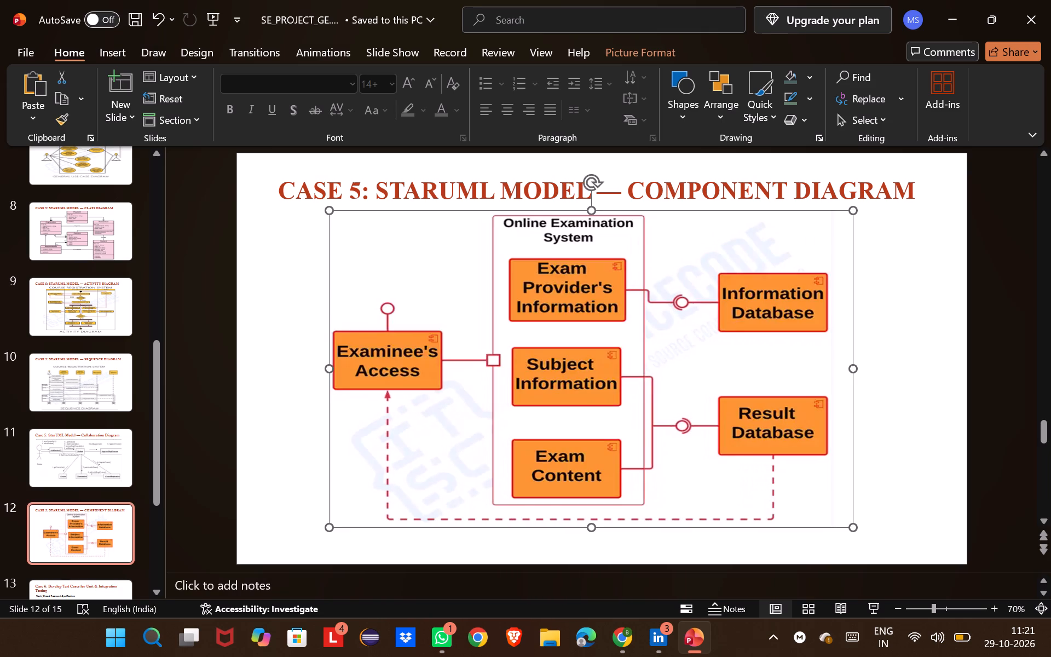
Look over the closing slides from Case 6 to the Conclusion and return to slide 9, the Activity Diagram slide.
scroll(74, 469, down, 3)
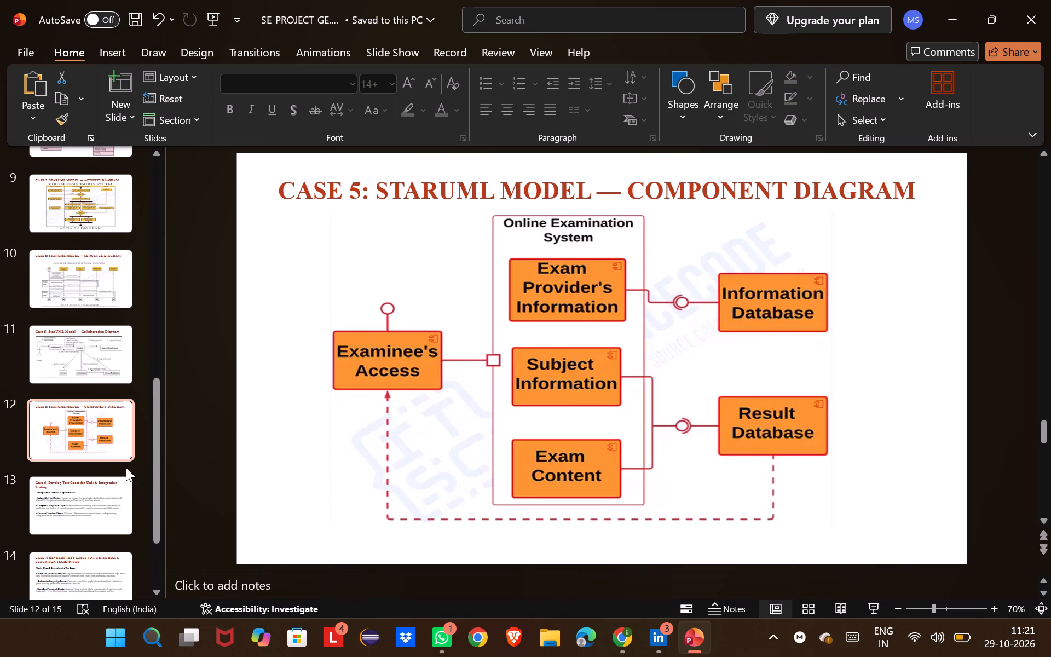
click(51, 528)
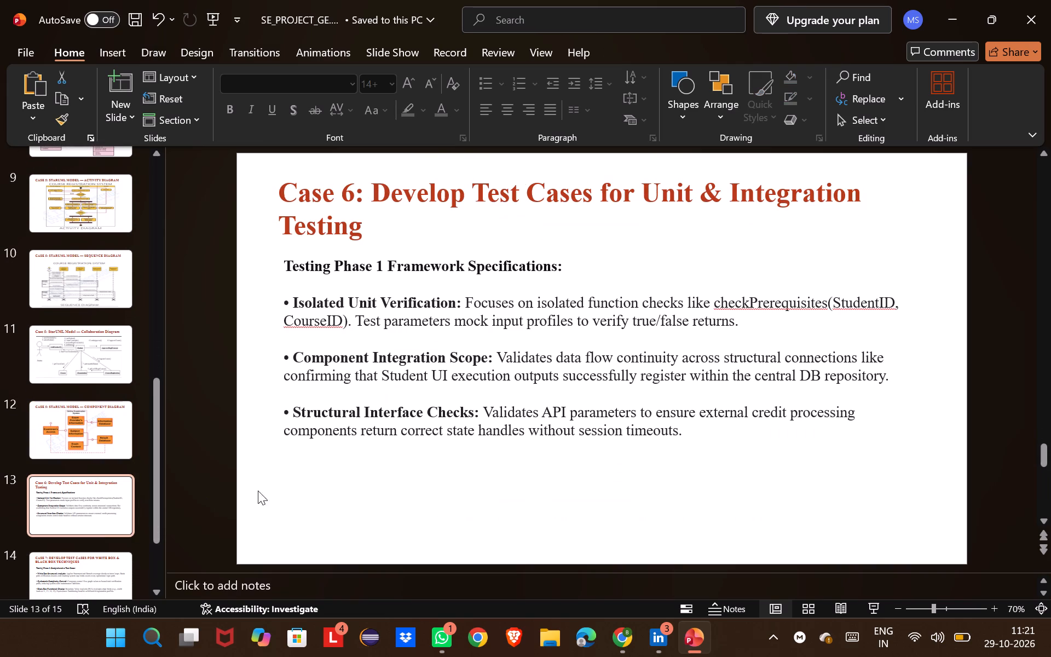
scroll(490, 327, down, 7)
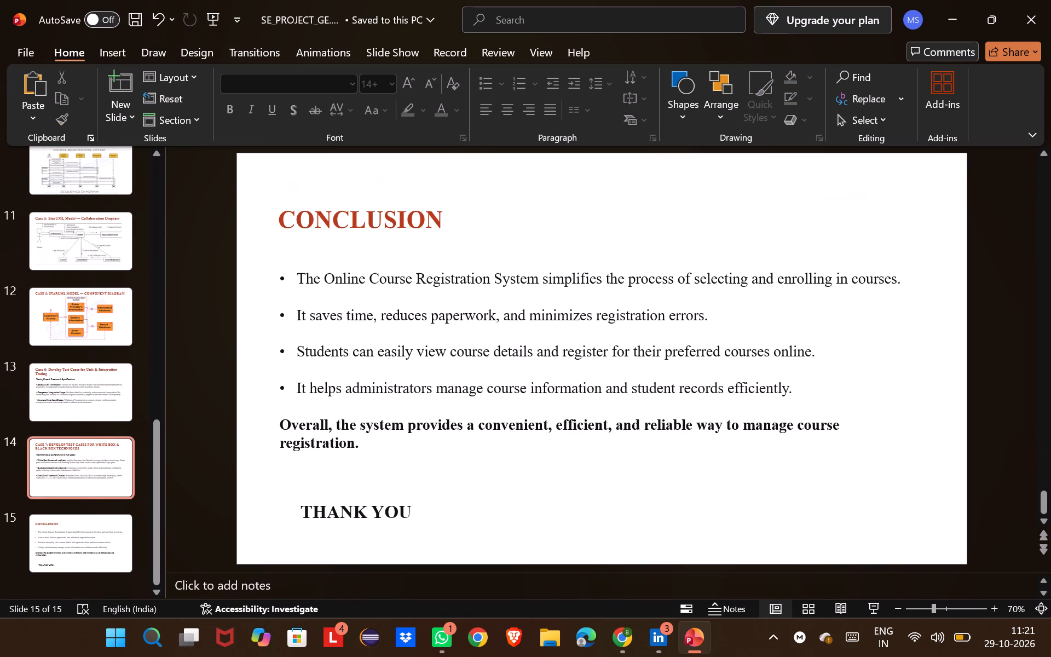
scroll(83, 372, up, 3)
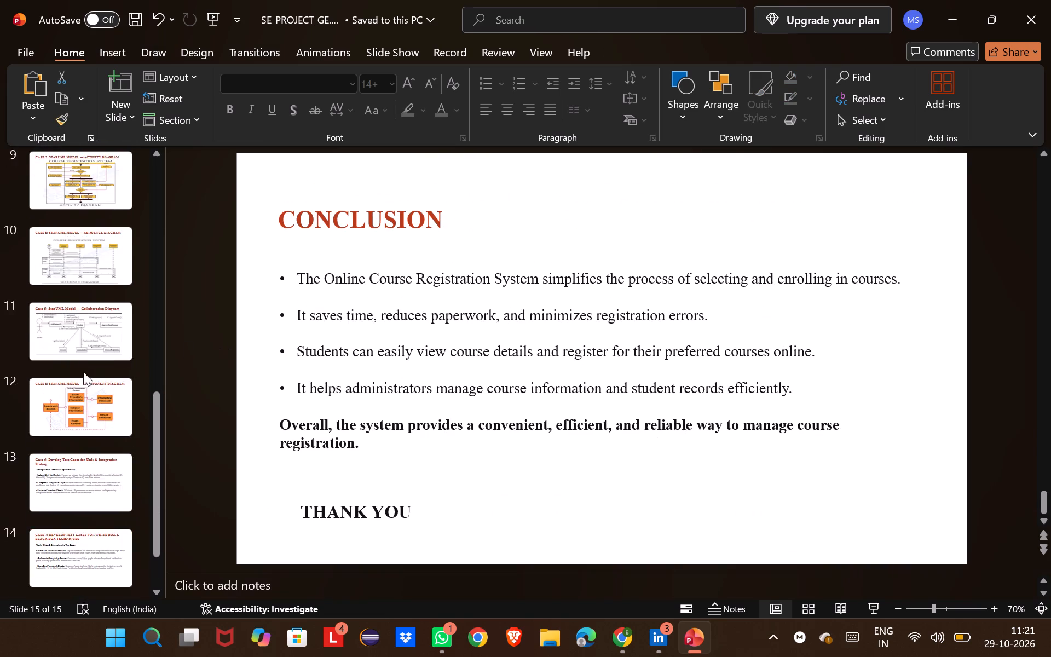
scroll(83, 372, up, 4)
click(93, 333)
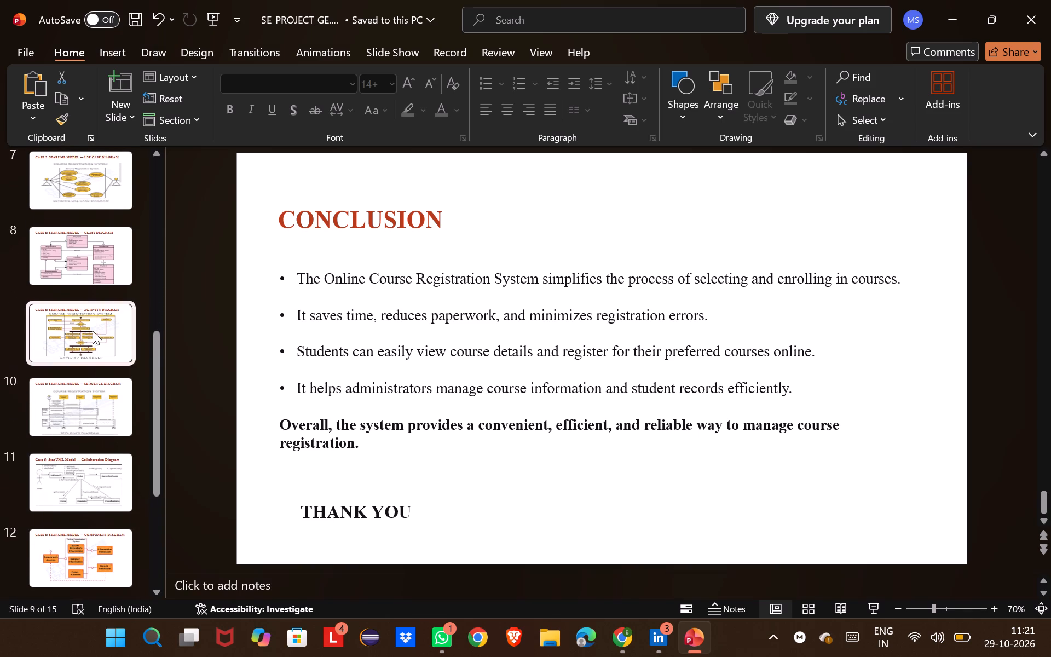
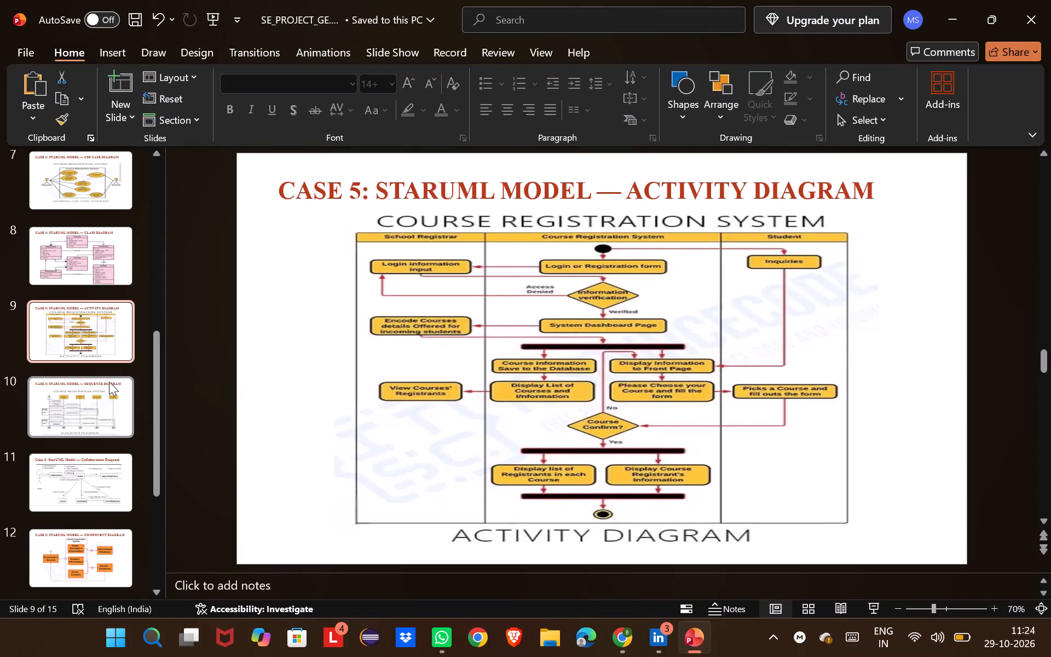
Go to slide 10 to review the enlarged sequence diagram.
click(73, 401)
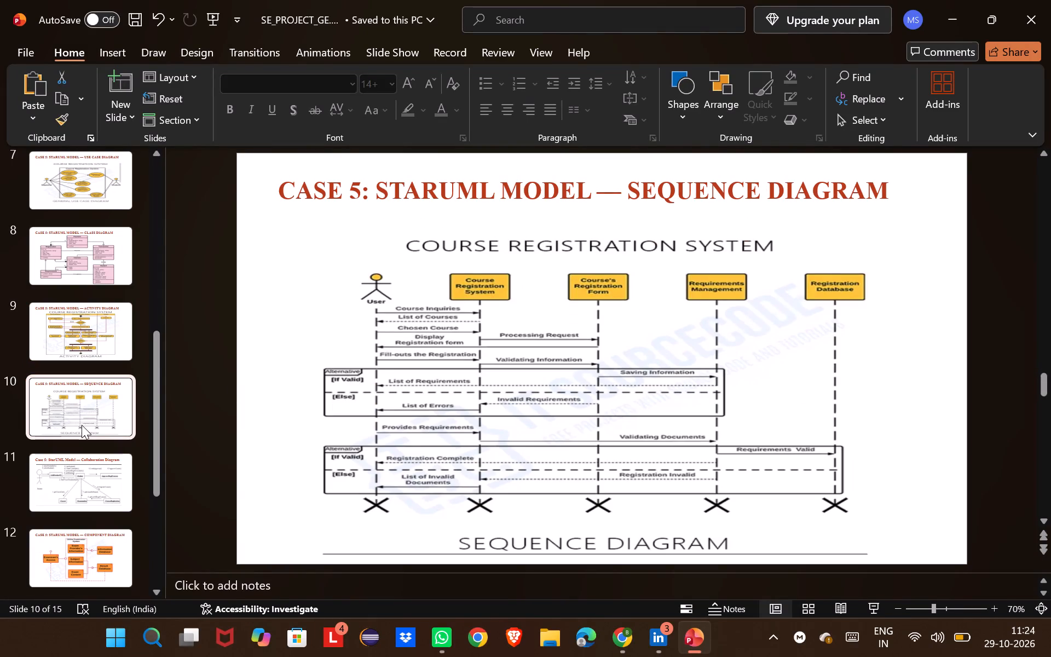
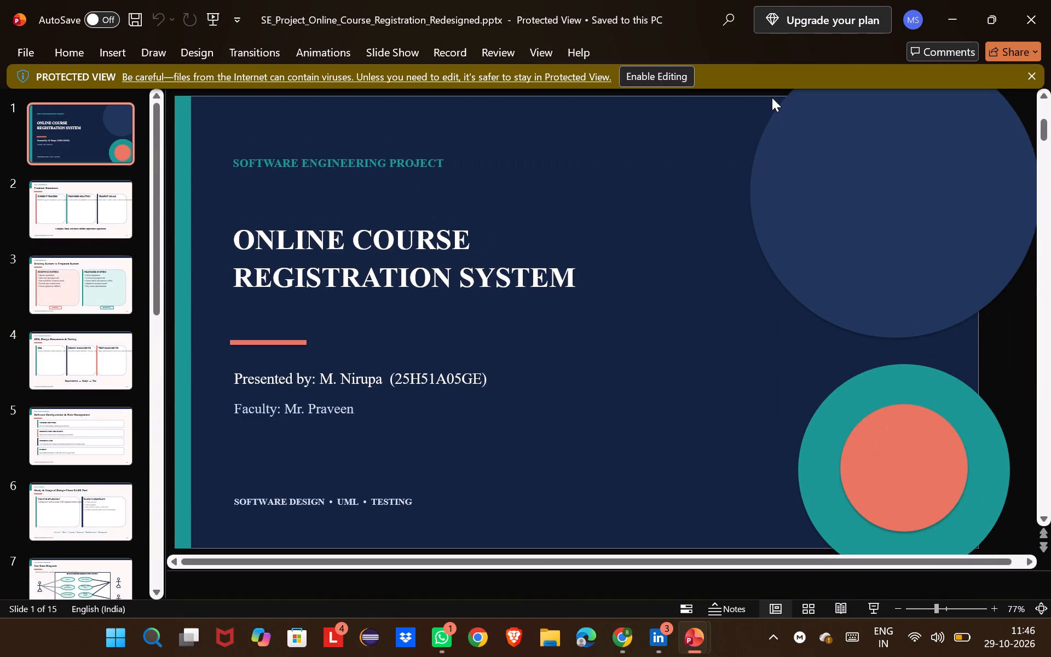
Play the redesigned deck as a slide show through slide 4, go back to the title slide and exit.
click(214, 22)
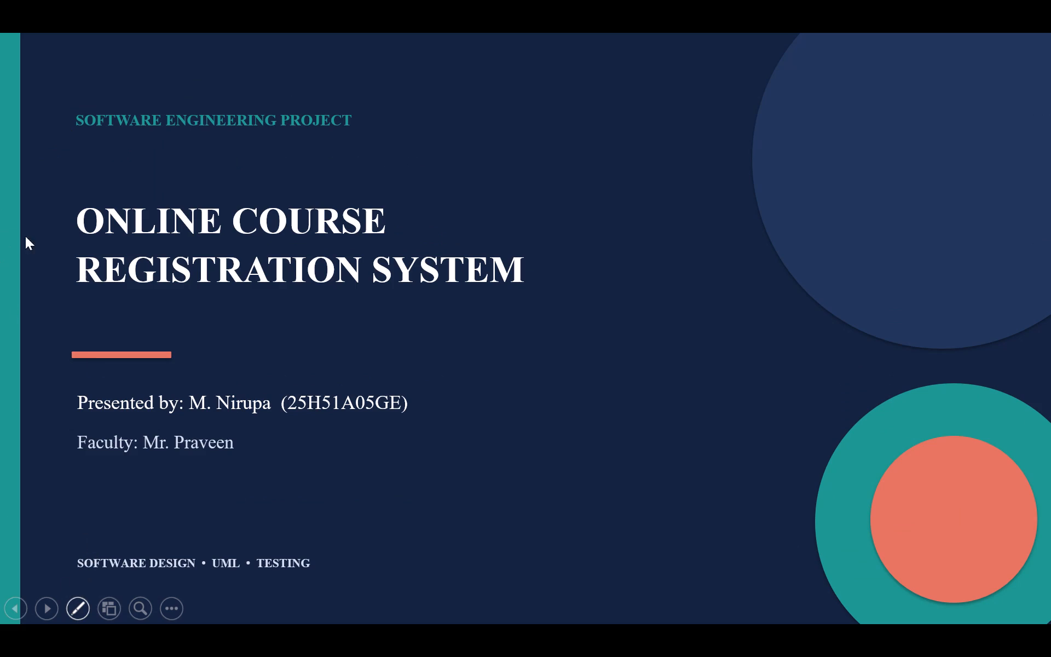
key(Right)
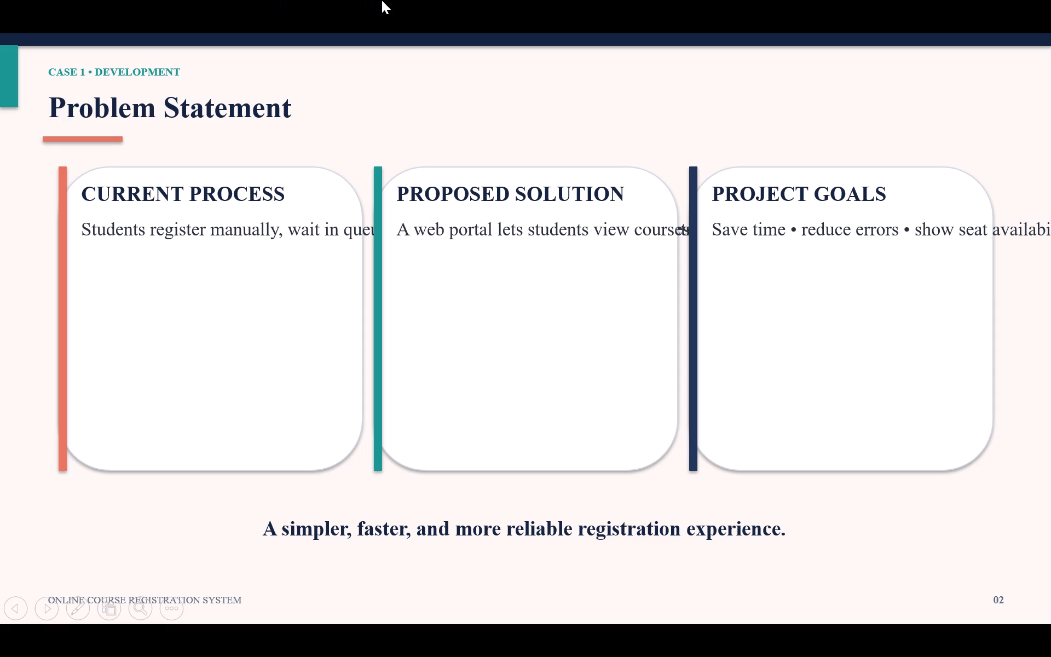
double_click(341, 233)
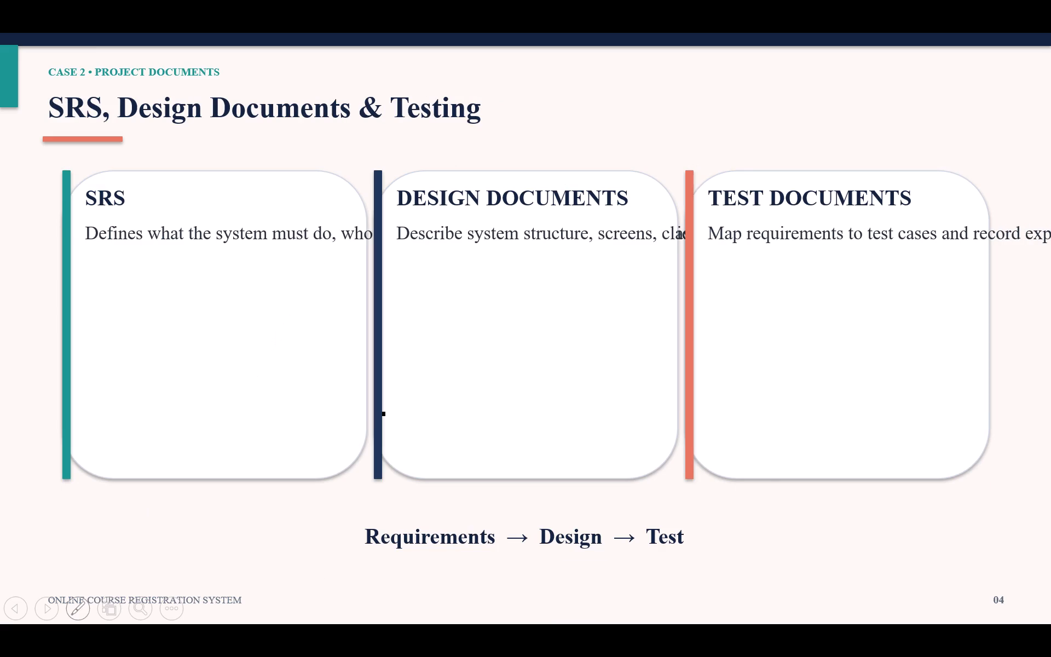
key(Left)
key(Left)
key(Left)
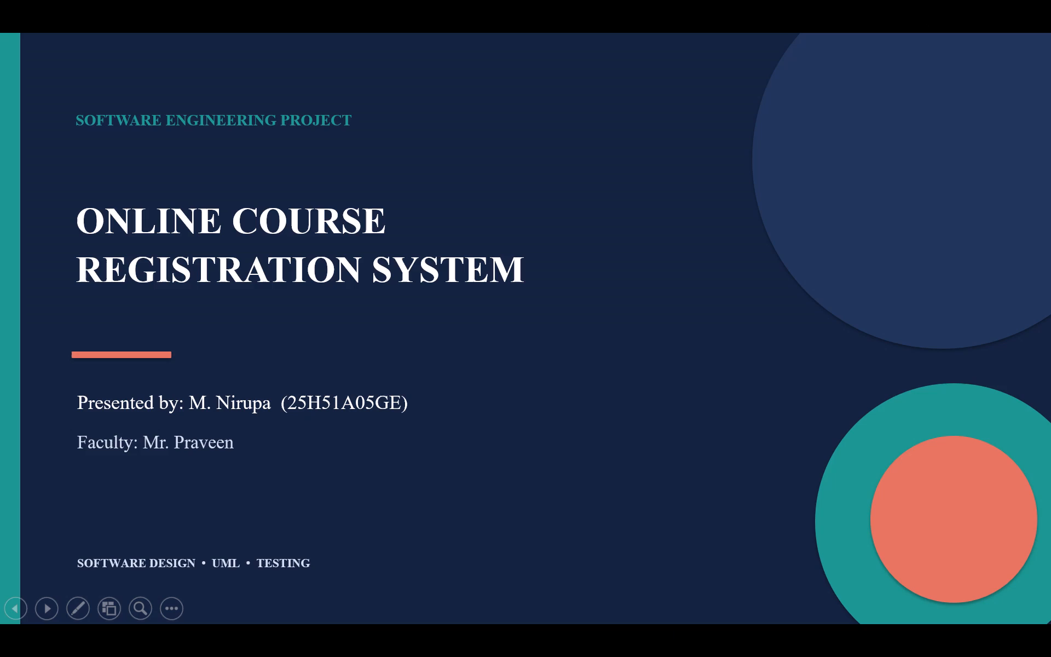
key(Escape)
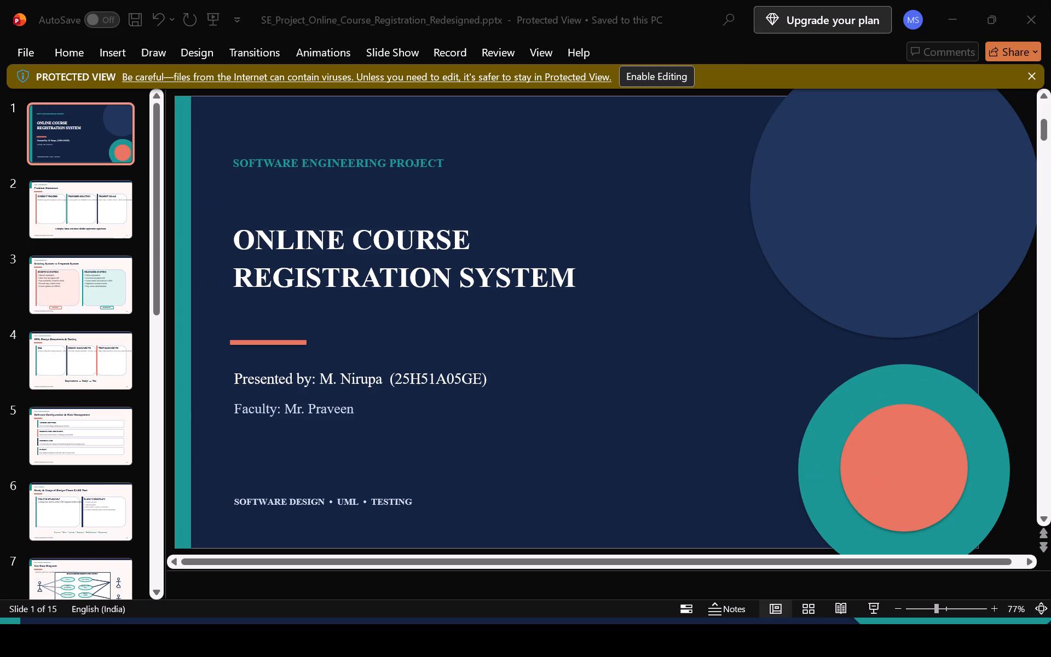
Enable editing and break slide 2's Current Process text into three lines, after "wait in" and "errors or".
click(625, 73)
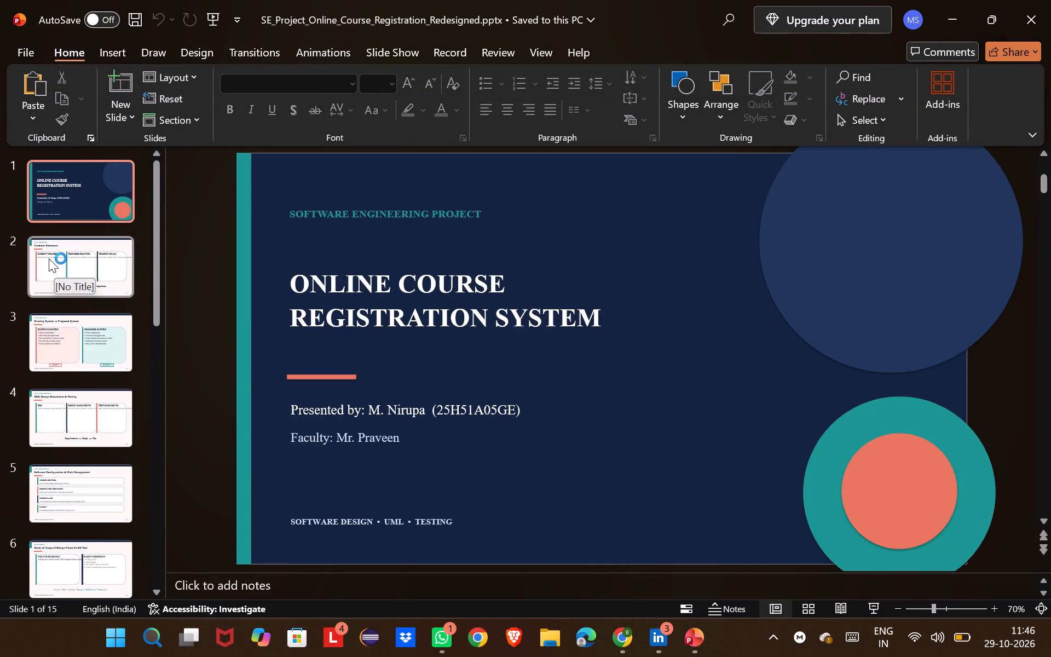
click(49, 258)
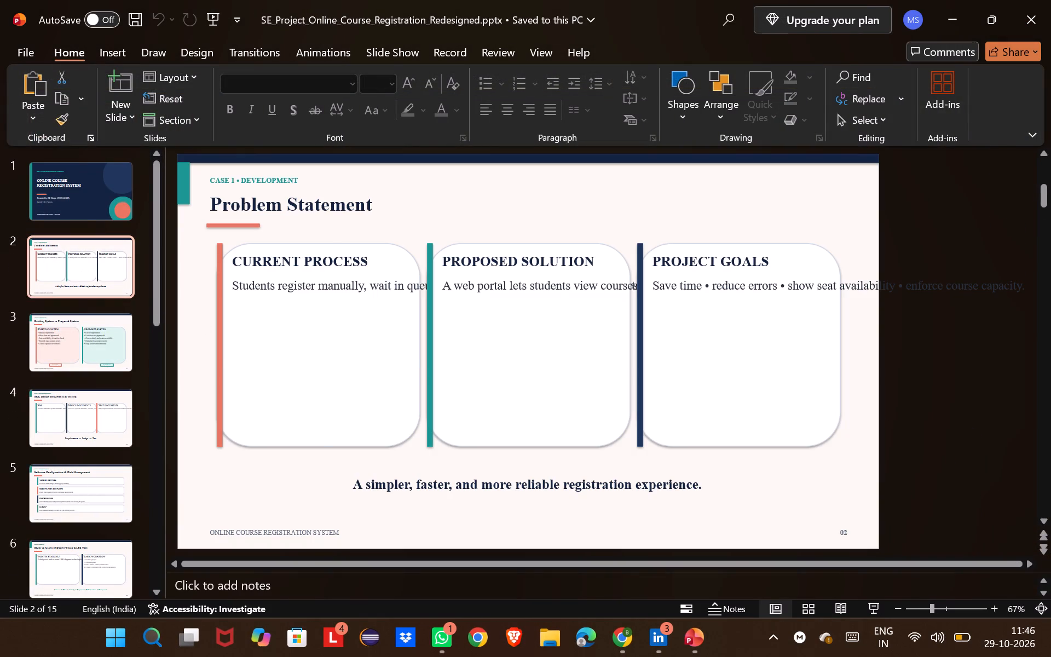
click(408, 289)
key(Return)
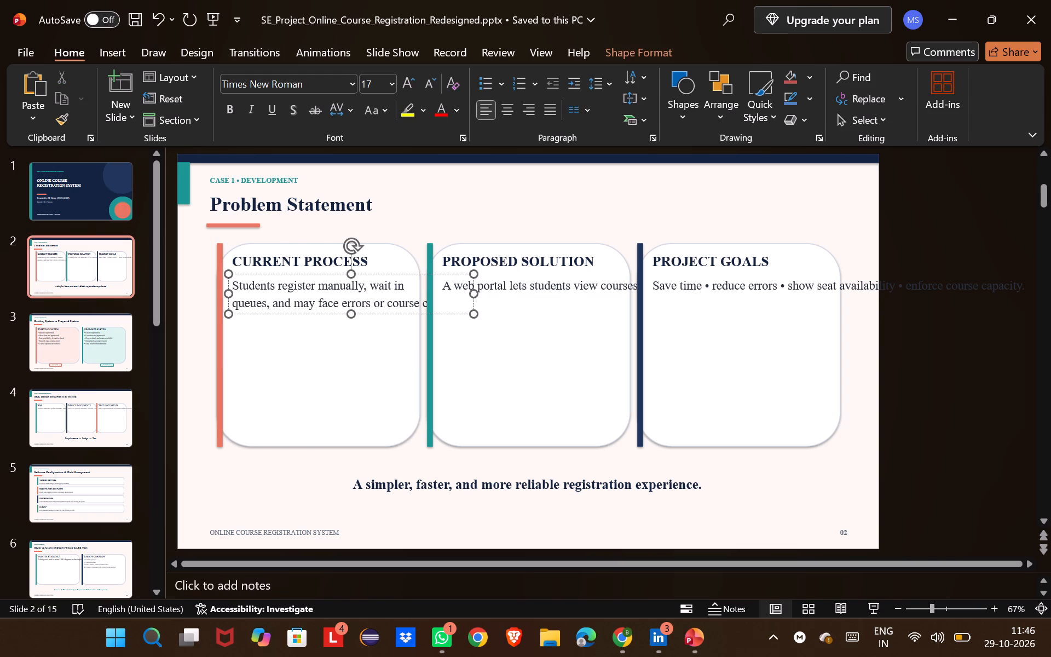
click(394, 309)
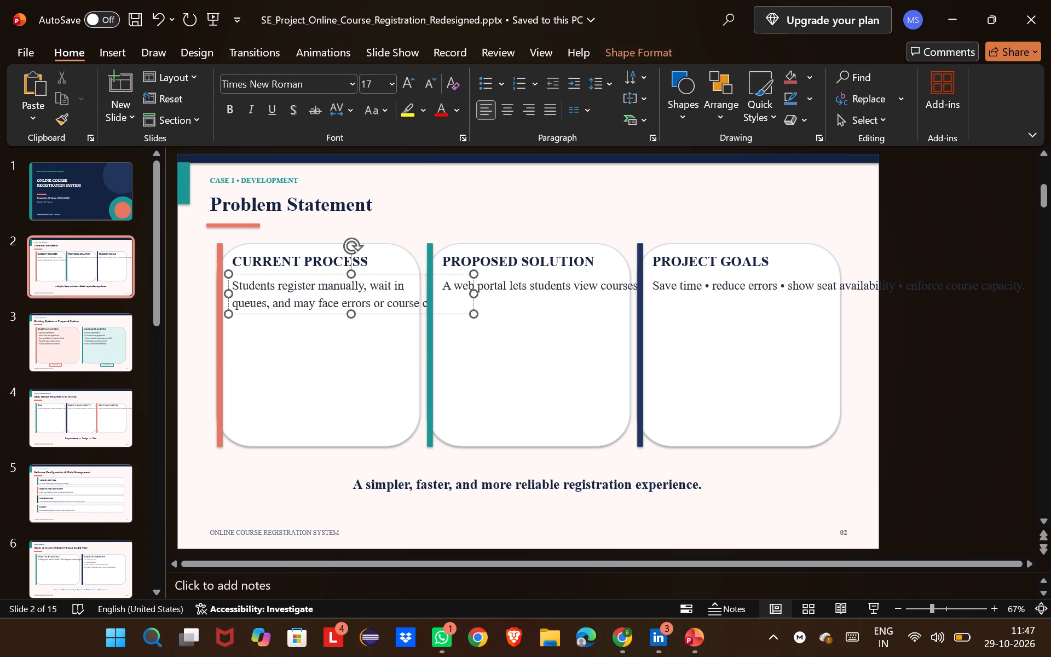
click(385, 306)
key(Return)
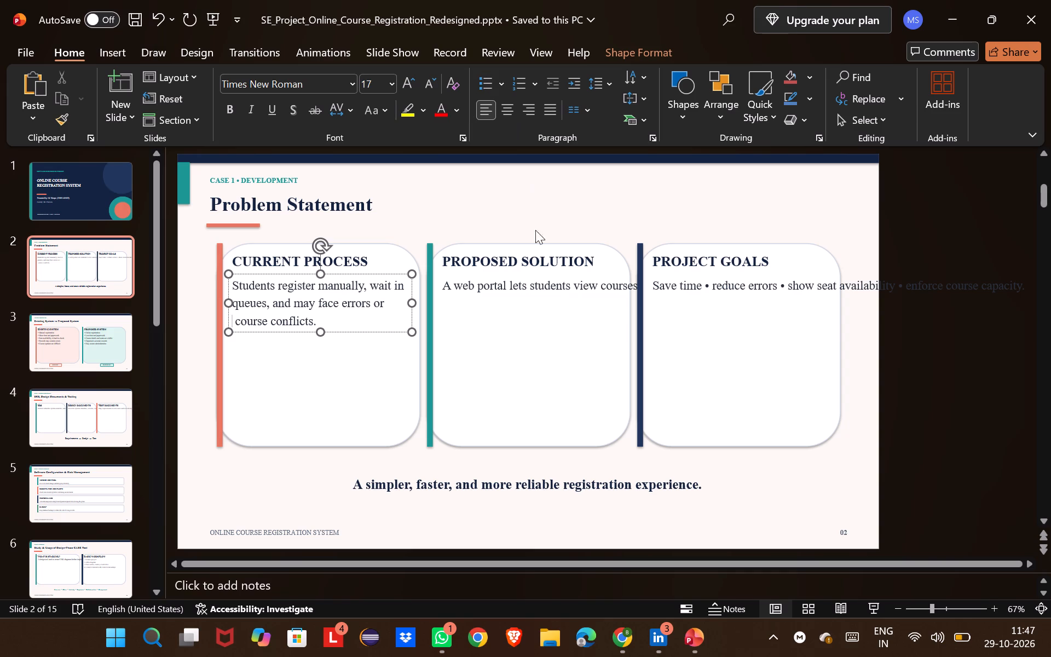
Break slide 2's Proposed Solution text into three lines, after "students view" and "prerequisites, and".
click(606, 291)
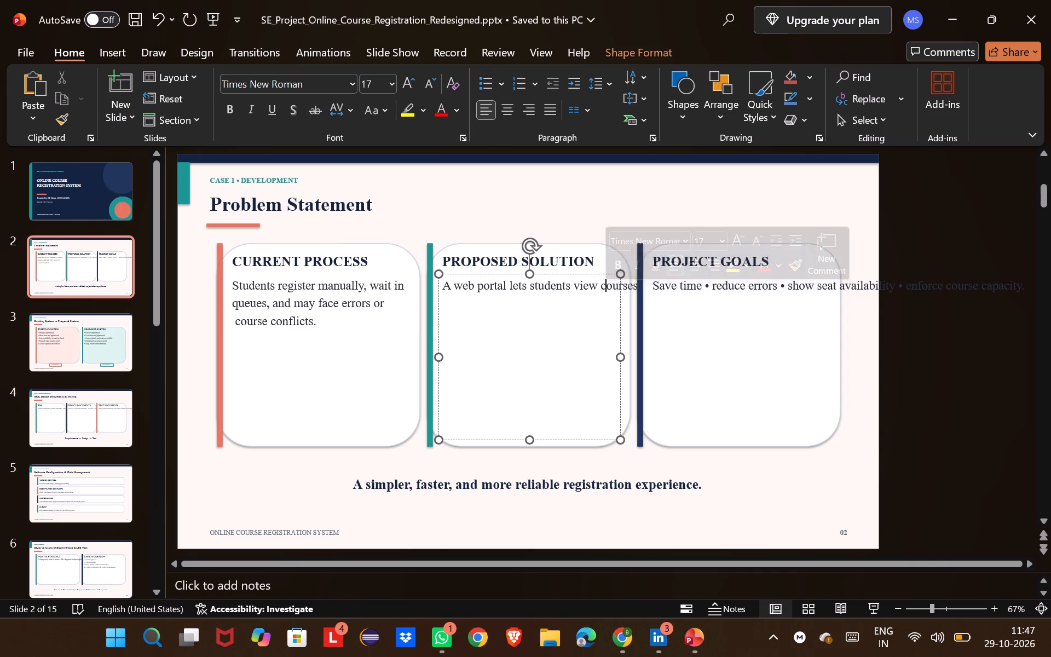
click(593, 284)
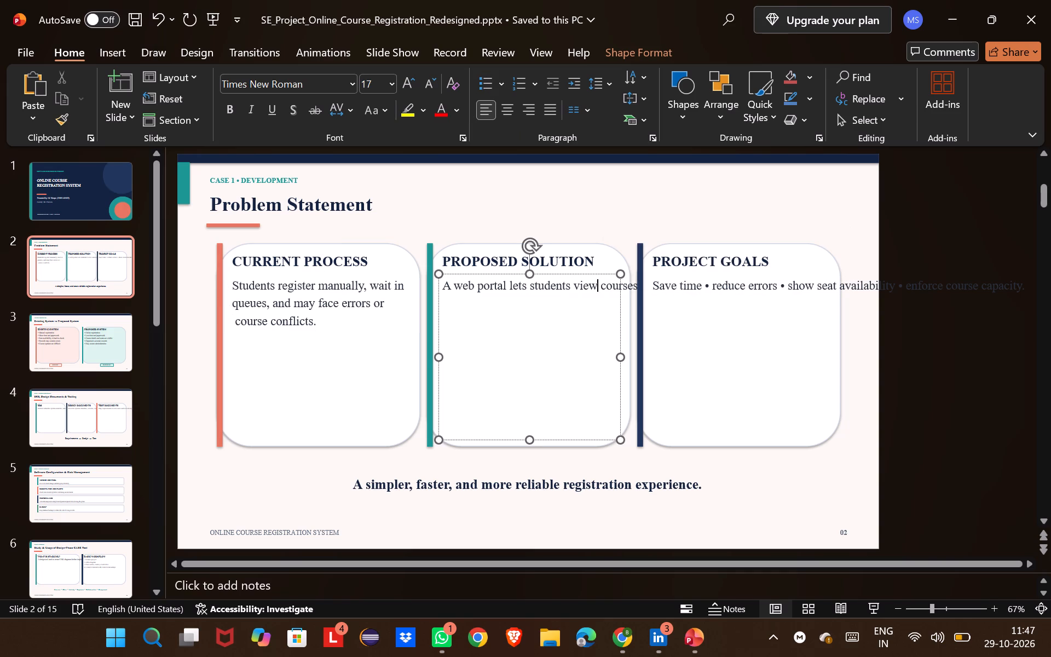
key(Return)
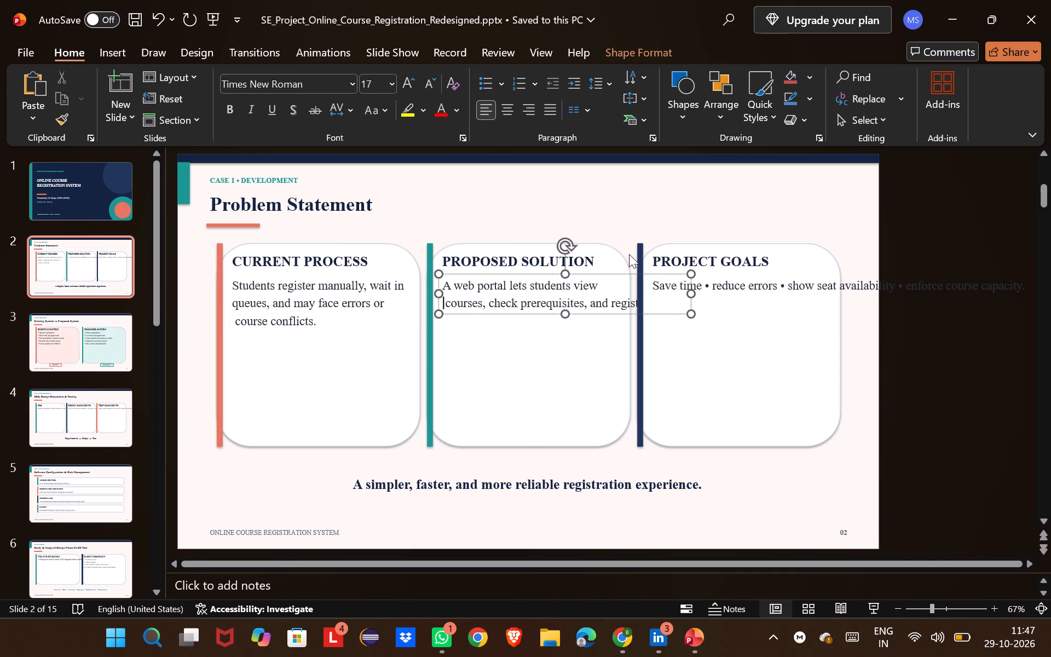
click(611, 299)
key(Return)
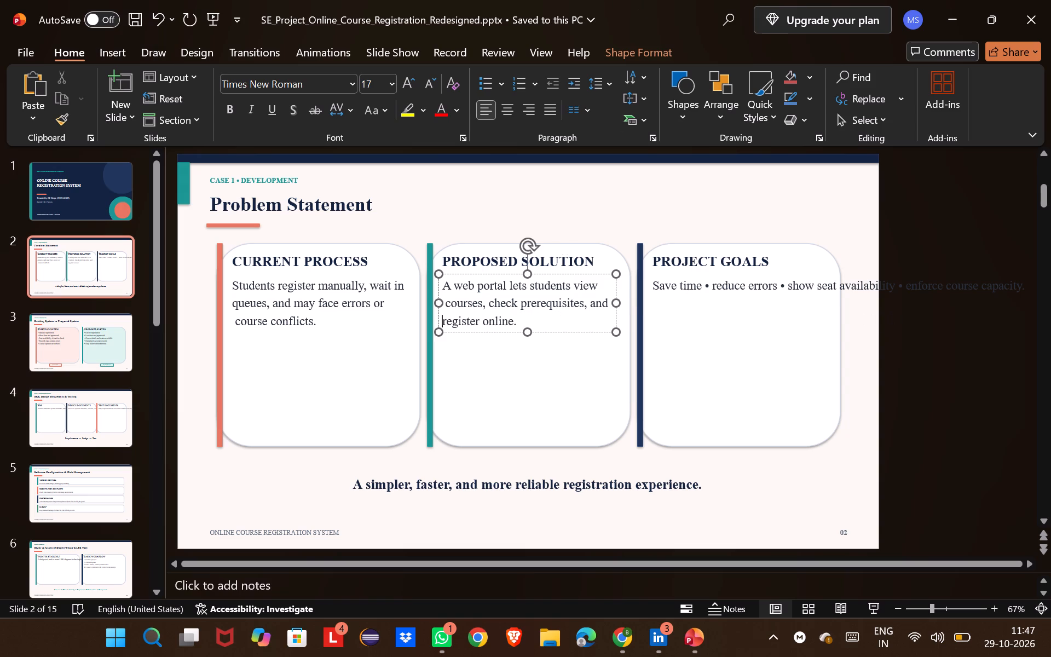
Split the Project Goals text on slide 2 into four lines, with one goal on each line.
click(702, 285)
key(Return)
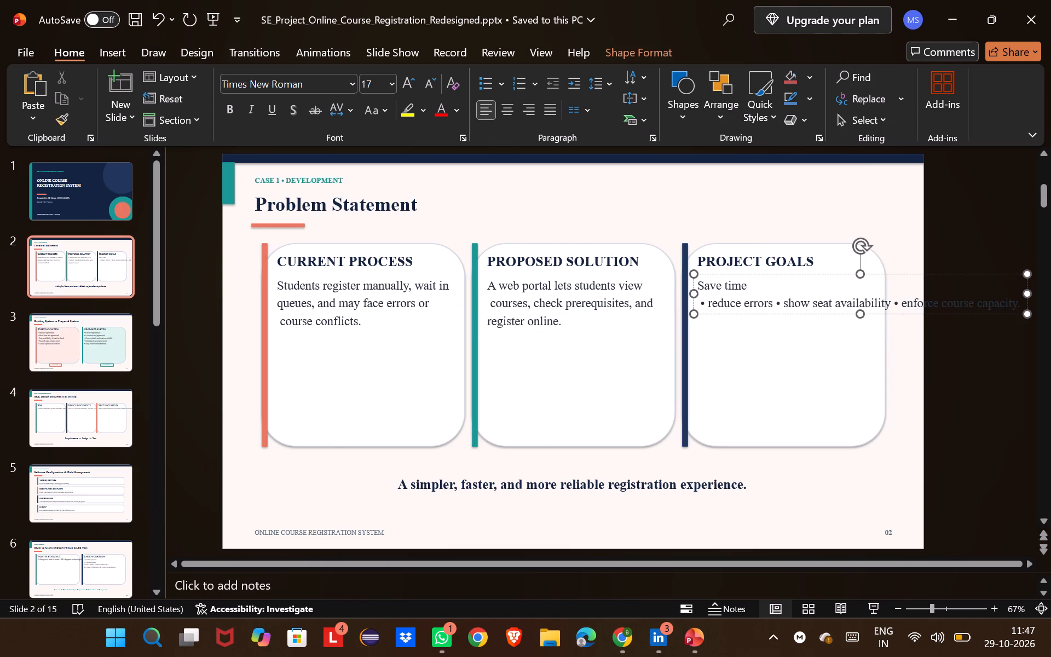
click(778, 311)
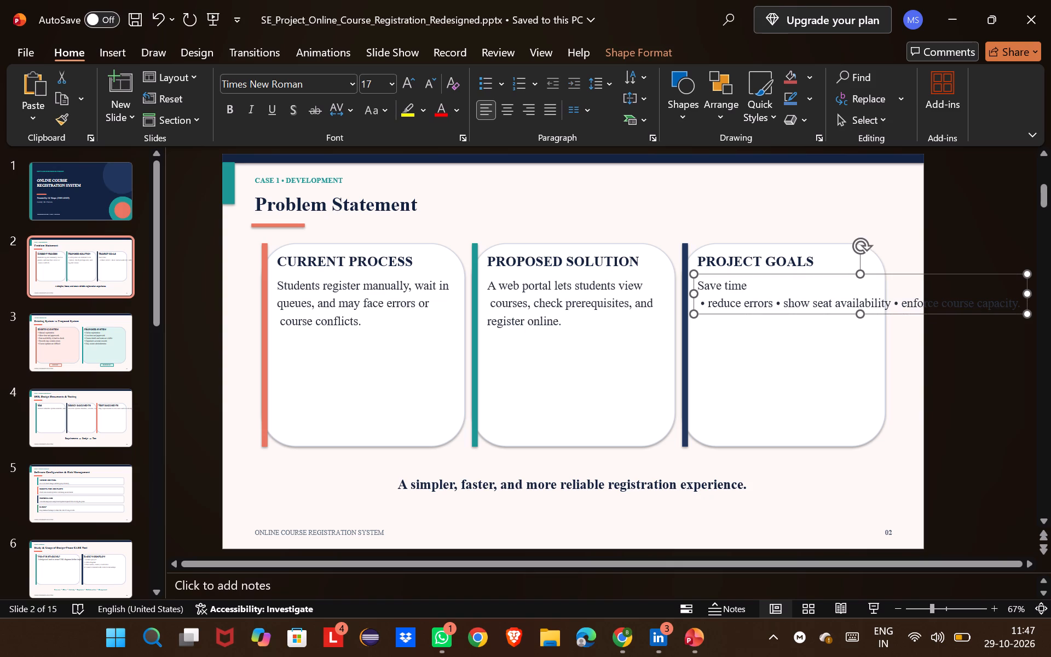
click(778, 308)
click(818, 567)
key(Left)
key(Return)
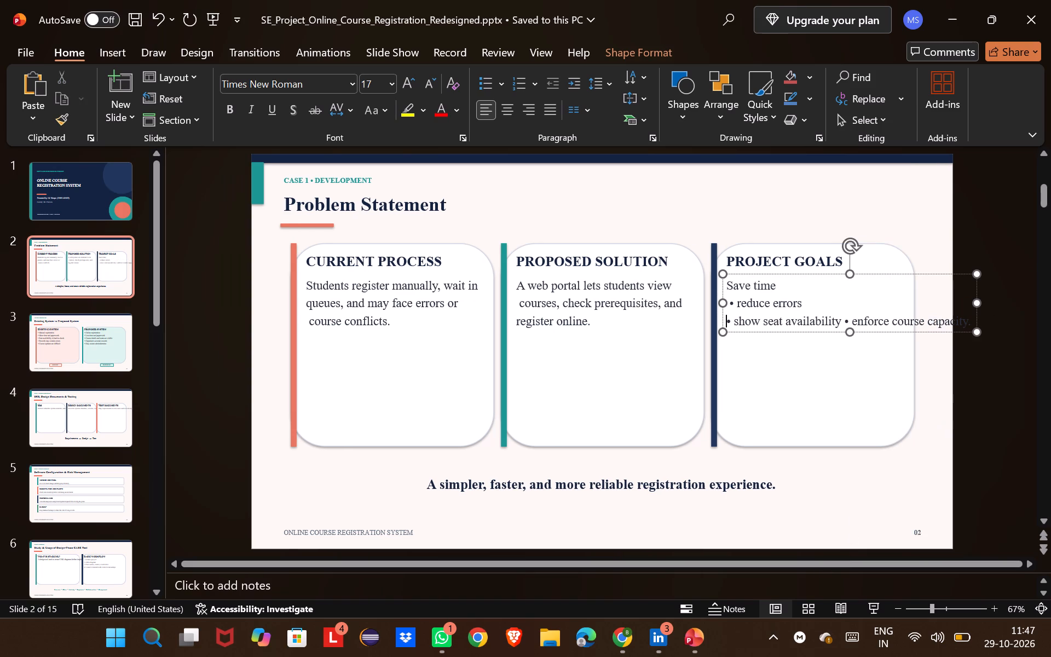
click(844, 318)
key(Return)
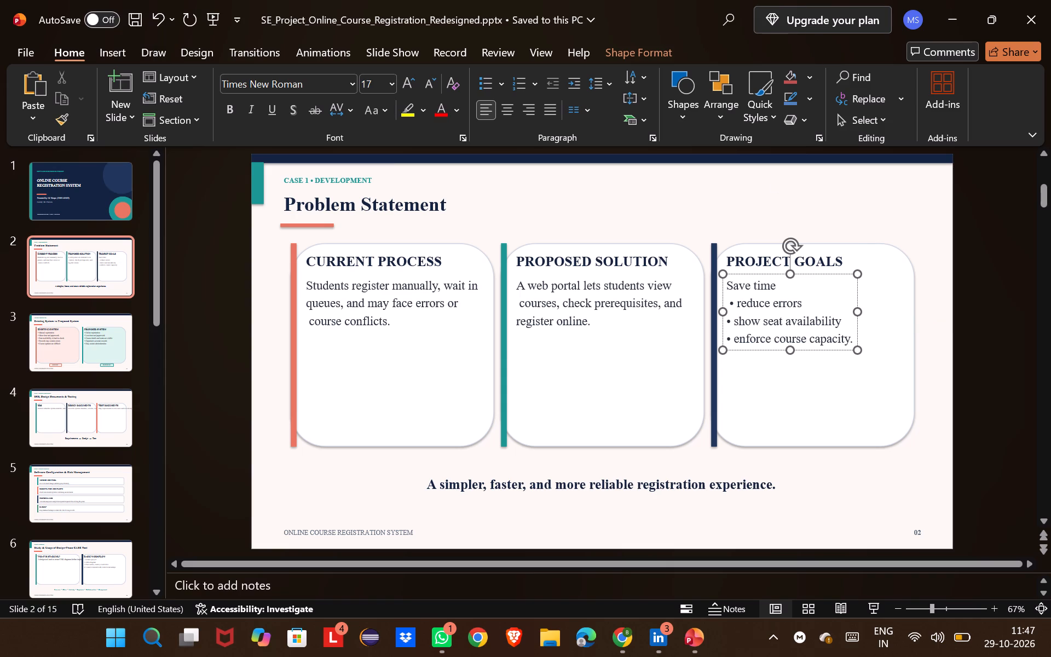
Delete the typed bullet characters and leading spaces before "reduce errors", "show seat availability" and "enforce course capacity.".
click(735, 298)
key(BackSpace)
click(734, 322)
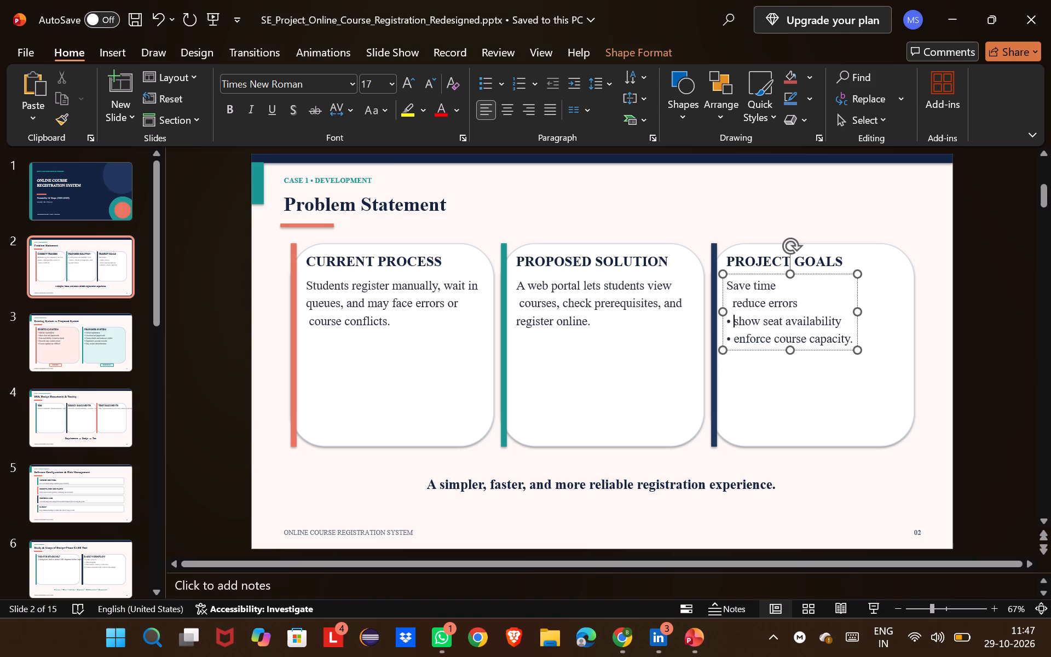
key(BackSpace)
key(BackSpace)
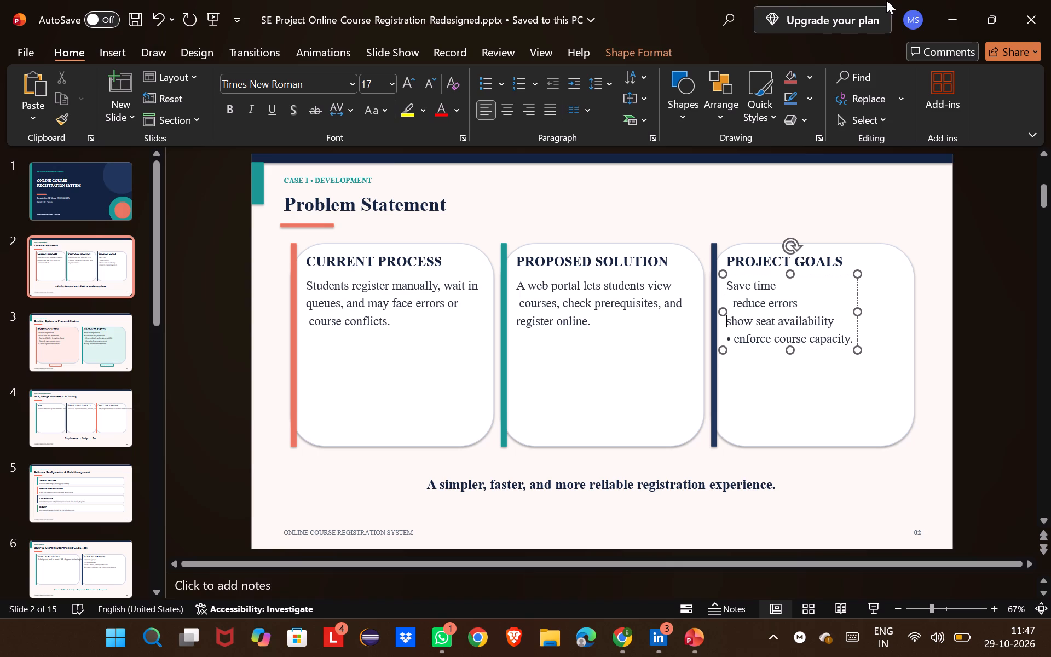
click(737, 344)
key(Left)
key(BackSpace)
key(BackSpace)
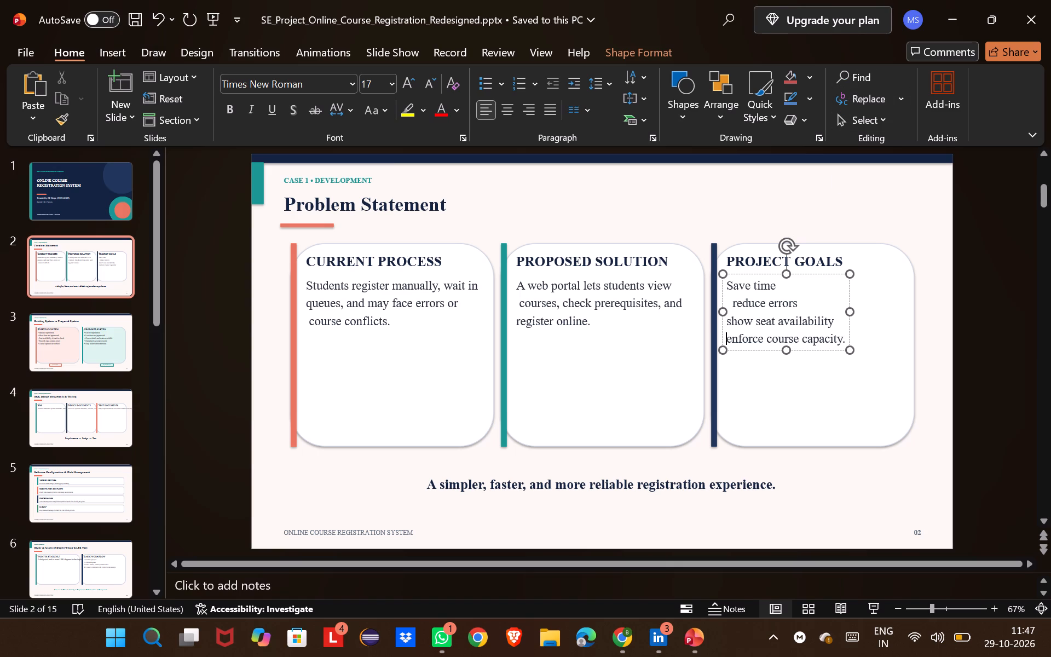
click(737, 306)
key(Left)
key(BackSpace)
key(BackSpace)
Format all four Project Goals lines as a list with round bullets and deselect the text.
drag(727, 286, 749, 288)
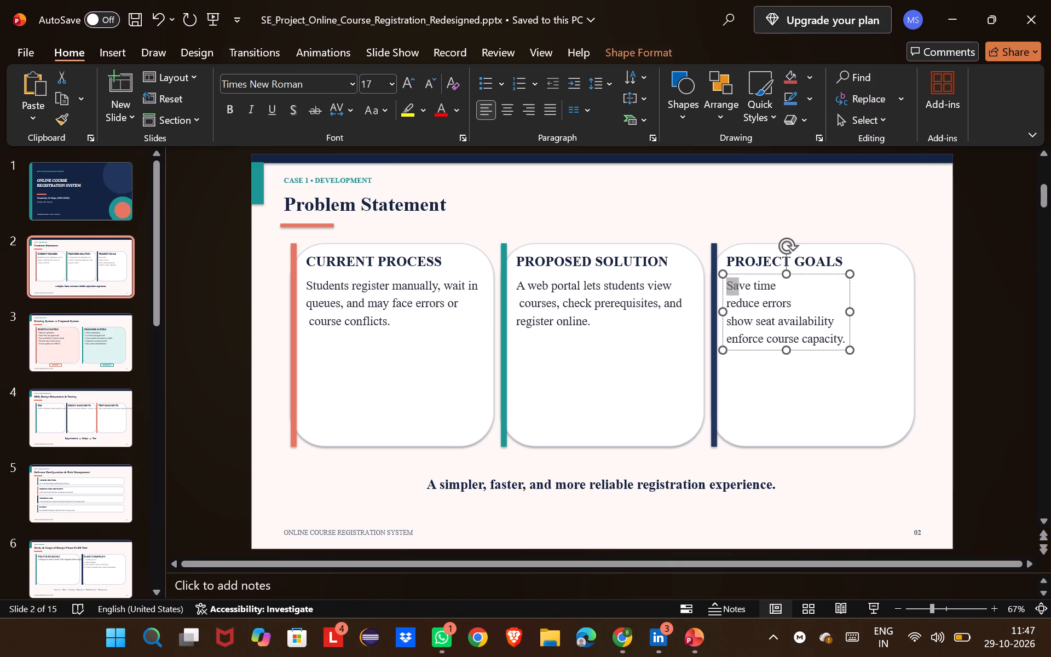
drag(749, 288, 843, 341)
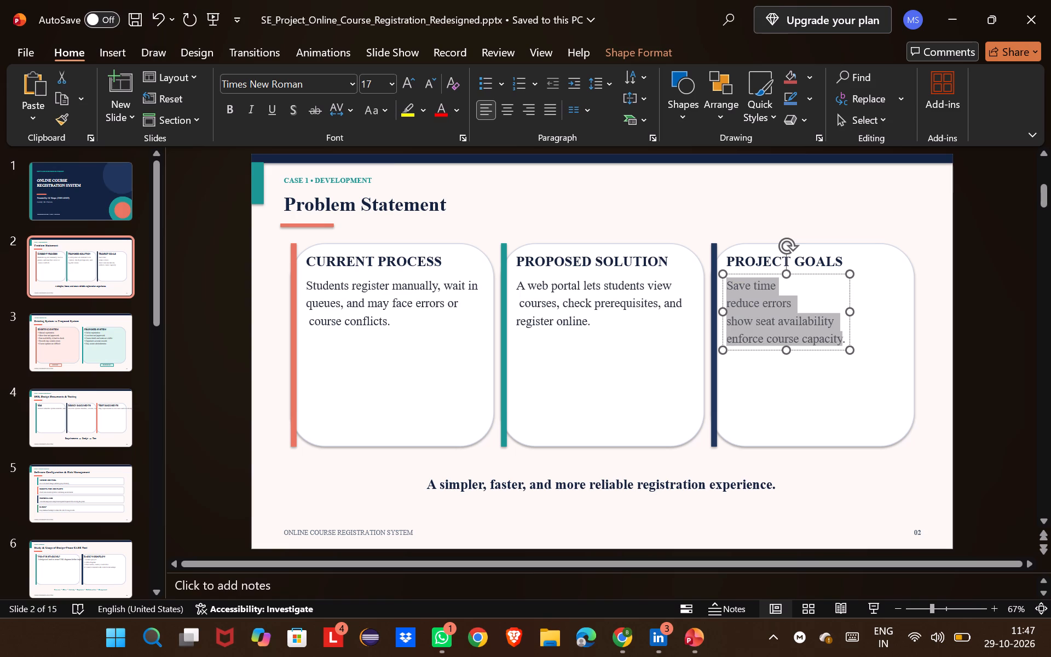
drag(843, 341, 852, 340)
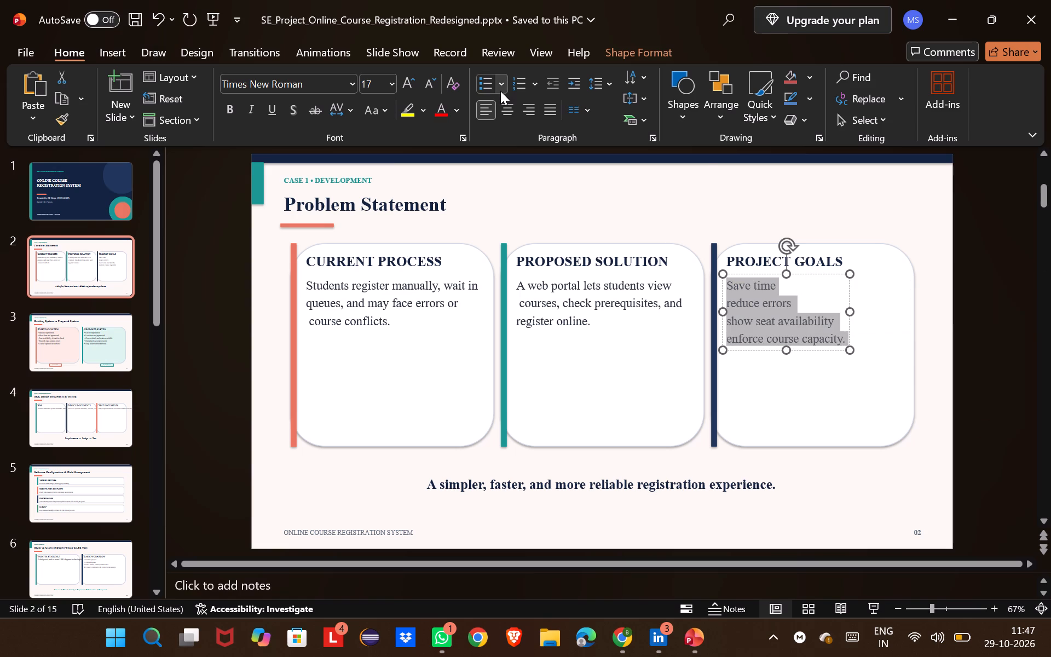
click(500, 91)
click(592, 110)
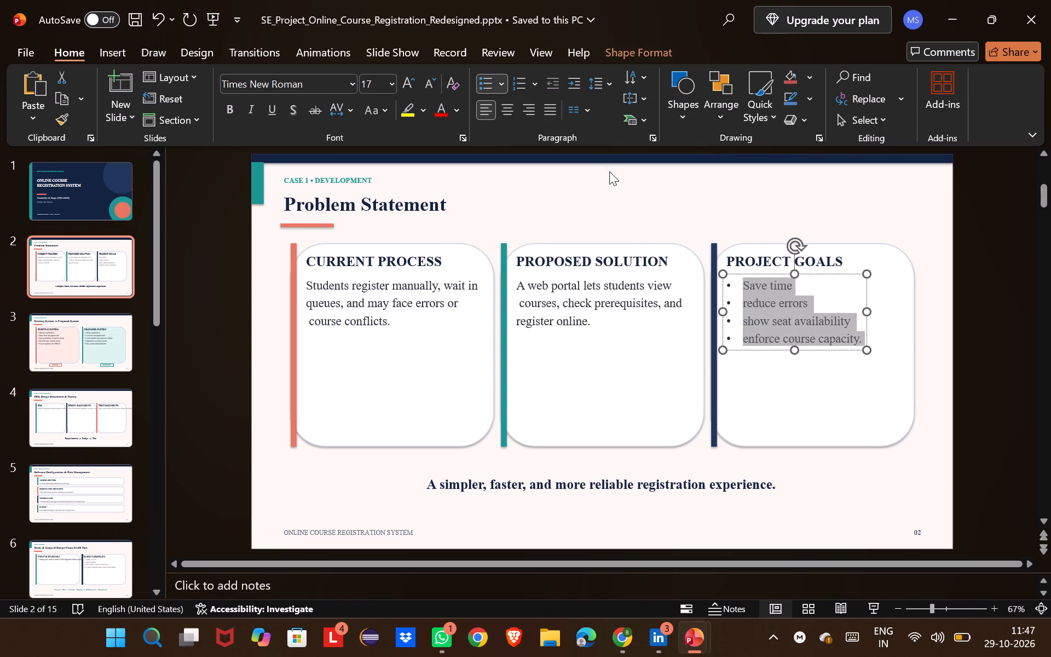
click(578, 405)
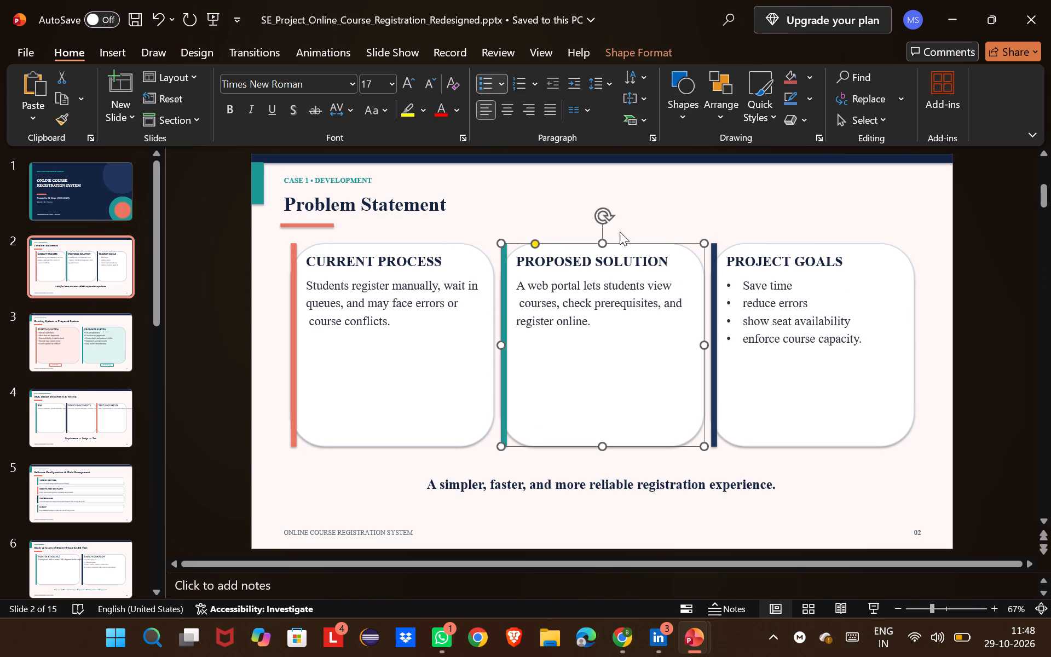
click(747, 527)
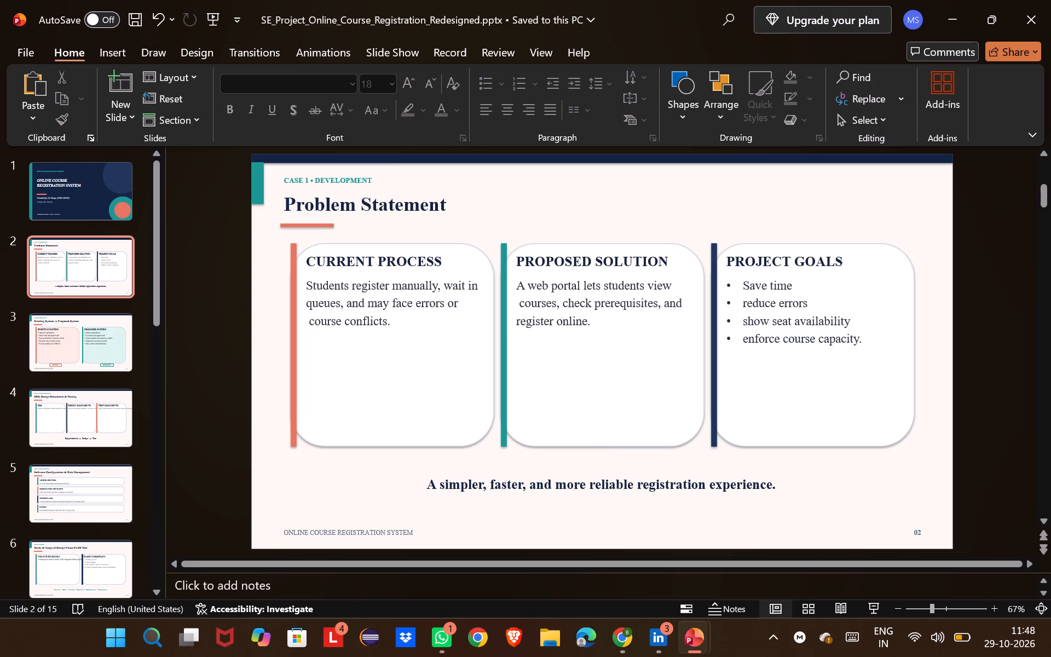
On slide 4, break the SRS text into three lines, after "must do," and "functional and".
click(122, 347)
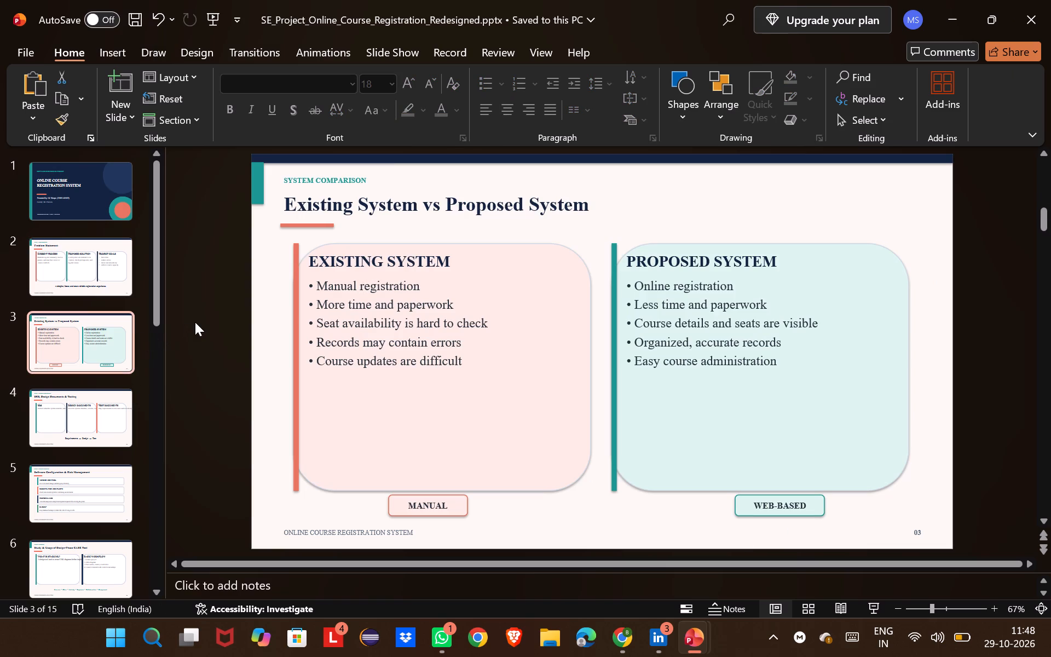
click(119, 410)
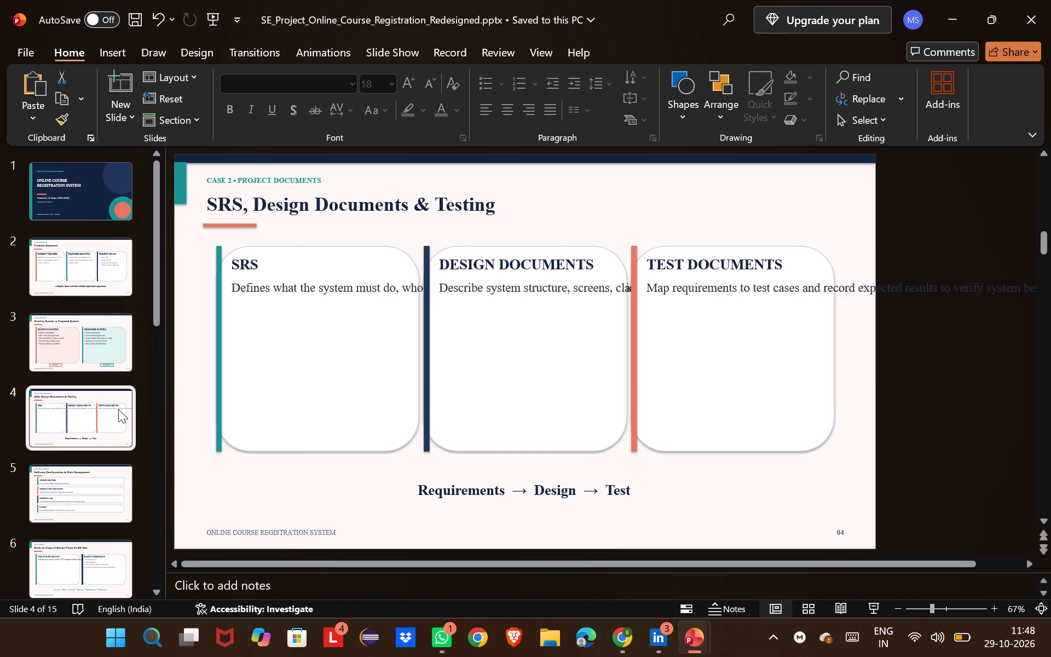
click(403, 288)
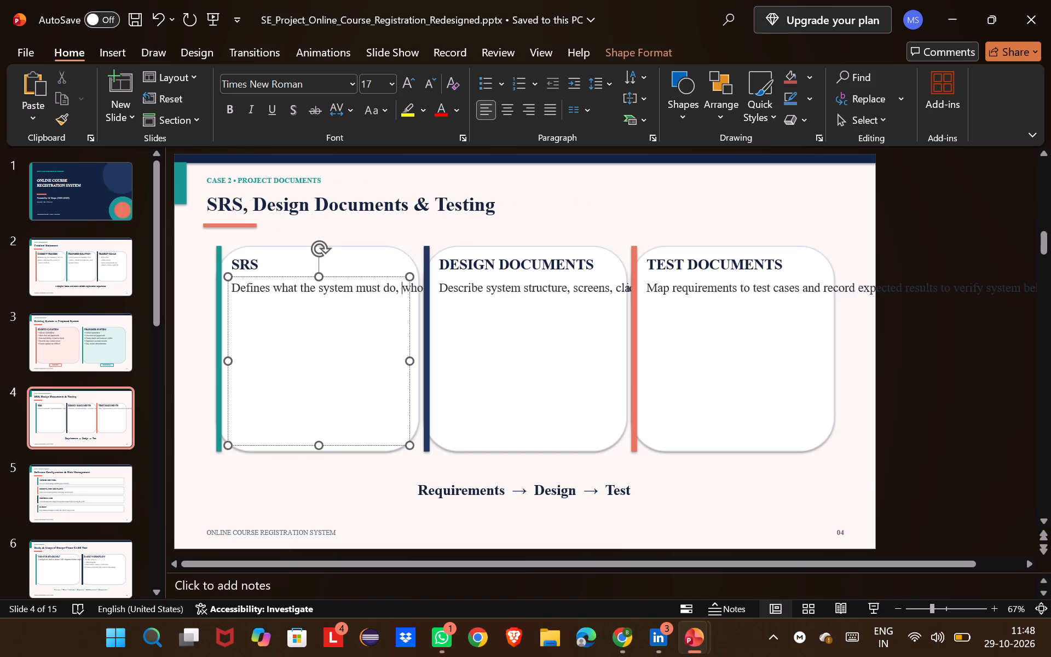
key(Return)
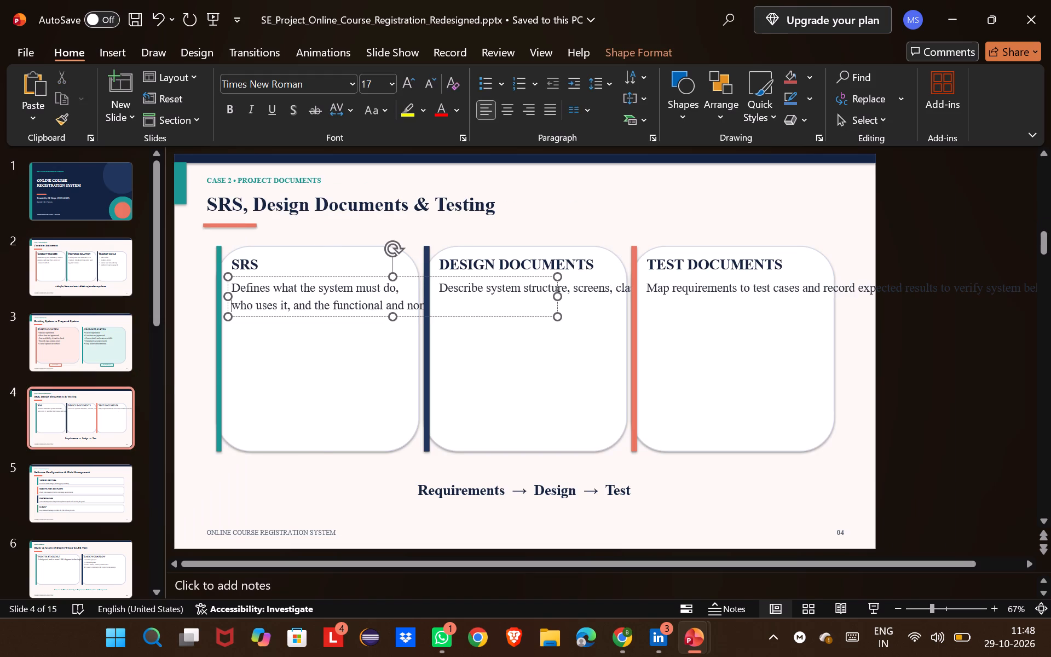
click(409, 302)
key(Return)
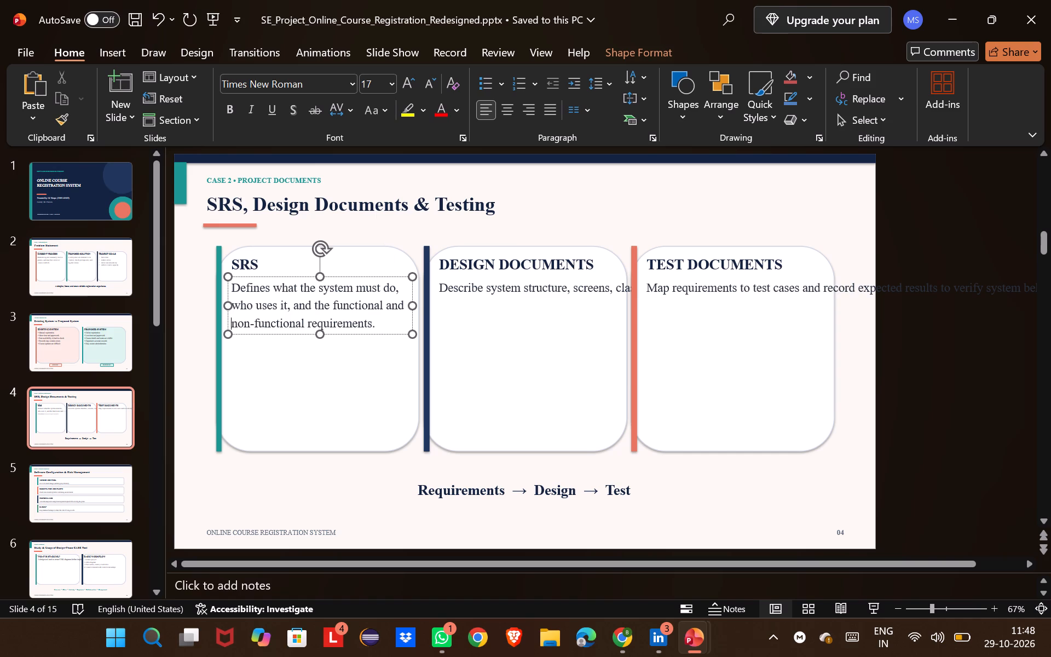
Break slide 4's Design Documents text into three lines, after "screens," and "database".
click(611, 289)
key(Return)
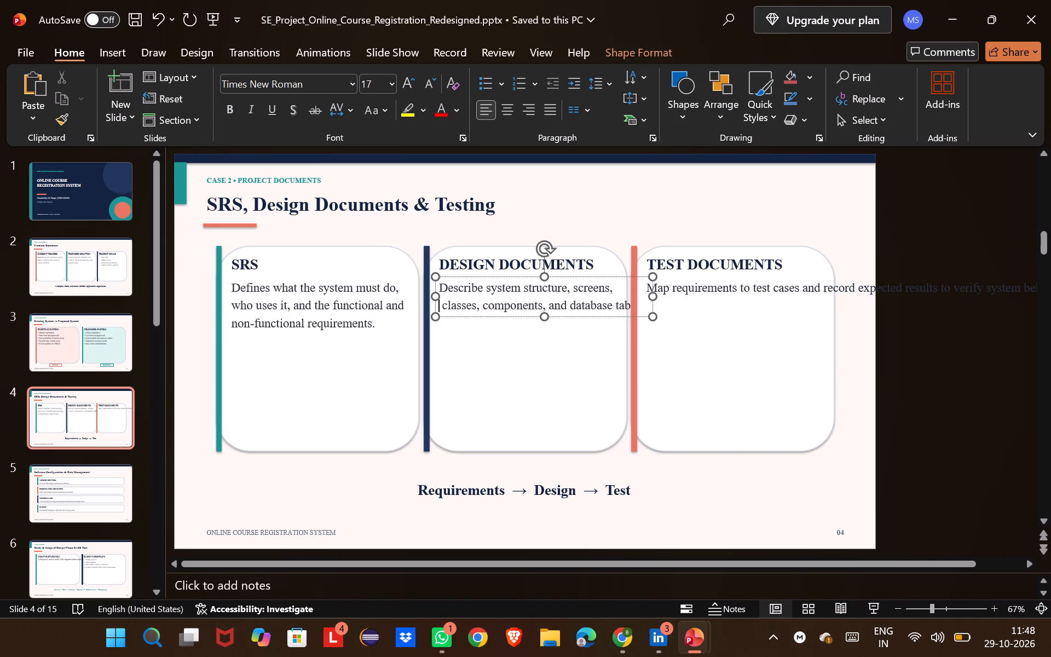
click(610, 304)
key(Return)
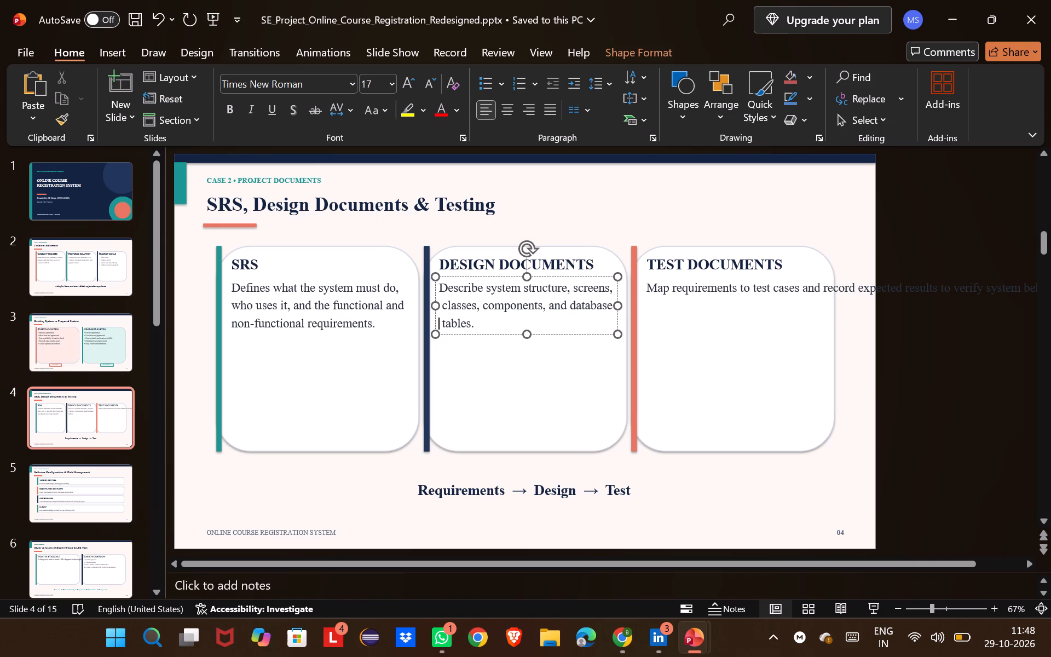
Break slide 4's Test Documents text into three lines, after "test cases and" and "to verify".
click(825, 289)
key(Return)
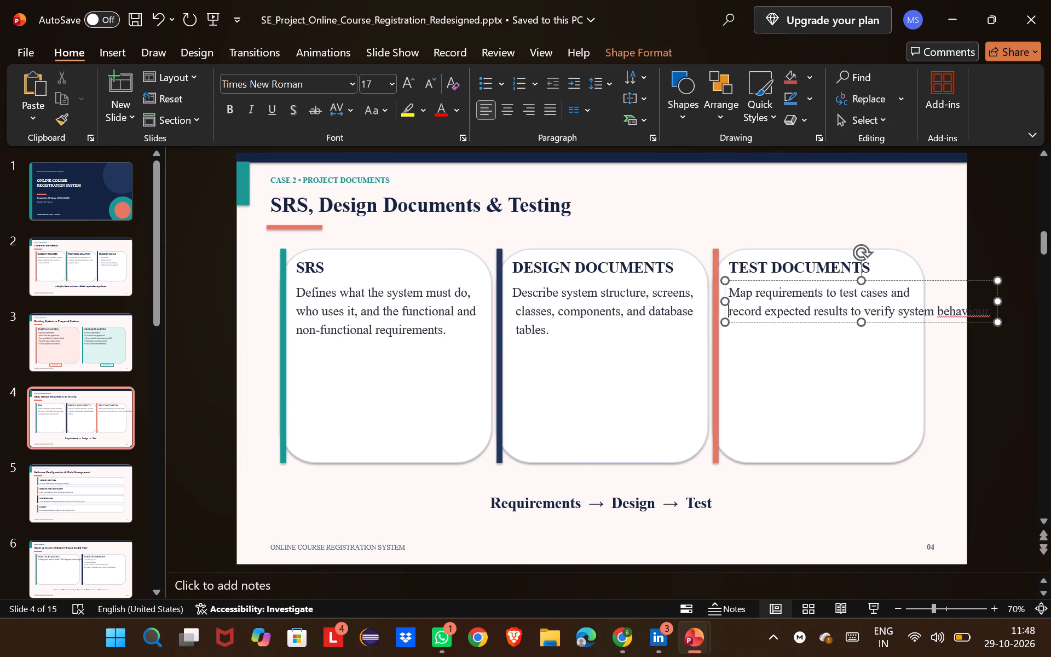
click(899, 315)
key(Return)
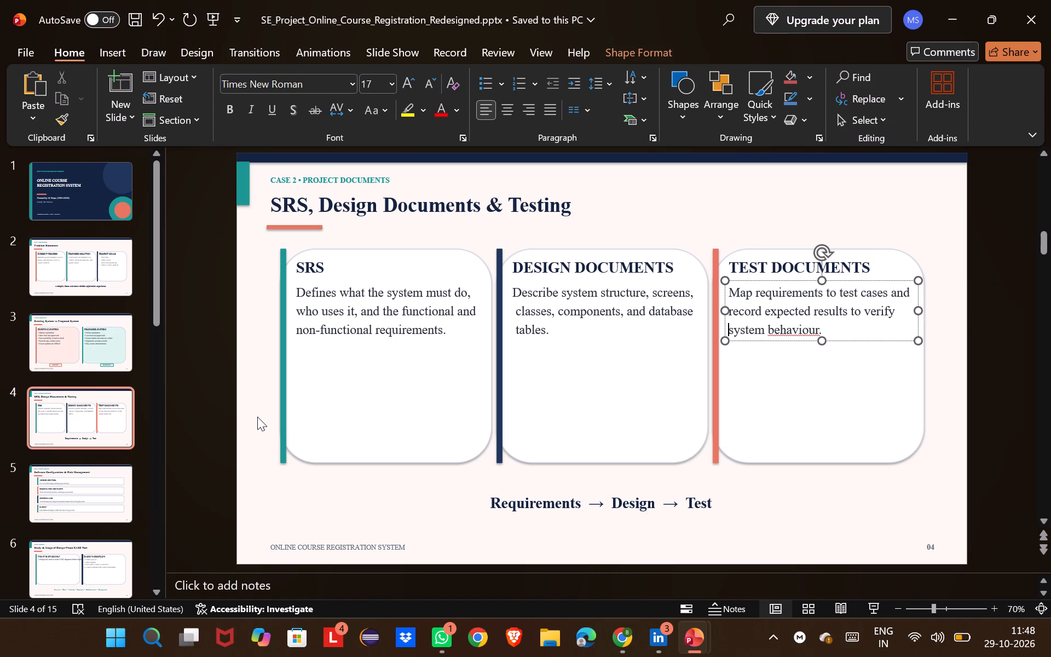
On slide 6, break the "What is StarUML?" description into two lines, after "UML diagrams before".
click(105, 469)
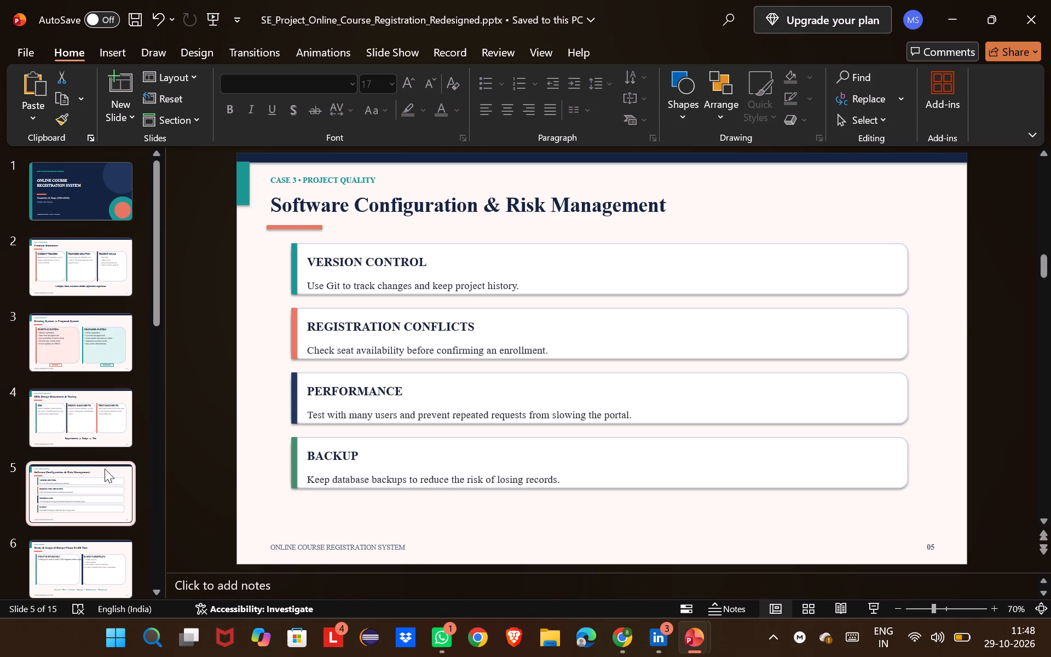
click(106, 547)
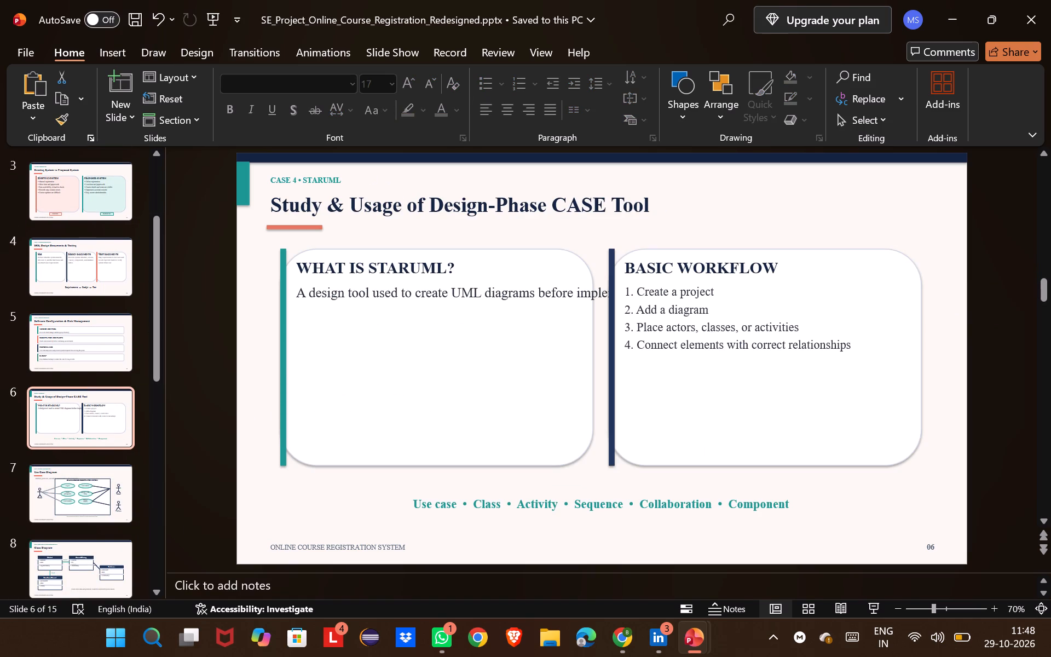
click(571, 294)
key(Return)
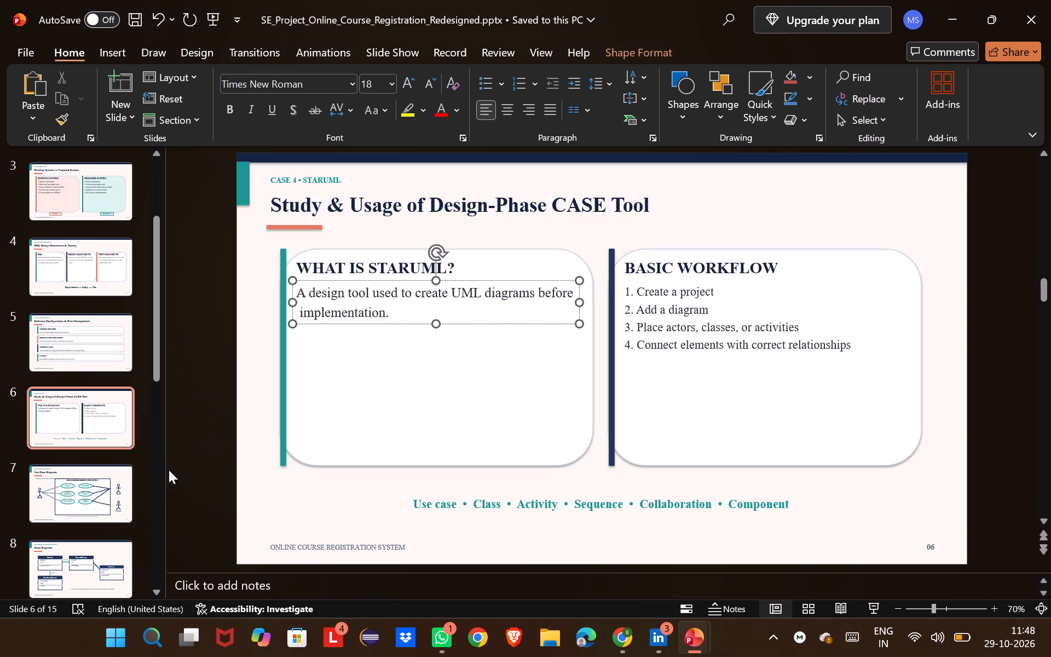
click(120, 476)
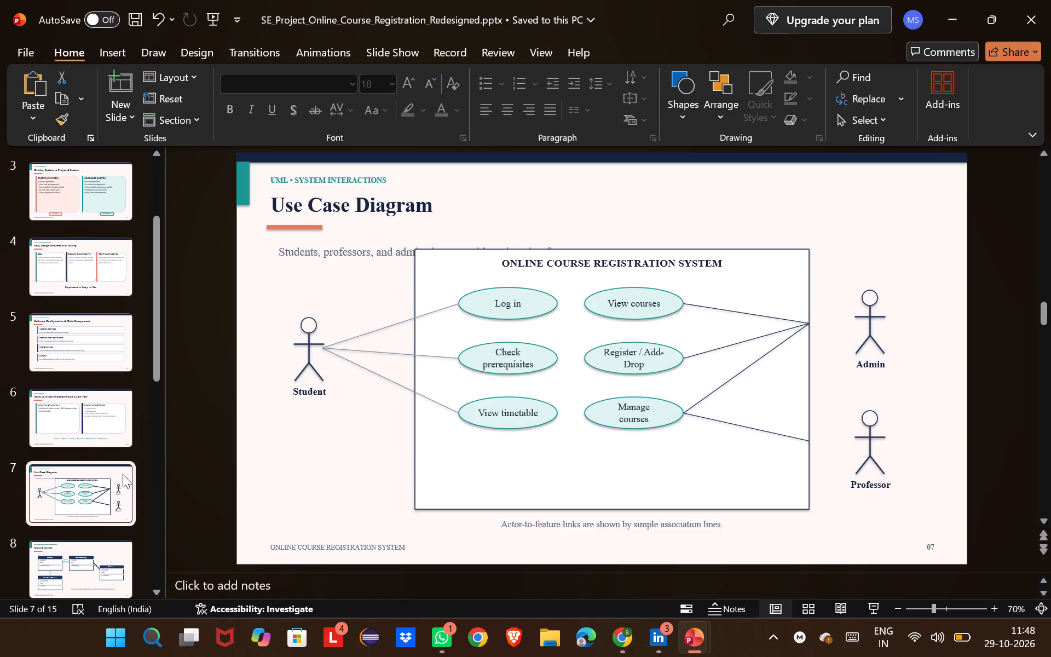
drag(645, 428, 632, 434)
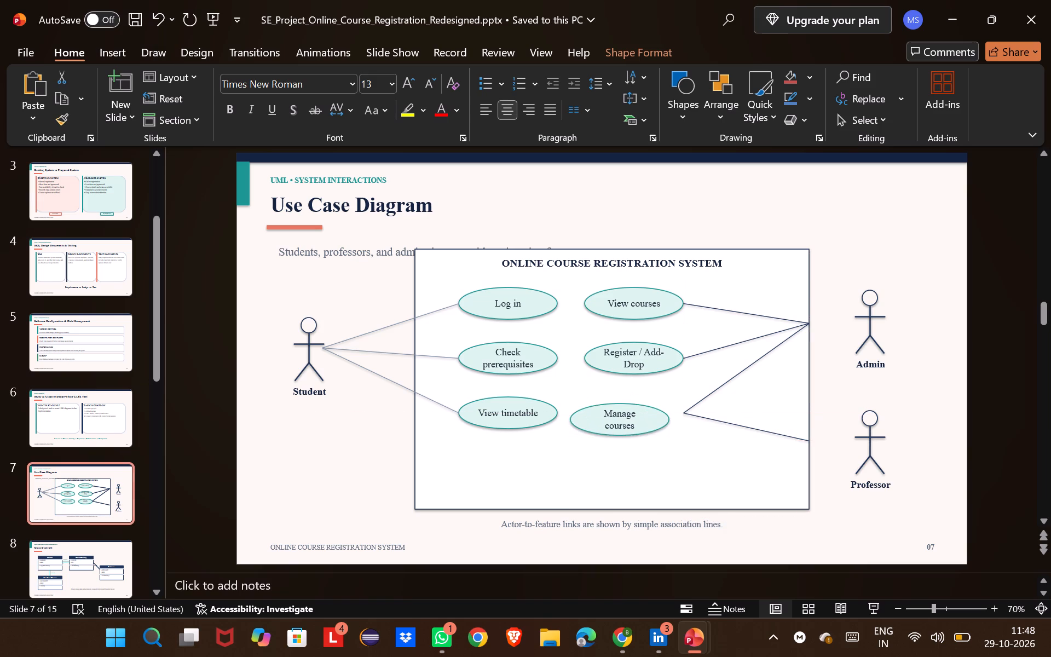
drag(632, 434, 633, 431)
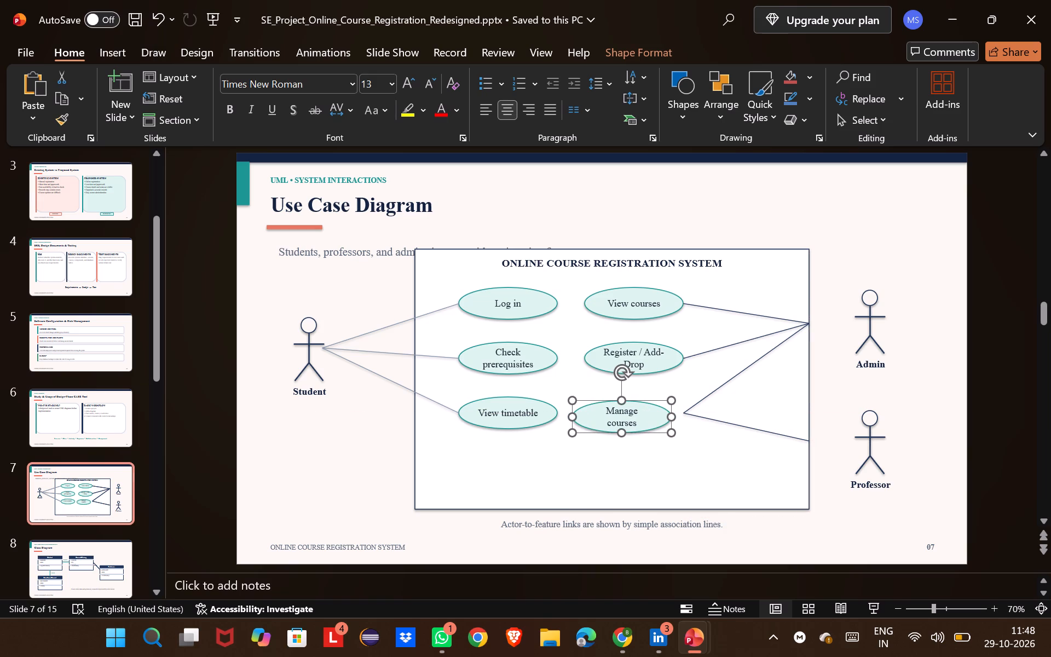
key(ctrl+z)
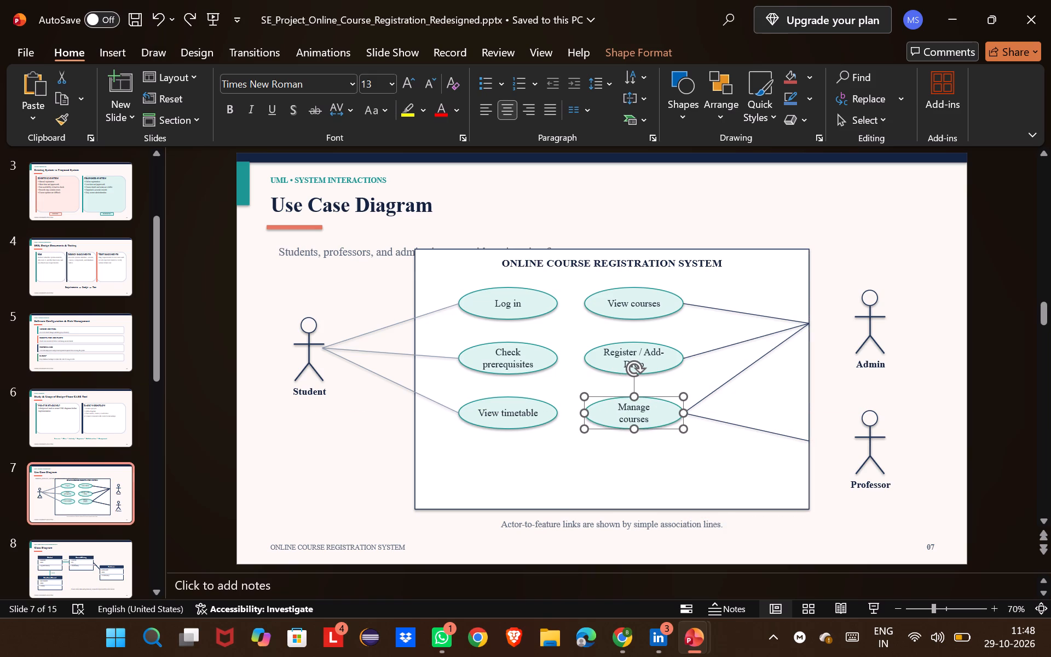
Delete the description text box beginning "Students, professors, and" that overlaps the system box on slide 7's Use Case Diagram.
click(294, 255)
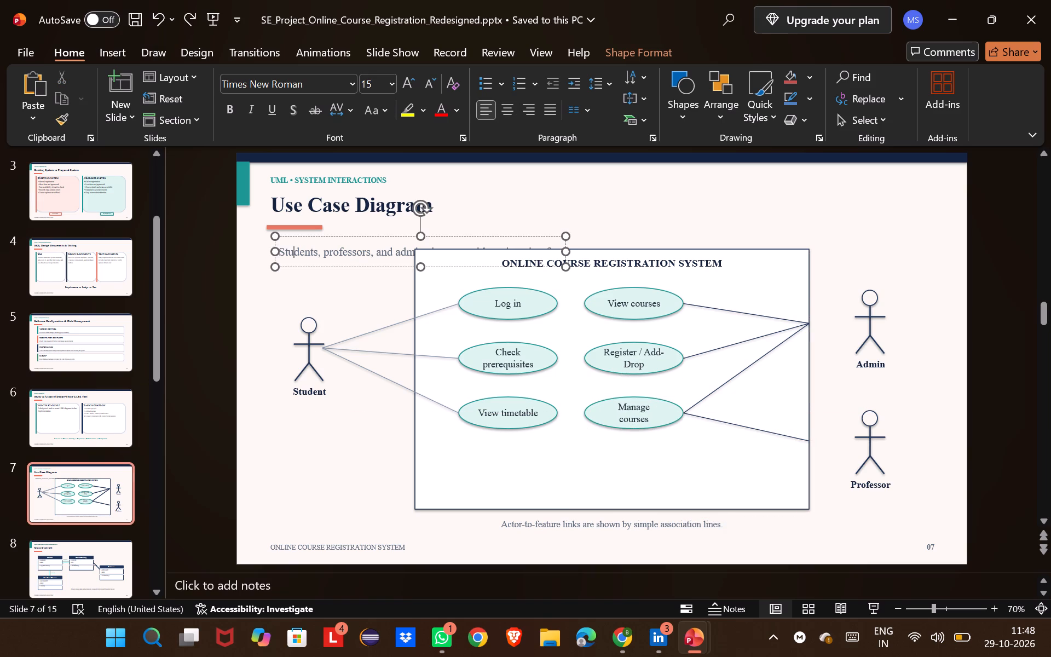
click(280, 254)
key(BackSpace)
click(491, 233)
key(Delete)
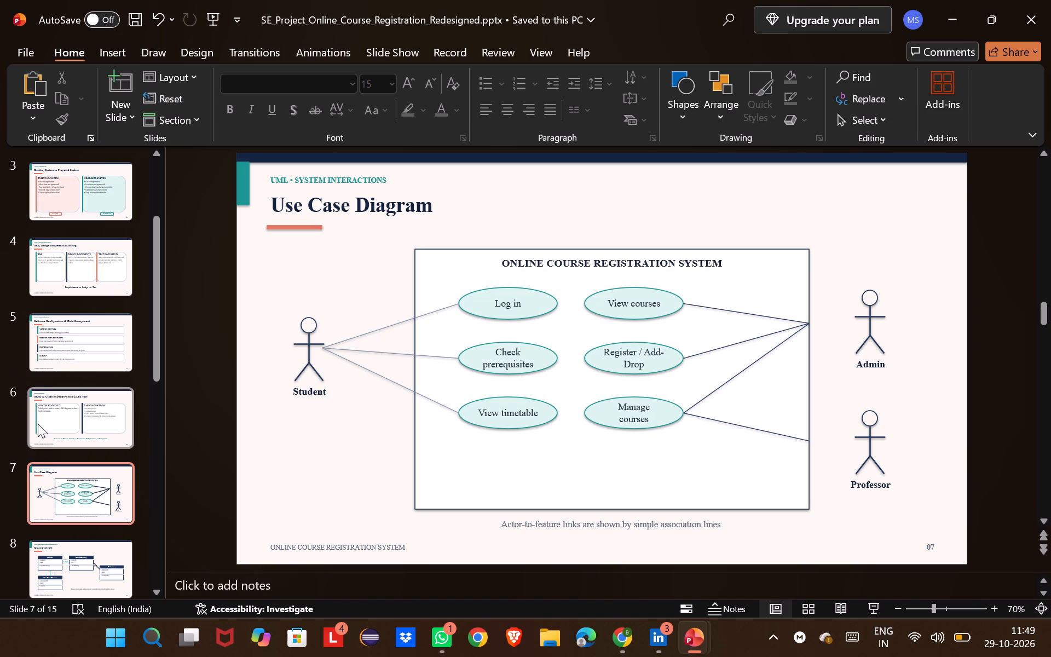
On slide 12's Component Diagram, move the "credentials" label clear of its connector and the Login / Validation box.
click(66, 476)
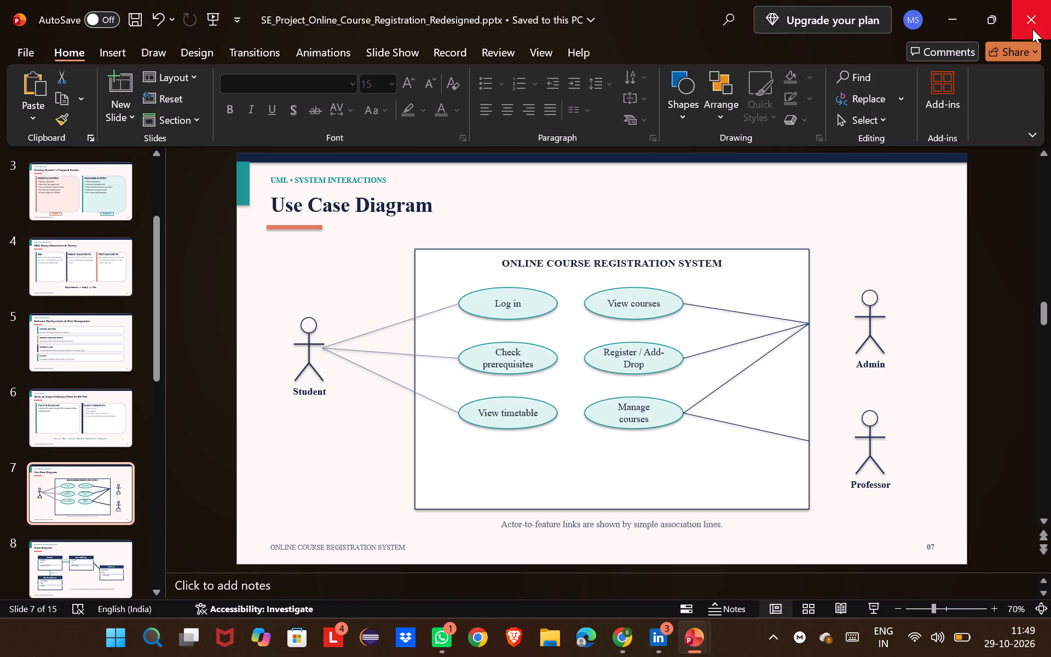
key(Down)
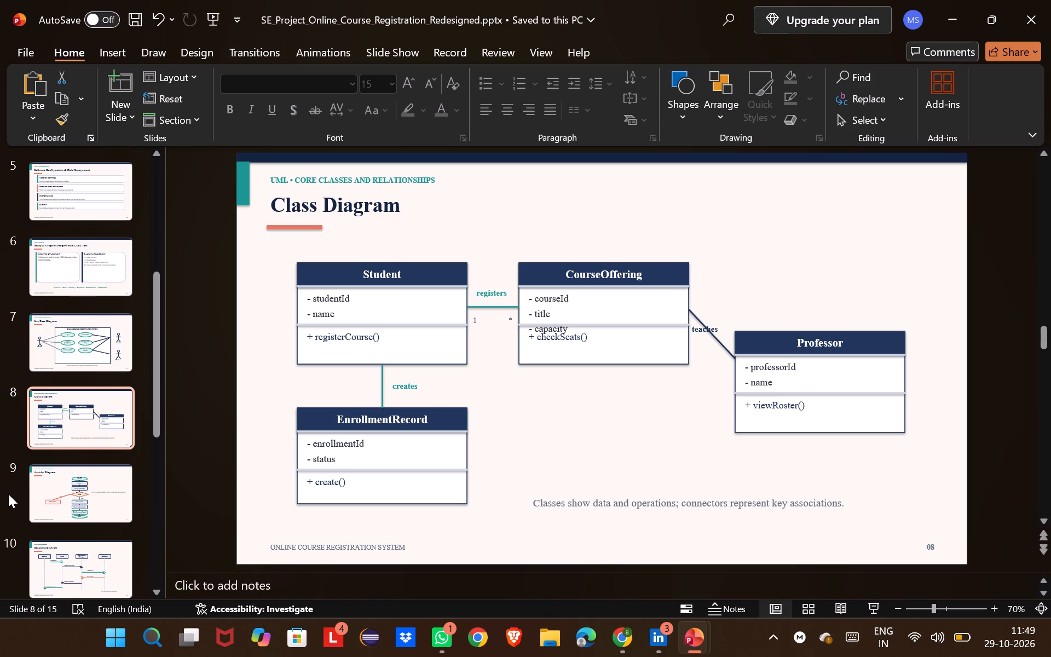
key(Down)
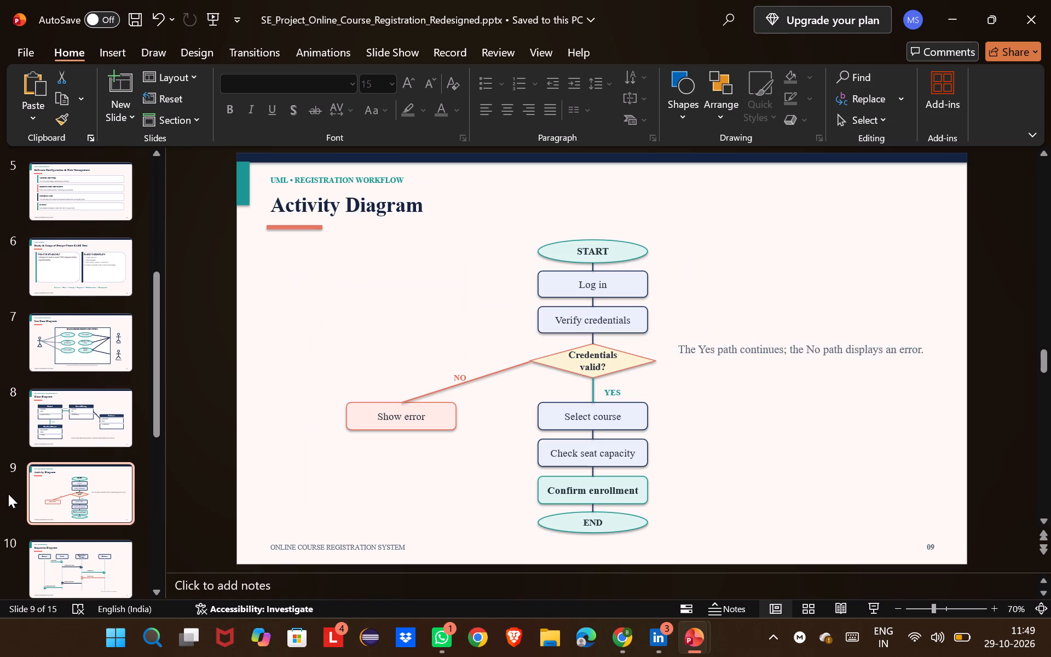
key(Down)
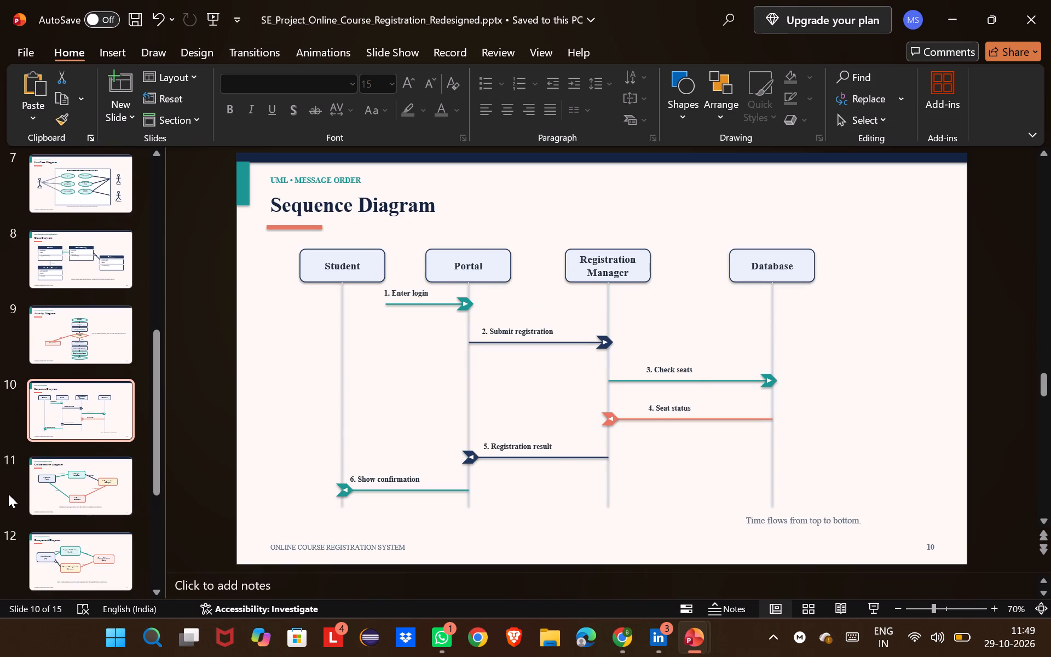
key(Down)
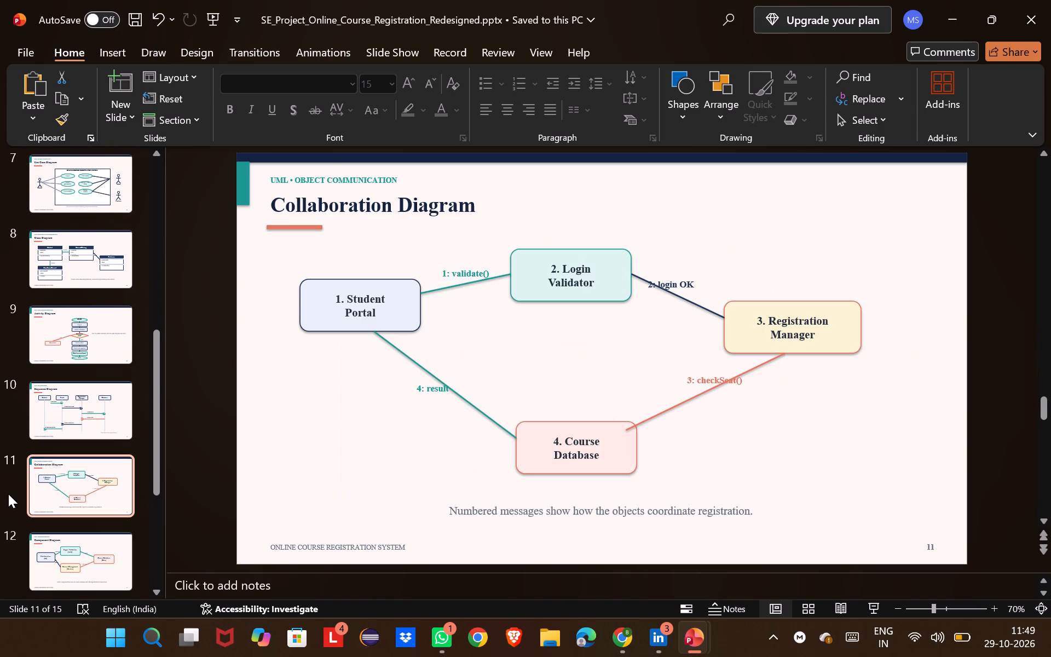
key(Down)
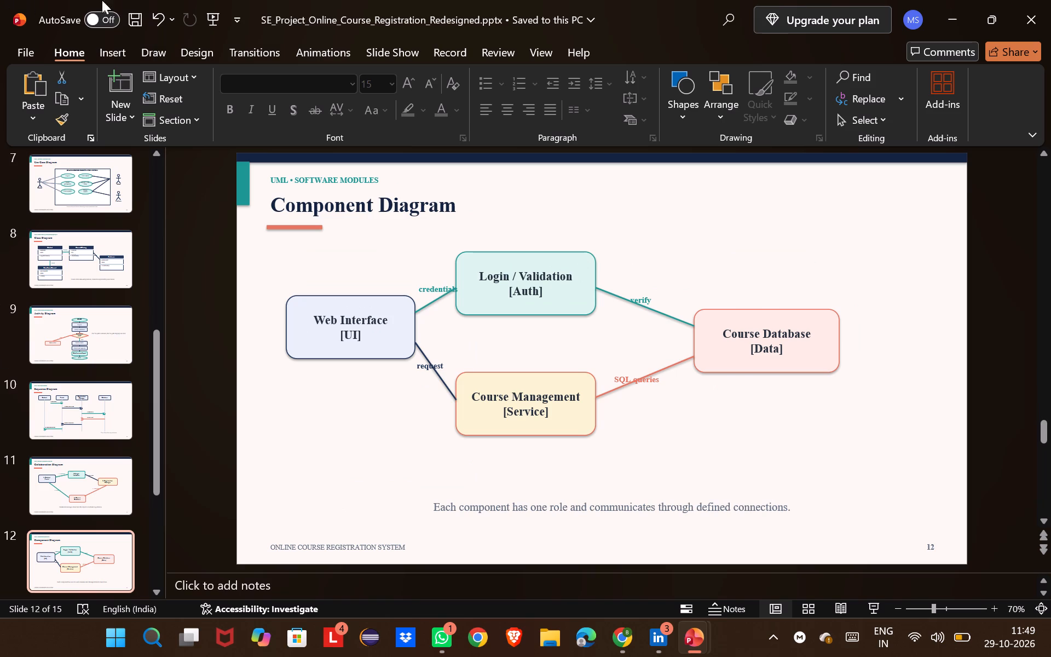
click(447, 293)
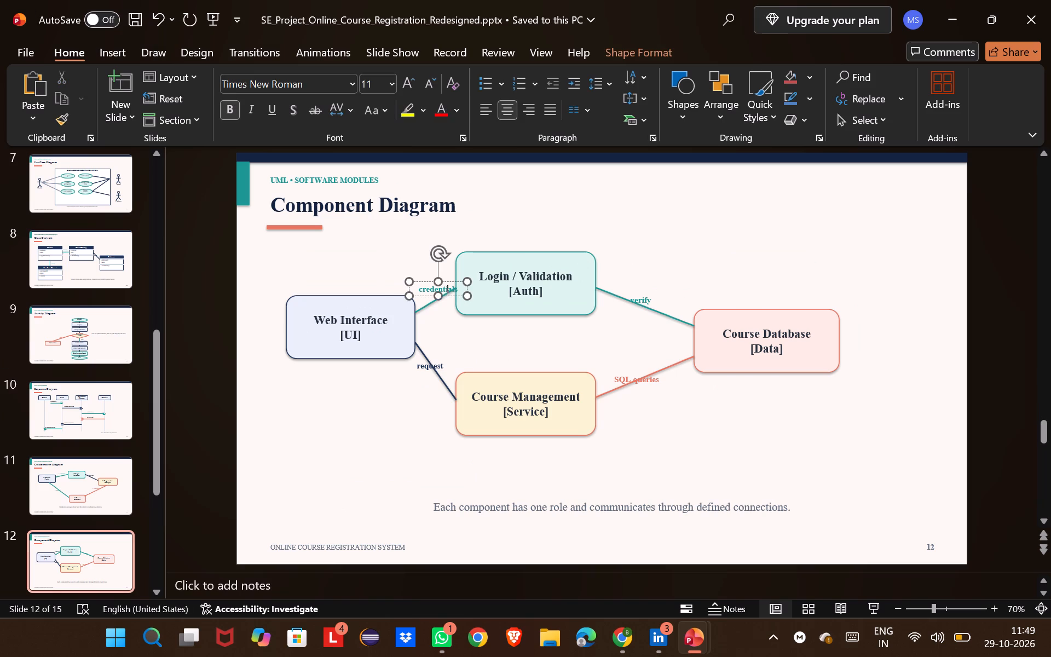
click(451, 285)
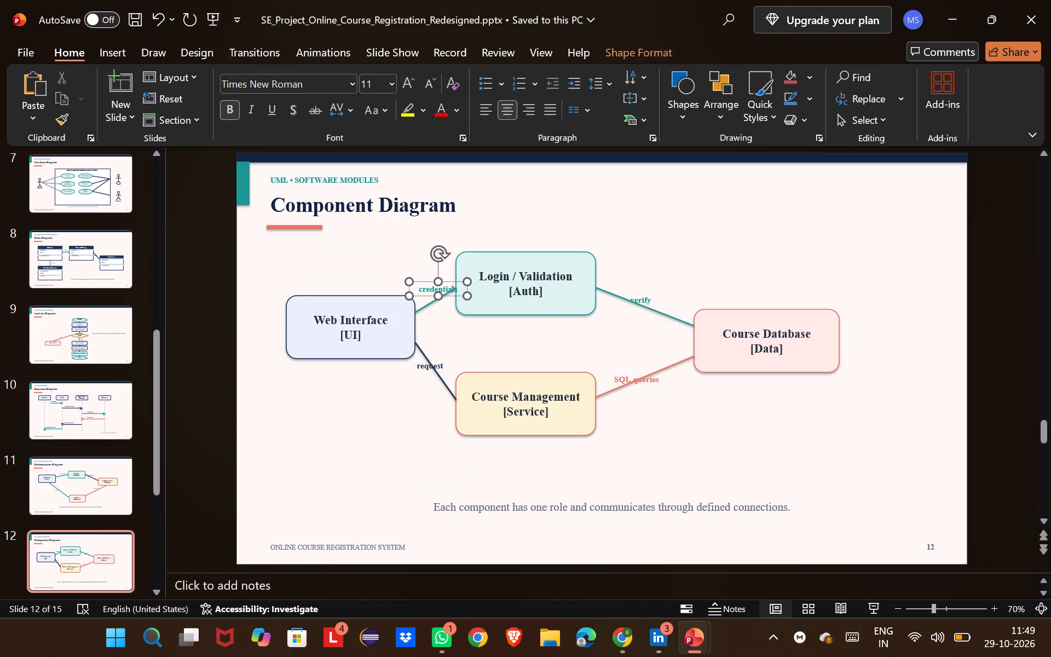
click(466, 280)
drag(463, 287, 449, 289)
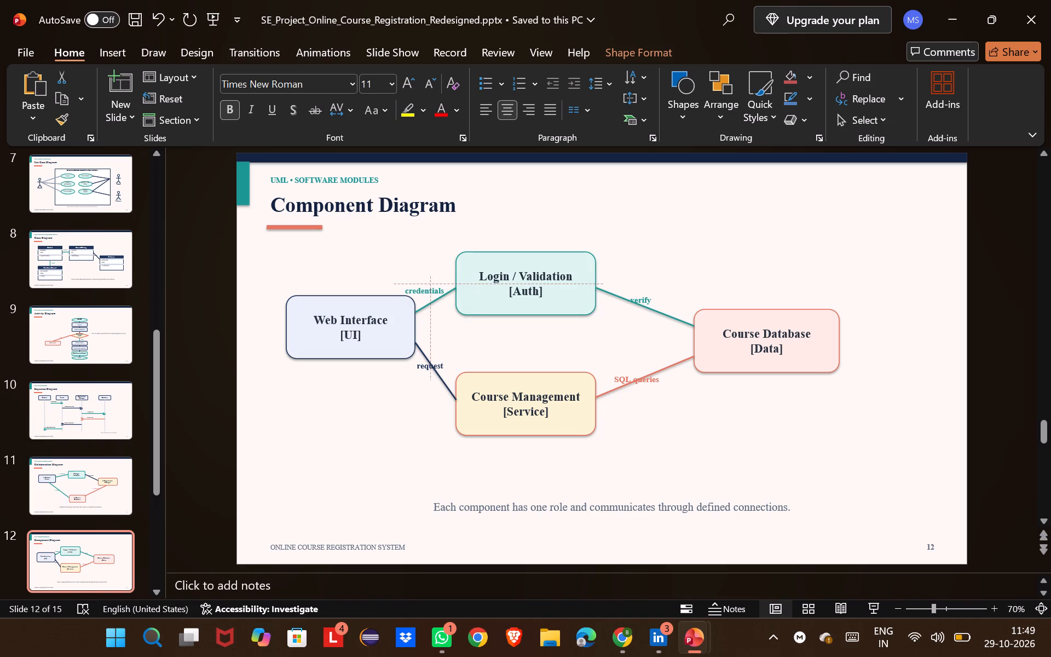
drag(449, 289, 449, 285)
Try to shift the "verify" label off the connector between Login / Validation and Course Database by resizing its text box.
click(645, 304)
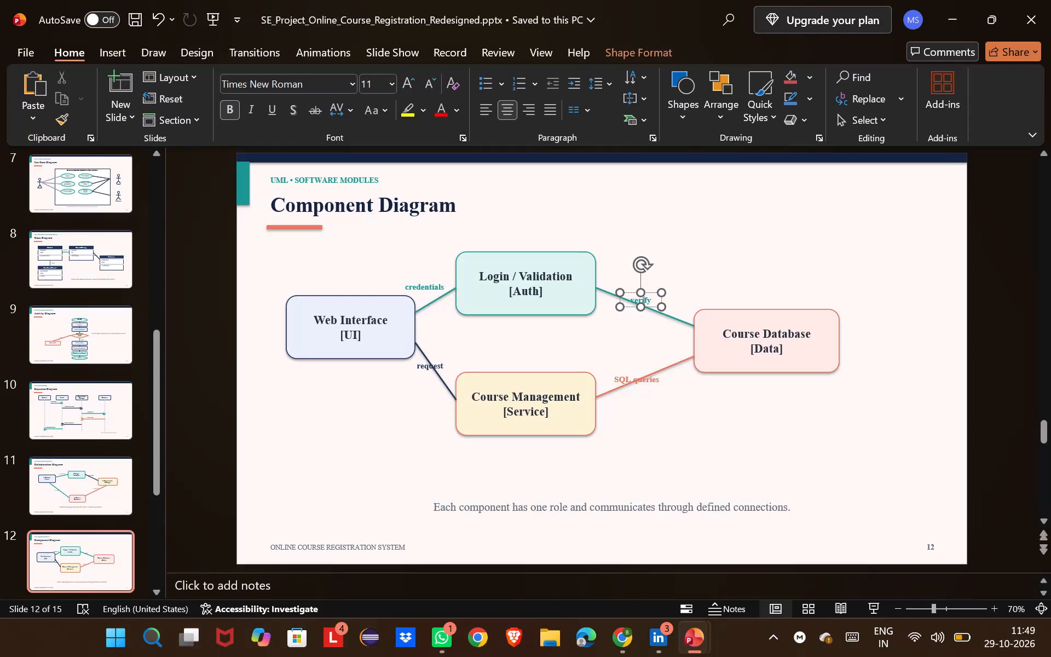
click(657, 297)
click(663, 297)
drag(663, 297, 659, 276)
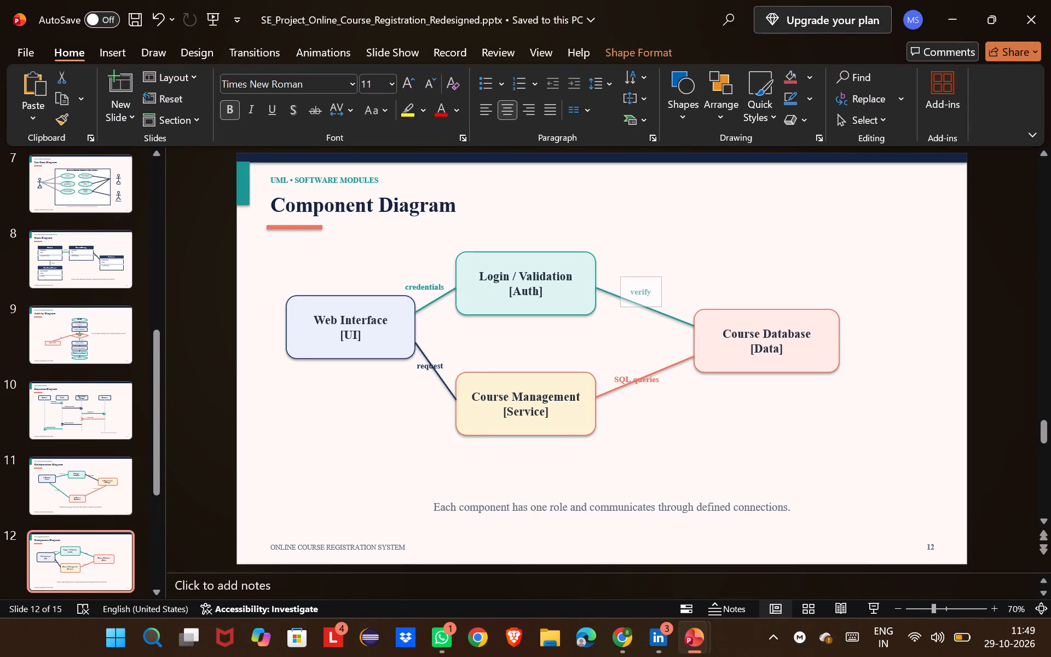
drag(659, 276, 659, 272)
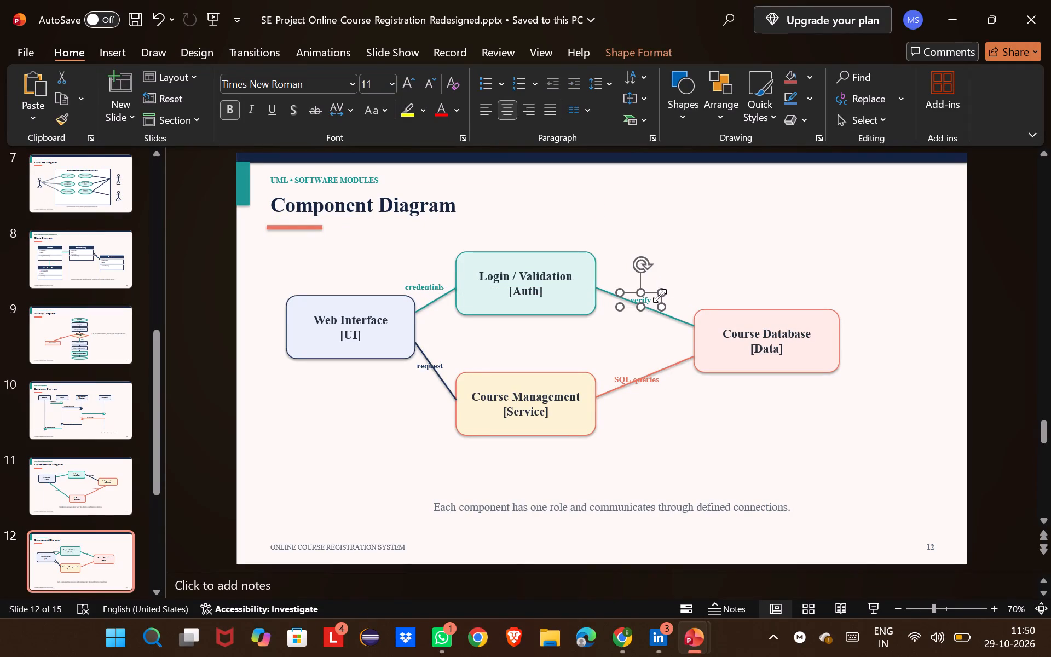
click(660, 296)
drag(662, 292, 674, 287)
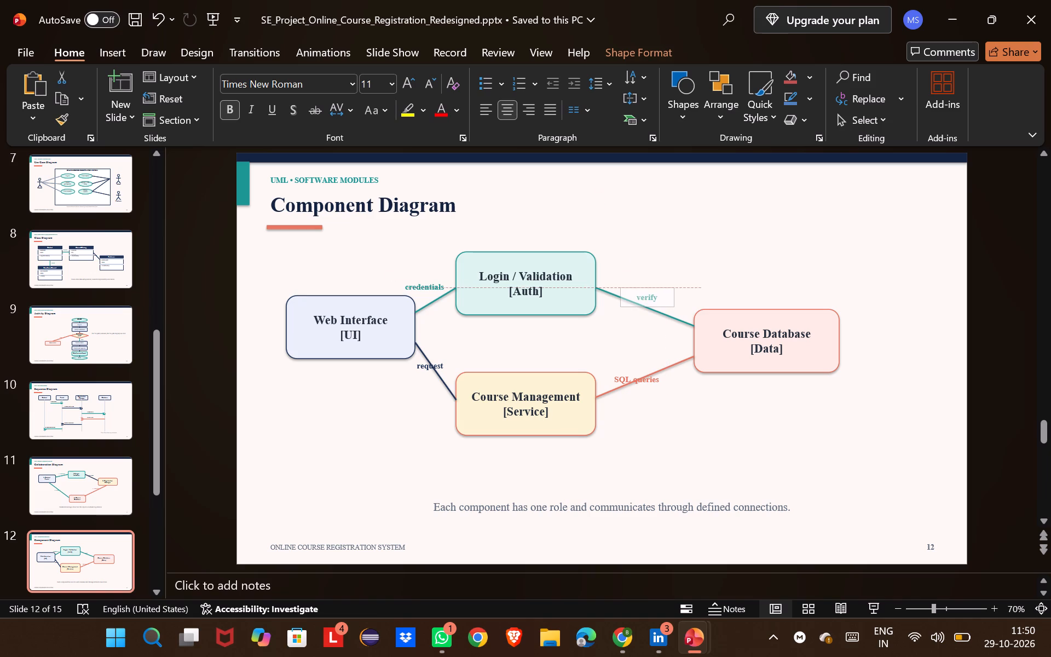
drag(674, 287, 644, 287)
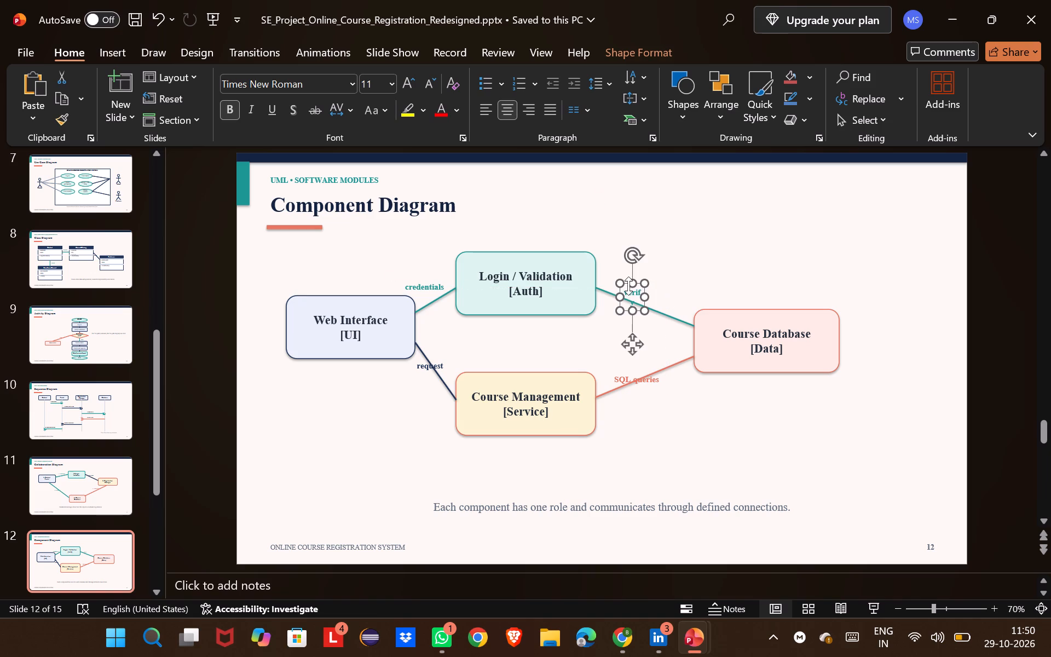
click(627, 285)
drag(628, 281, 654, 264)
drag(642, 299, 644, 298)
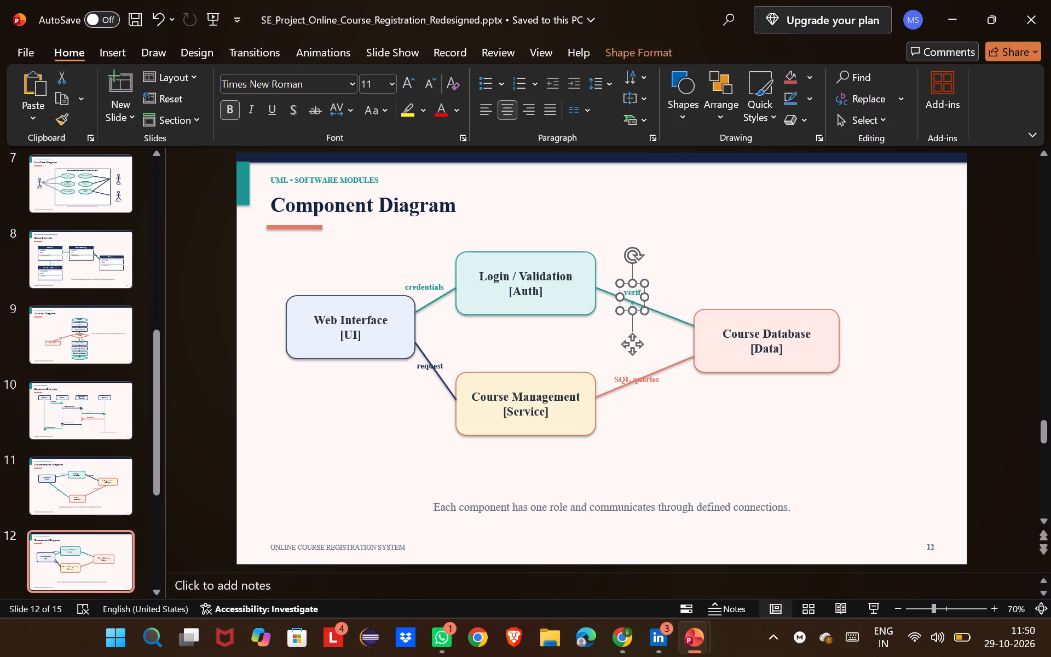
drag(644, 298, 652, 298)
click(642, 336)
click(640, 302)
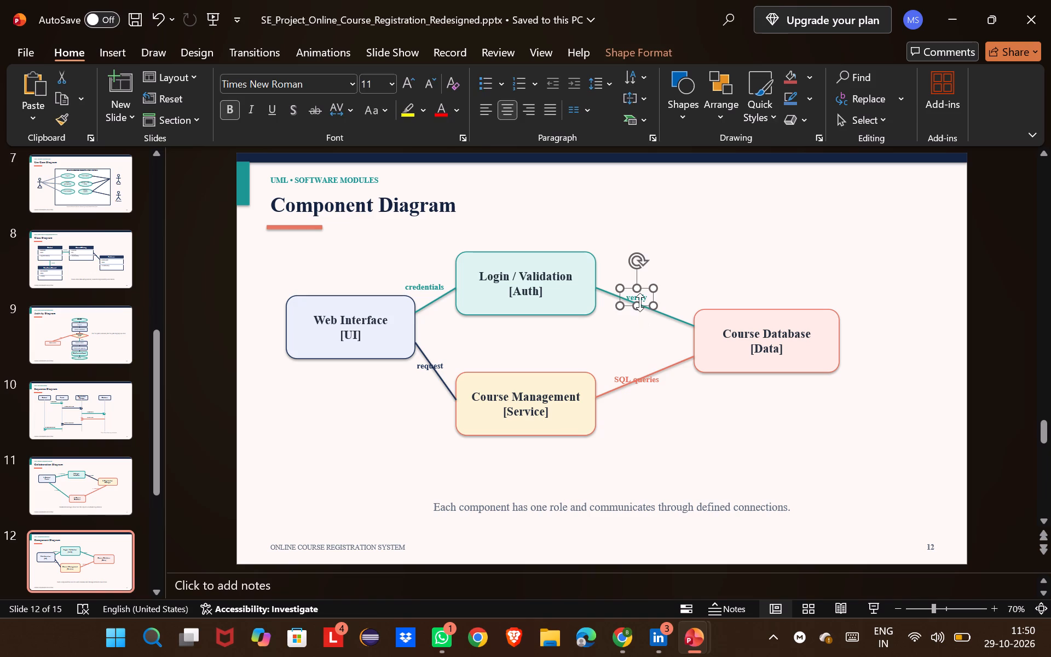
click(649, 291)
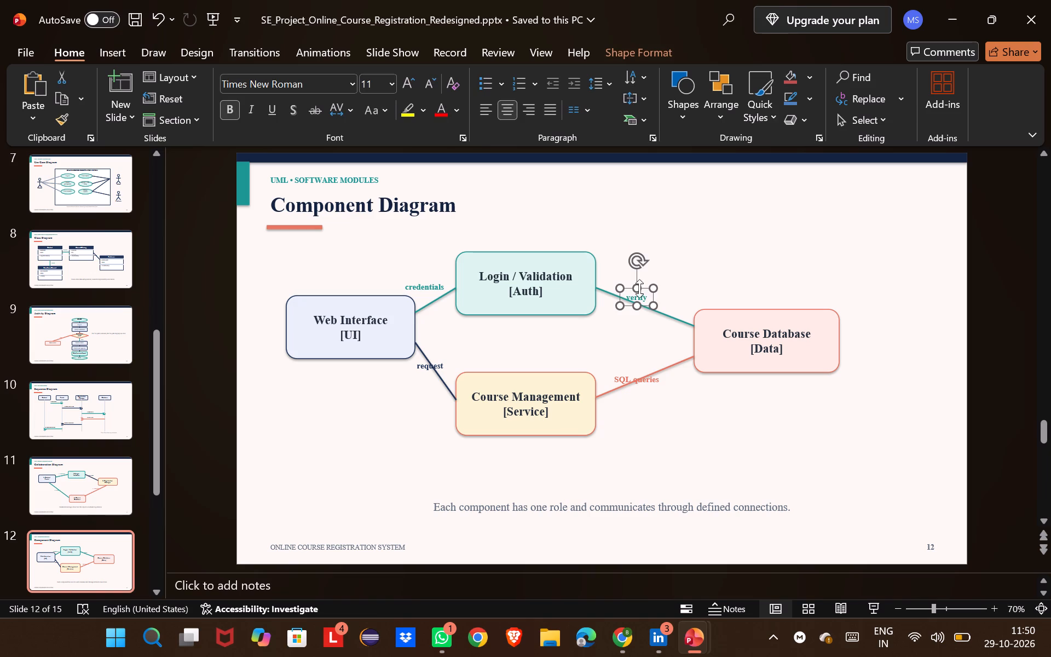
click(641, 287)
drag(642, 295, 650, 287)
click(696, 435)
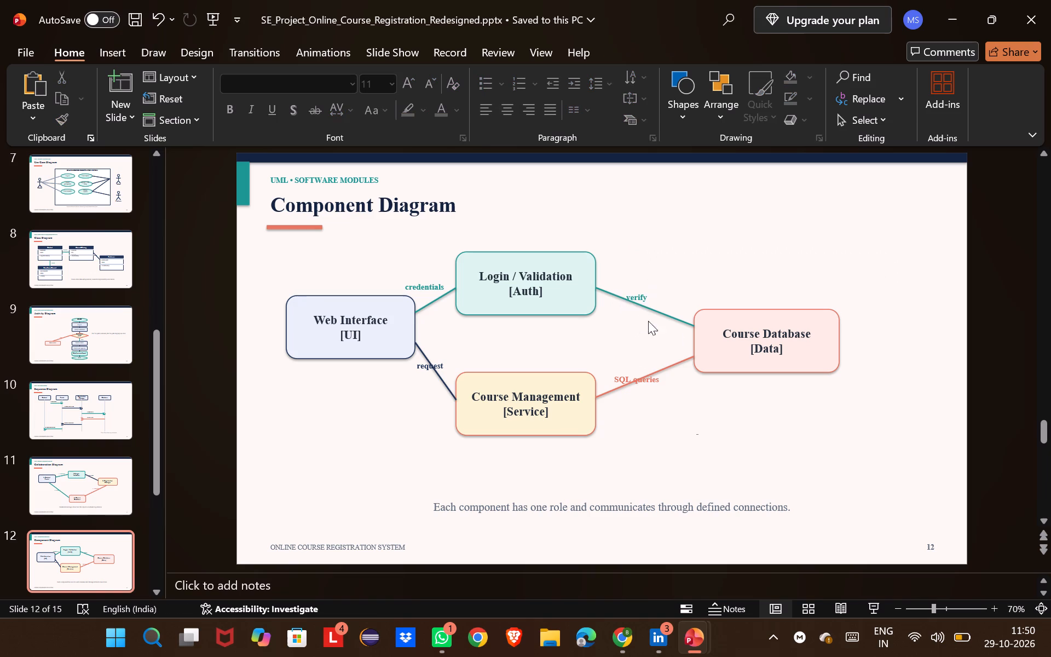
Widen the "verify" label's text box and shift it slightly upward so the text sits just above the connector.
click(639, 305)
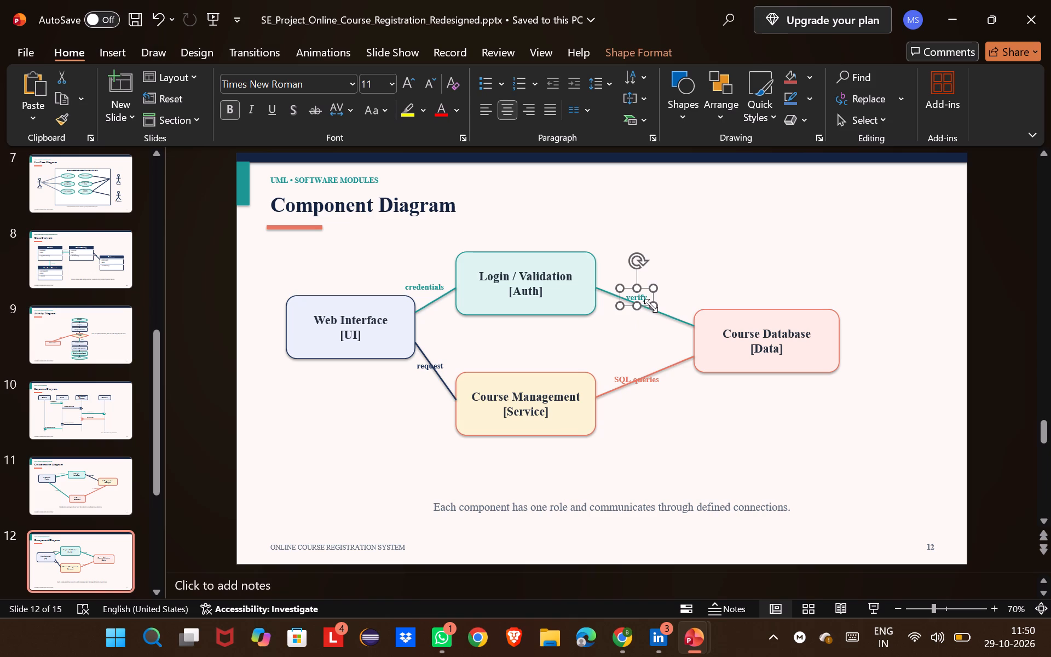
drag(650, 305, 663, 303)
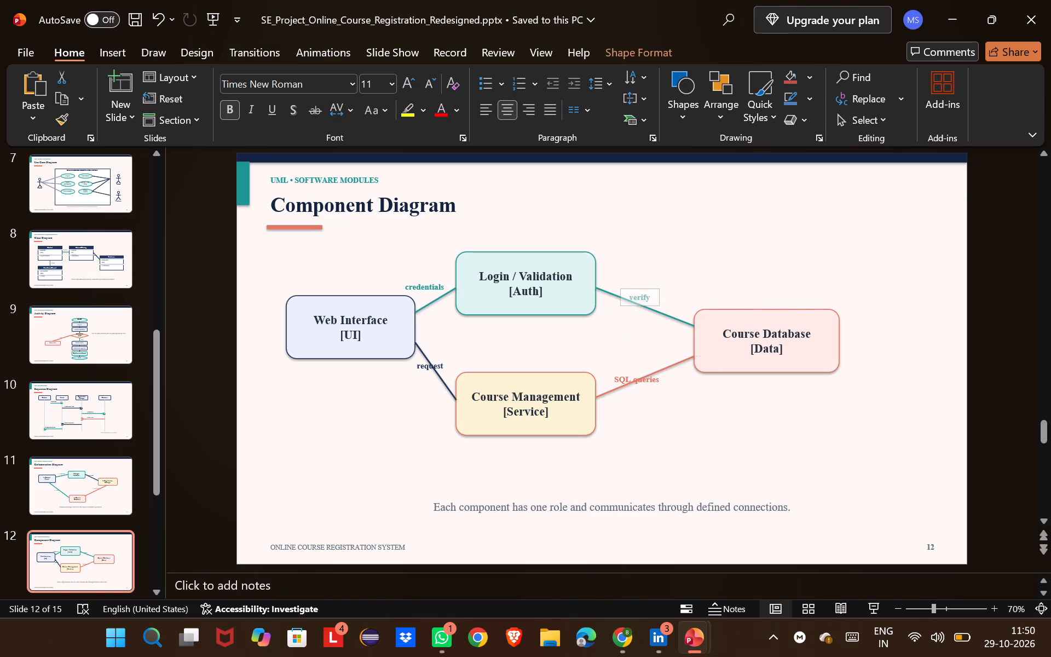
drag(663, 303, 677, 297)
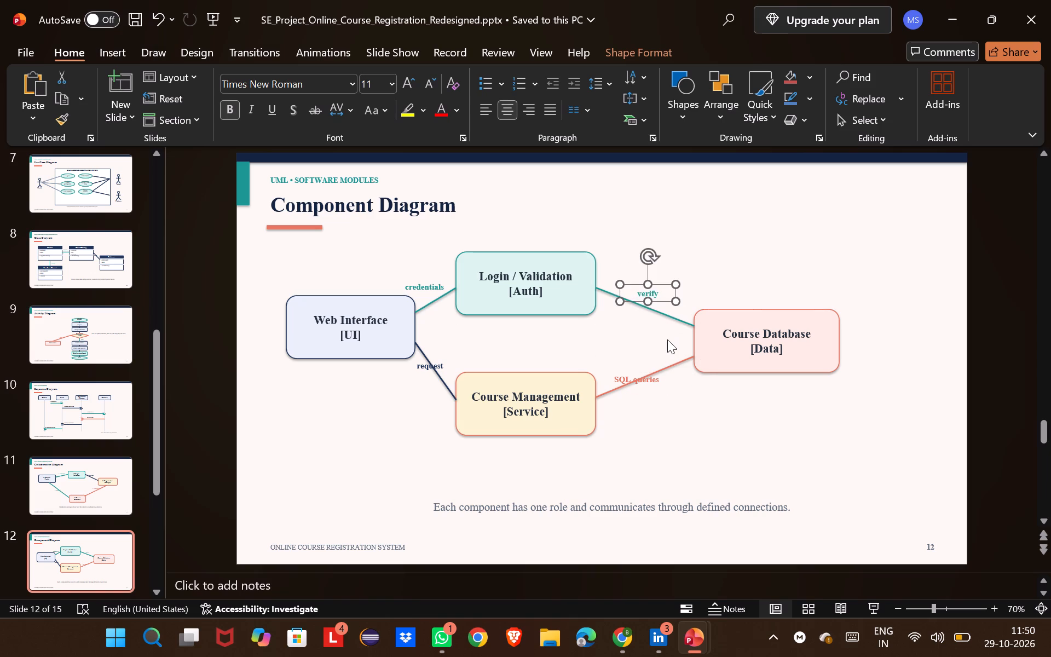
click(667, 339)
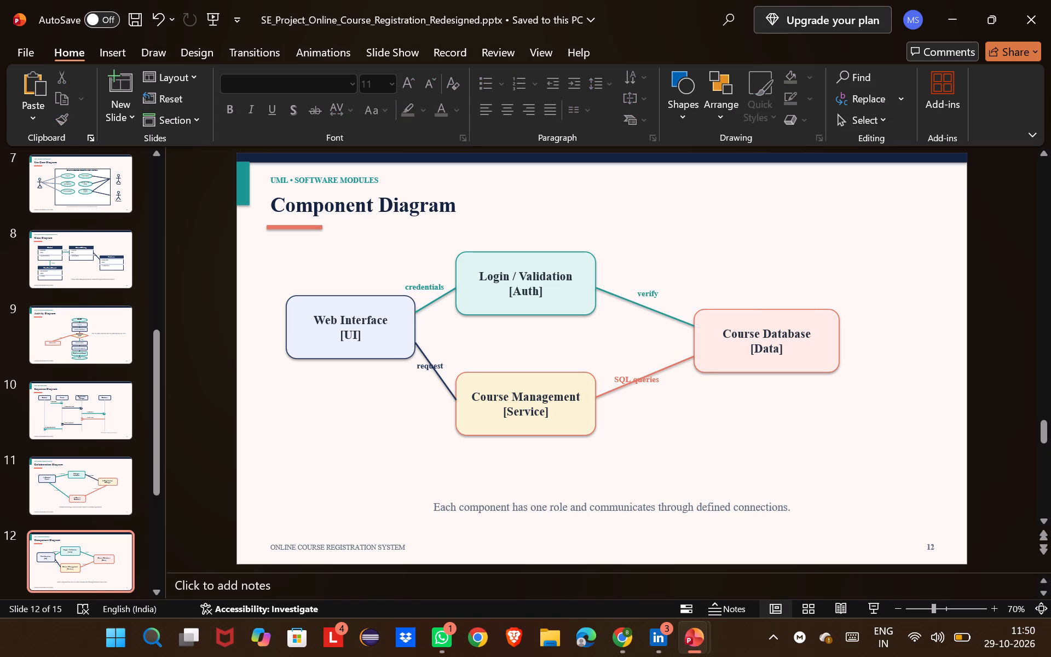
Reshape the "SQL queries" label into two lines and tilt it parallel to its connector, placing it just below the line.
click(654, 385)
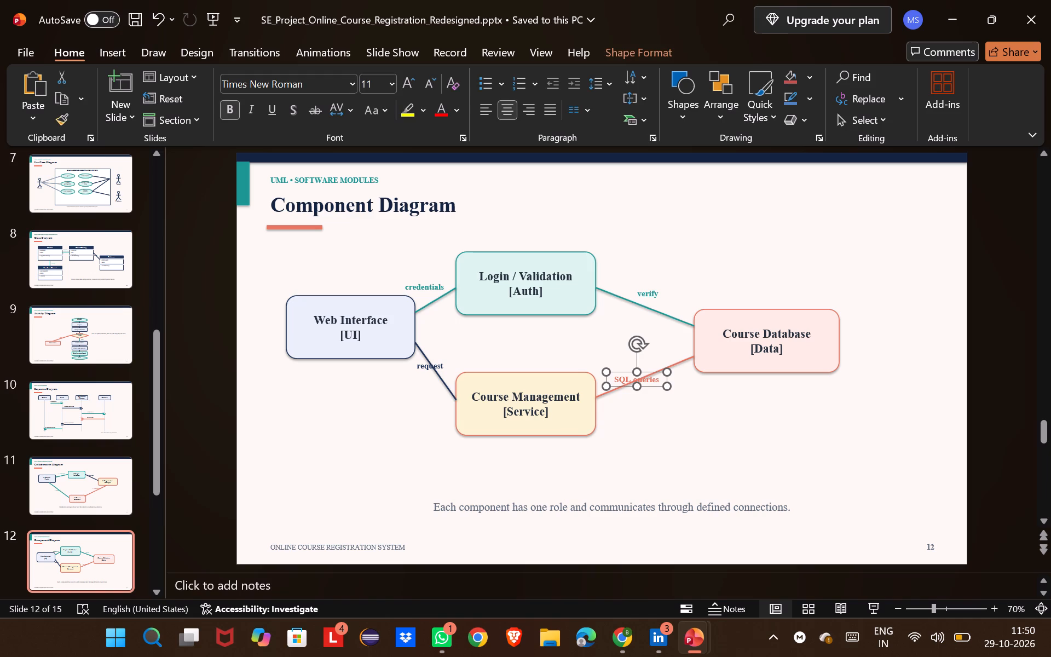
click(671, 386)
drag(638, 376, 653, 398)
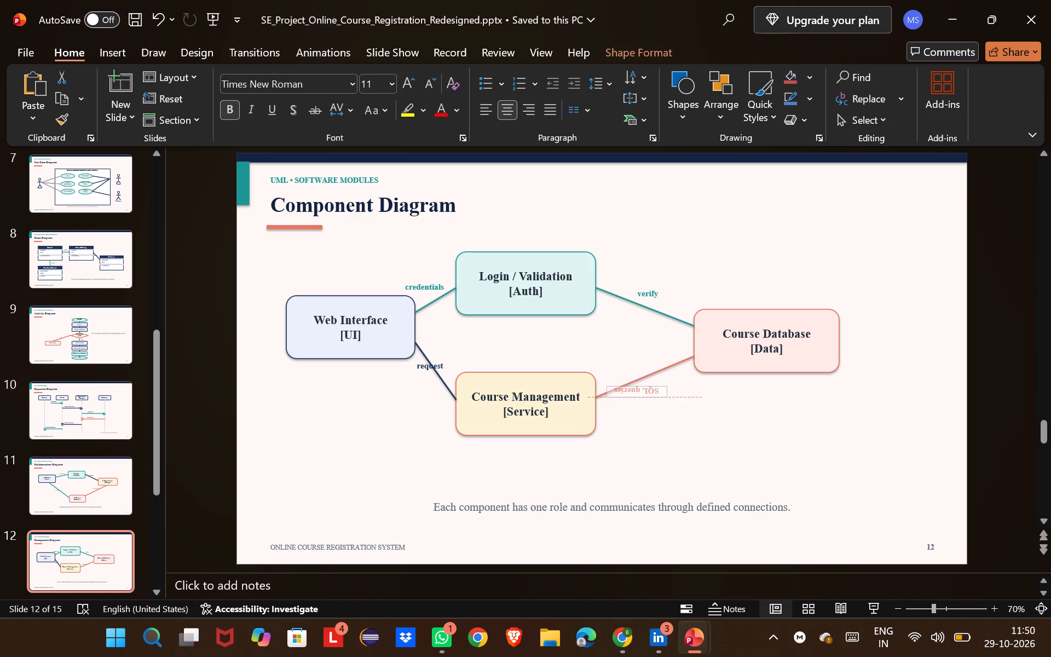
drag(653, 398, 658, 369)
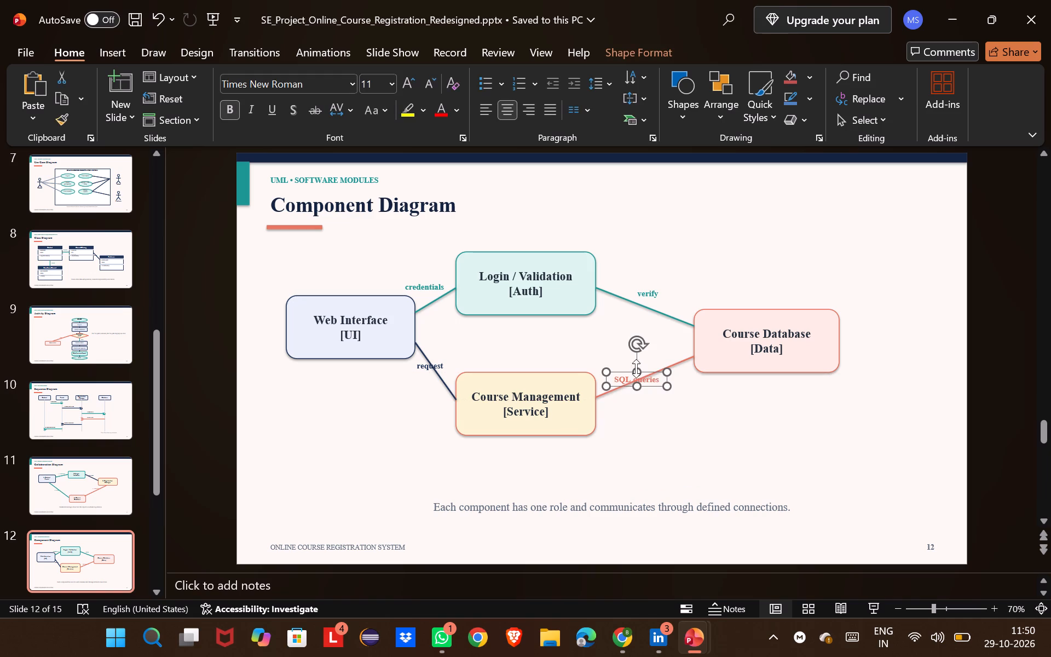
click(625, 376)
drag(607, 373, 626, 393)
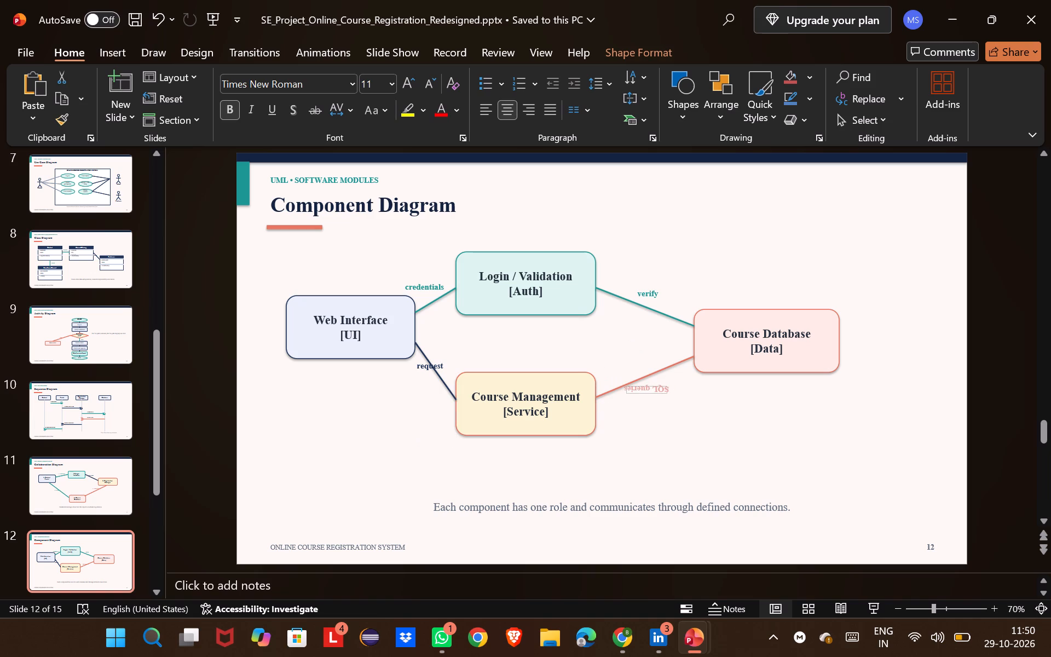
drag(626, 393, 634, 404)
click(651, 430)
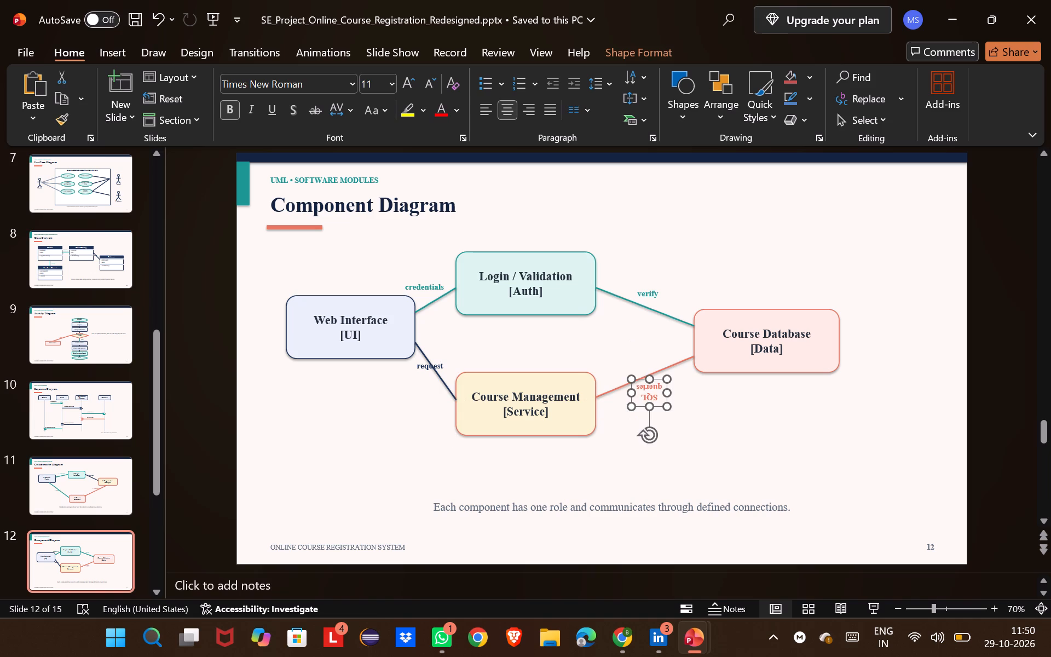
click(650, 443)
click(649, 396)
drag(649, 396, 661, 393)
drag(646, 437, 649, 423)
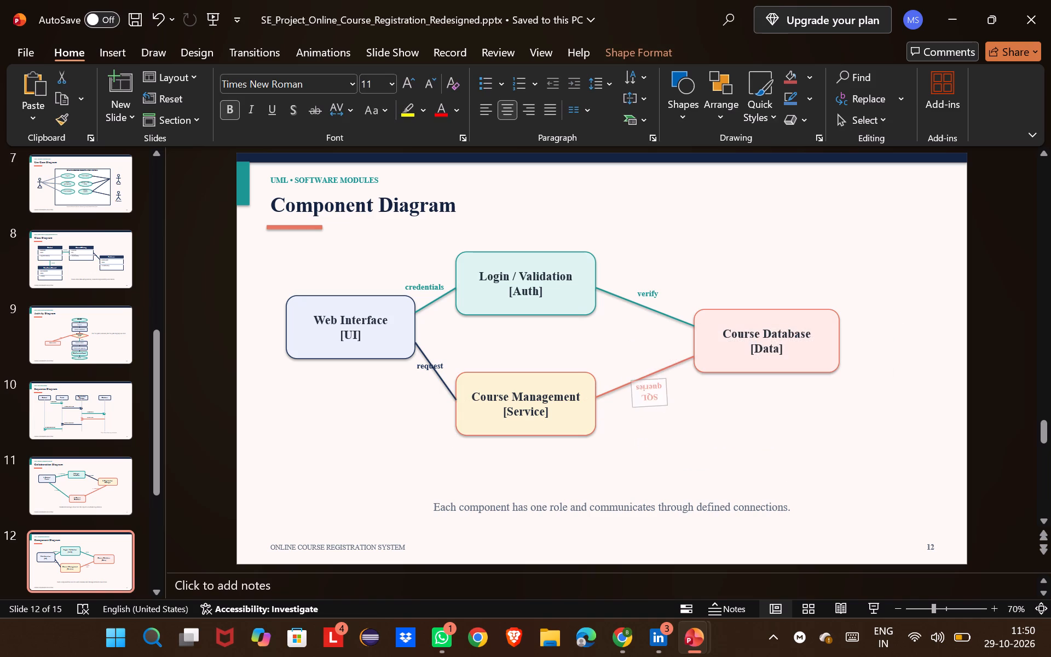
drag(649, 423, 643, 376)
click(662, 437)
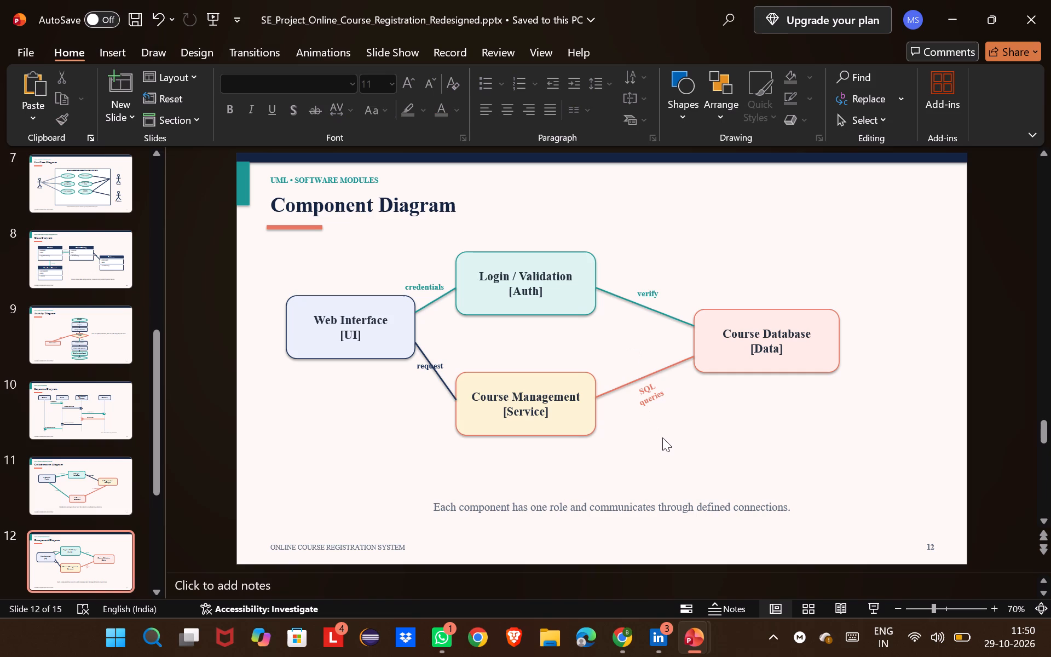
Rotate the "verify" label so it runs parallel to the connector between Login / Validation and Course Database.
click(650, 296)
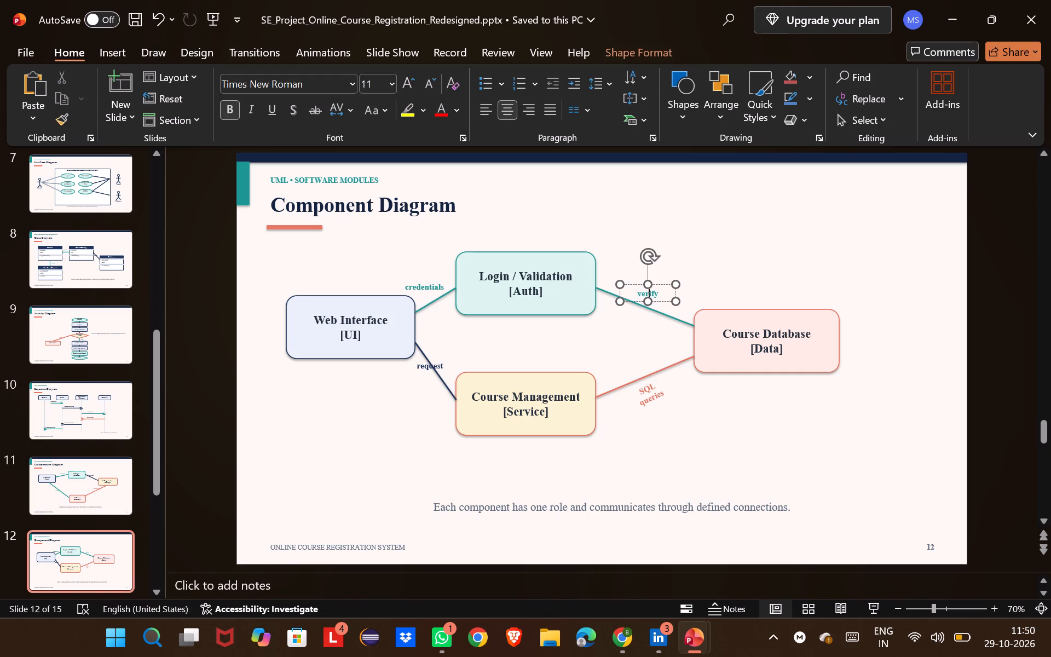
drag(647, 255, 654, 278)
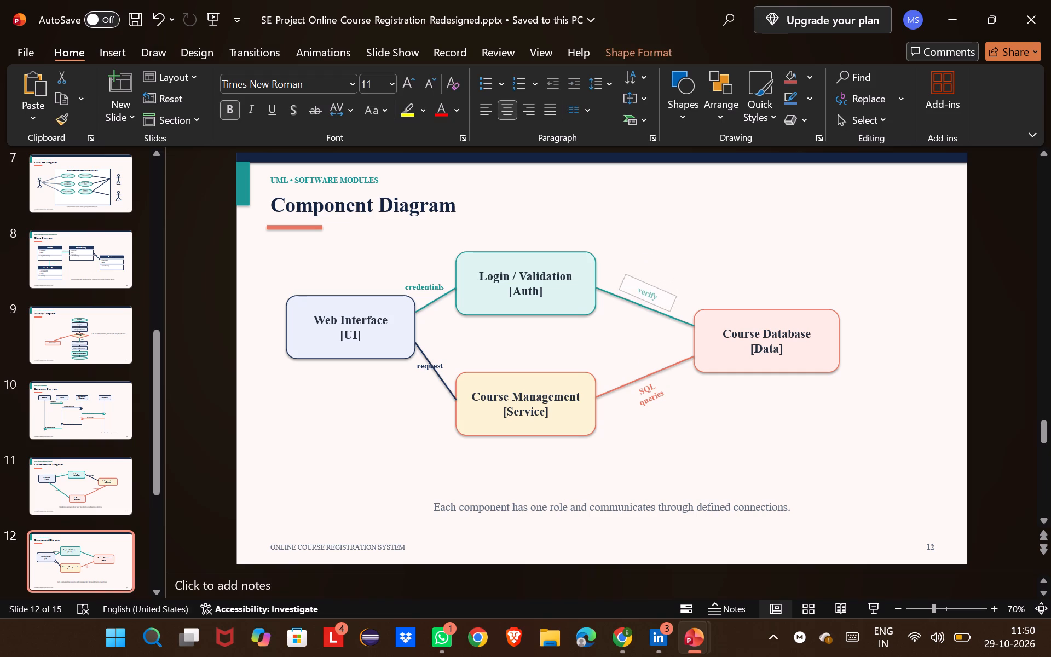
drag(654, 278, 654, 280)
click(632, 349)
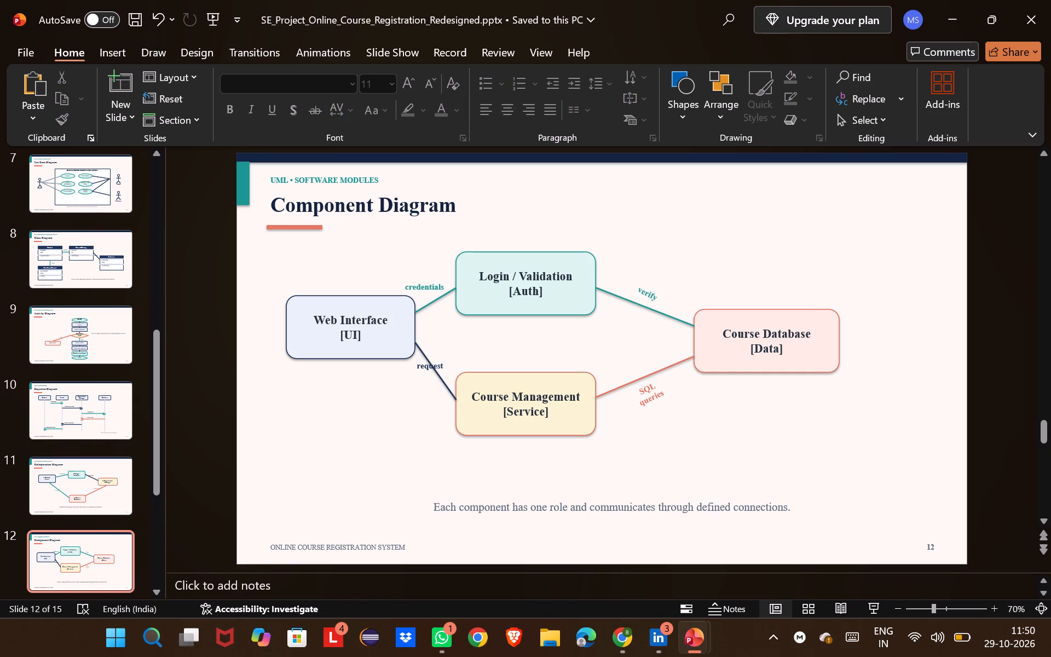
Reshape and rotate the "request" label so it reads on one line alongside and below the connector from Web Interface to Course Management.
click(439, 367)
click(452, 357)
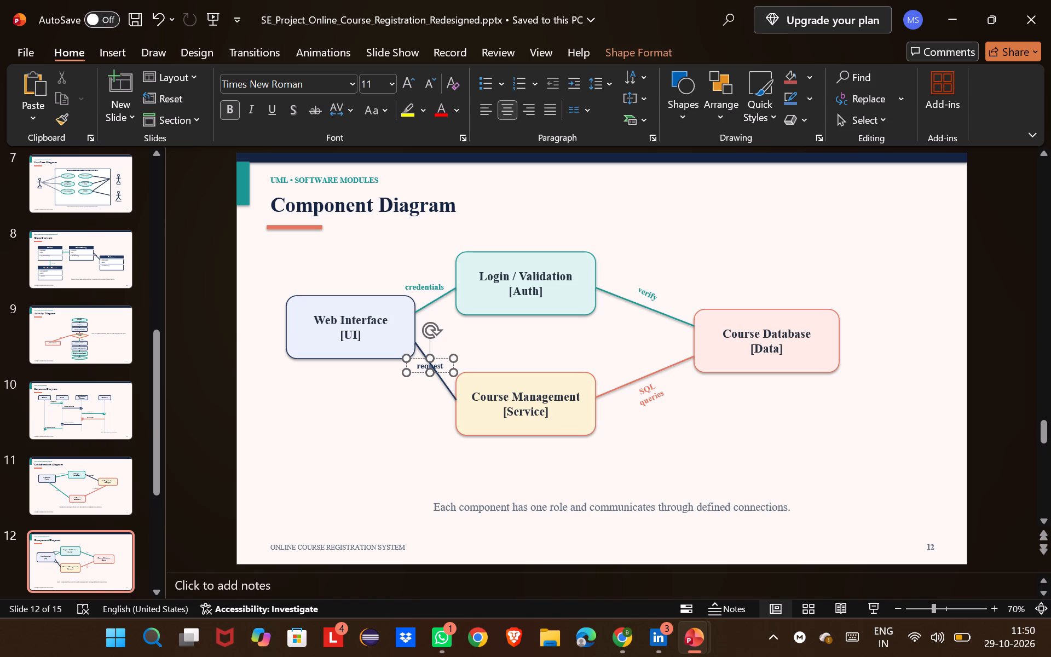
drag(448, 359, 425, 385)
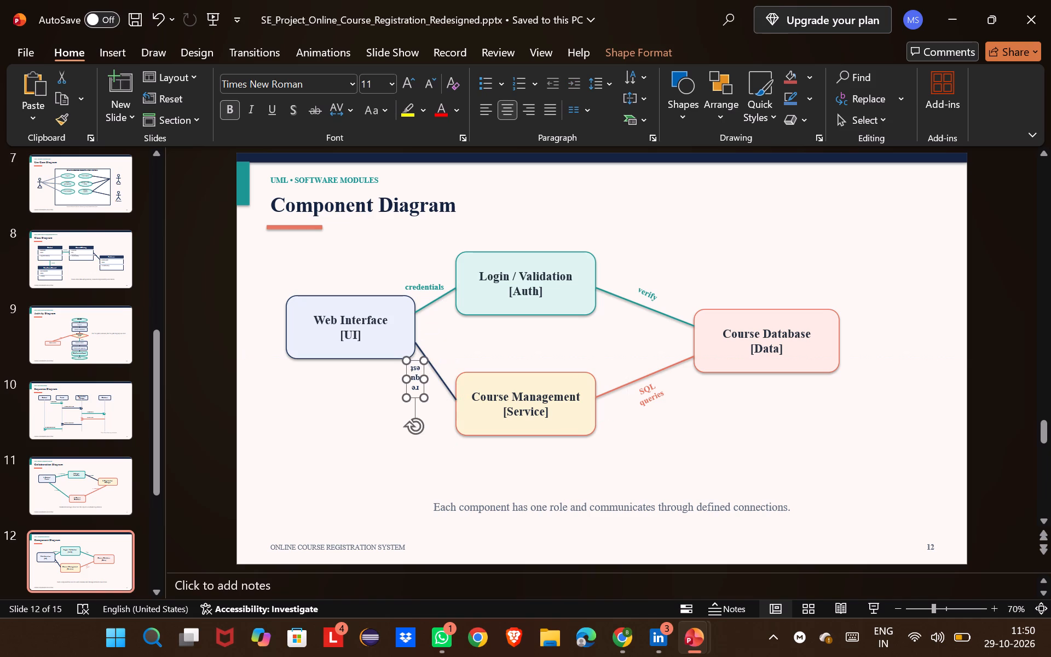
drag(419, 429, 400, 425)
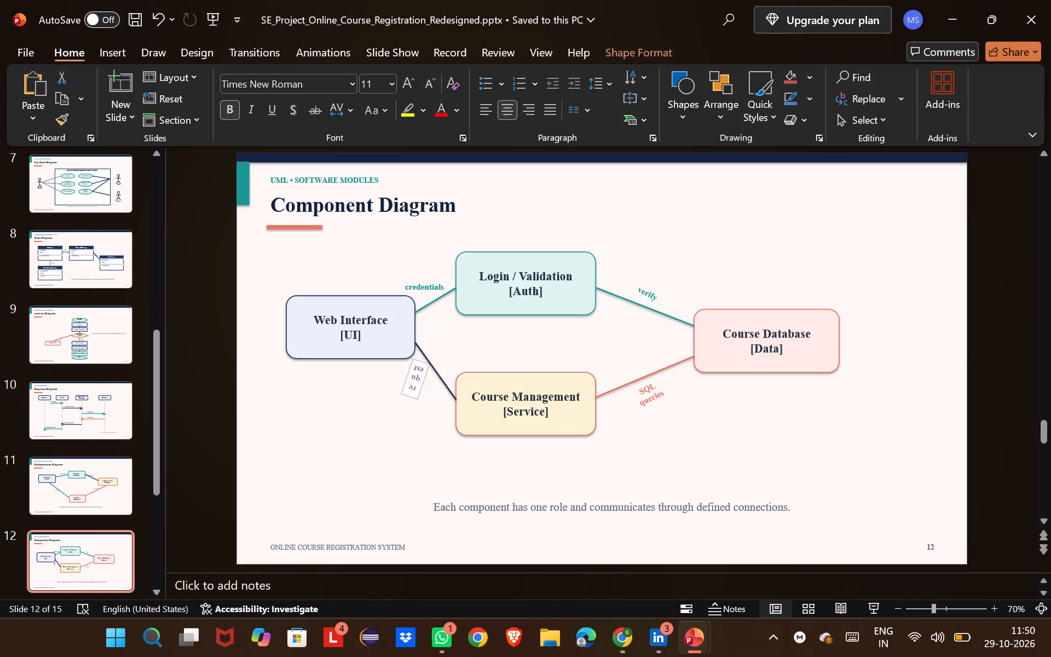
drag(400, 425, 433, 360)
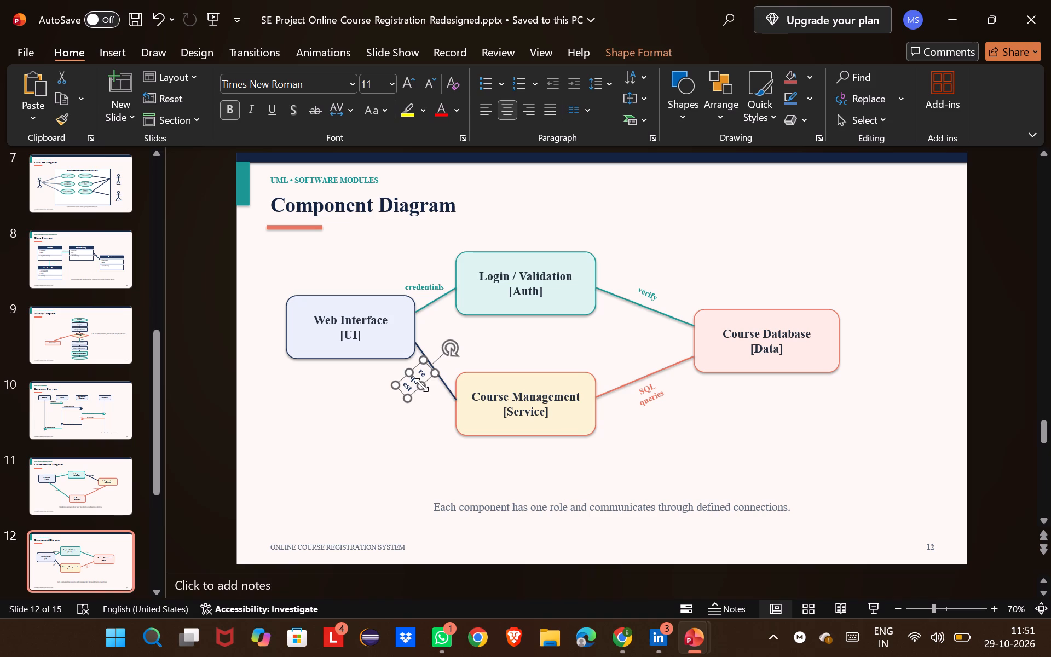
drag(423, 385, 435, 394)
click(395, 427)
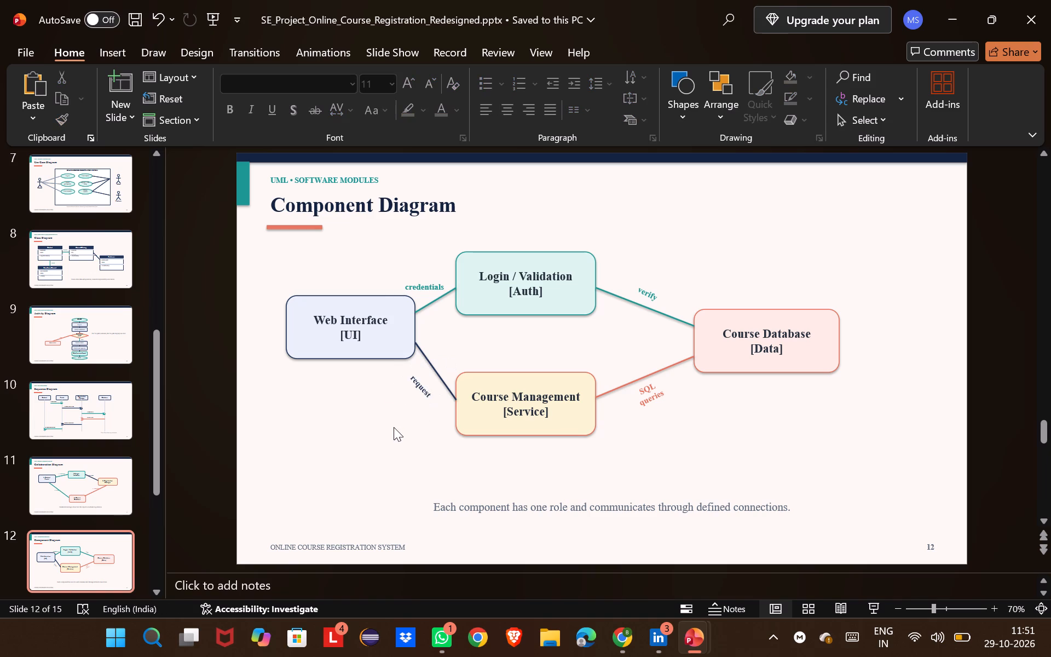
Increase the font size of the "verify" label by three size increments.
double_click(650, 298)
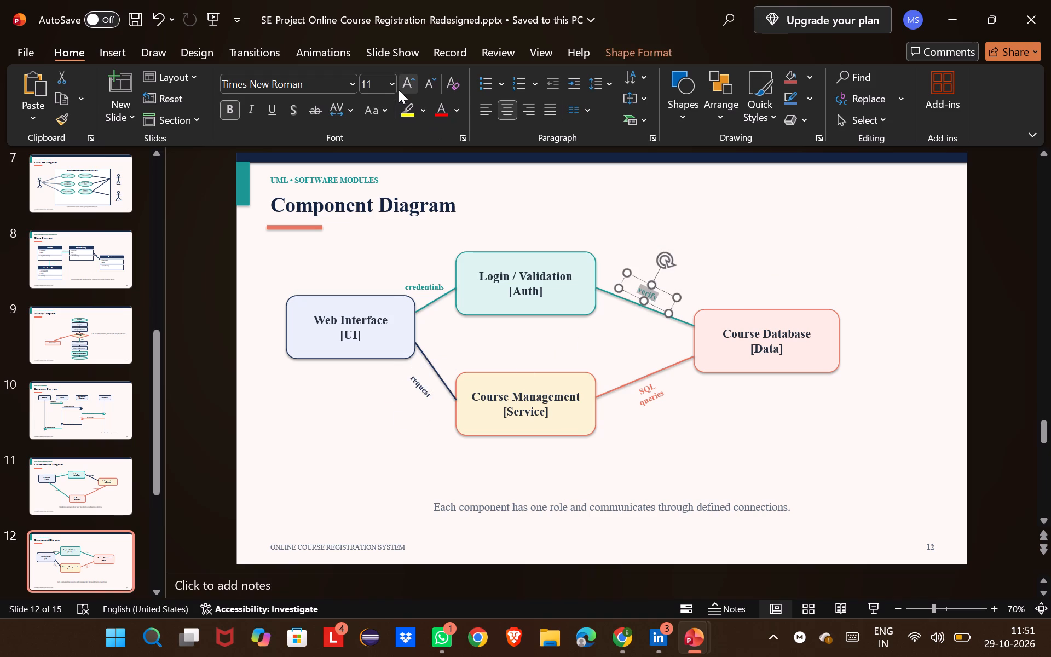
click(406, 86)
click(406, 86)
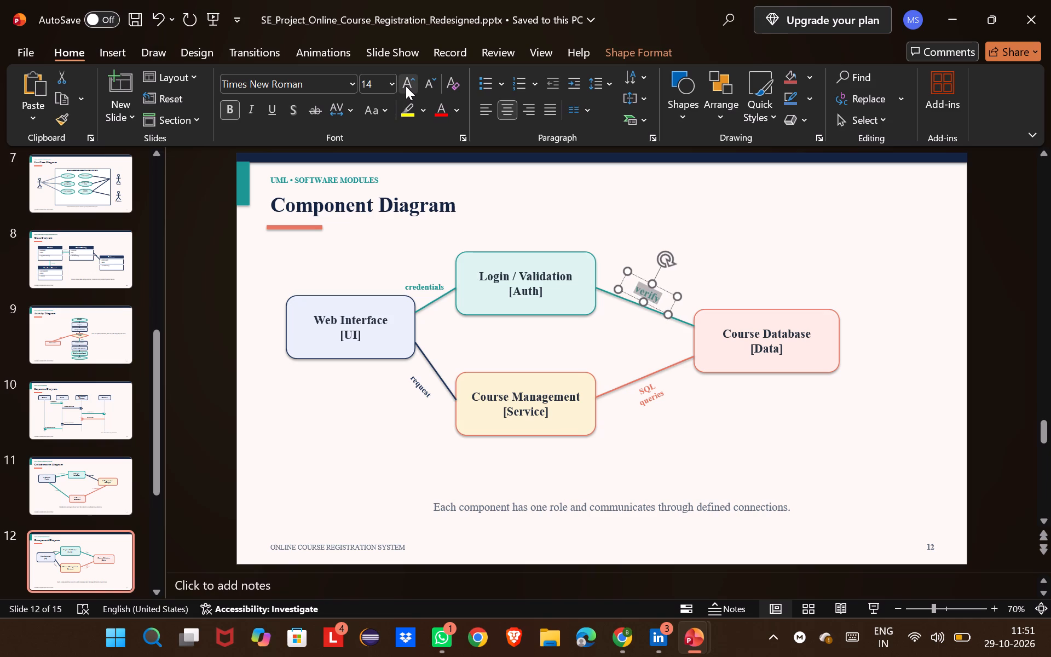
click(406, 86)
Increase the font size of the "credentials" label to 14.
triple_click(426, 282)
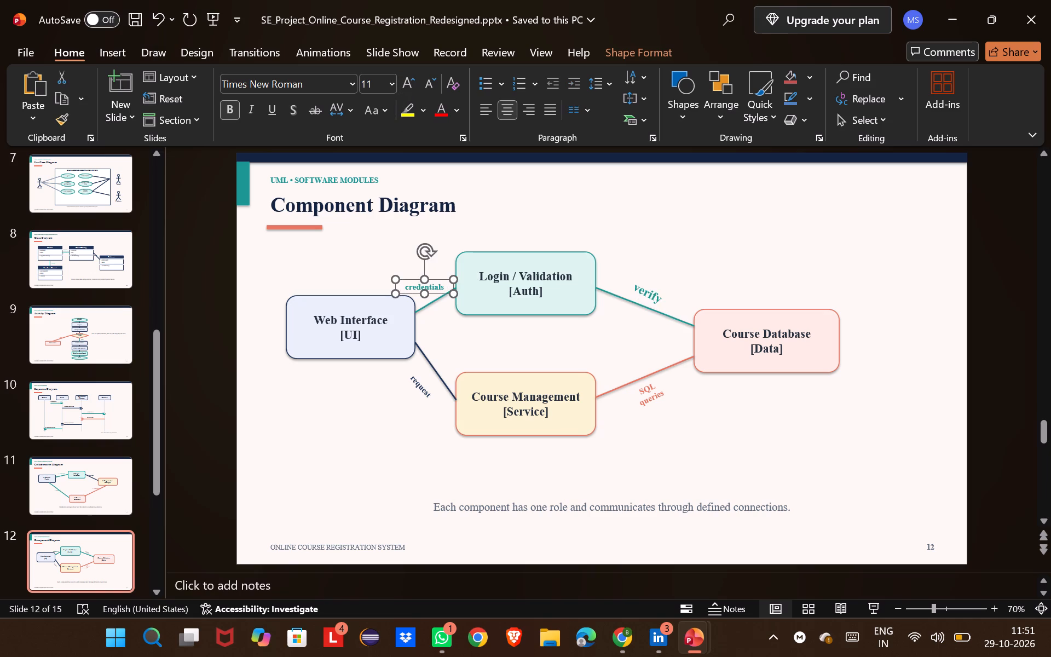
double_click(436, 288)
click(436, 286)
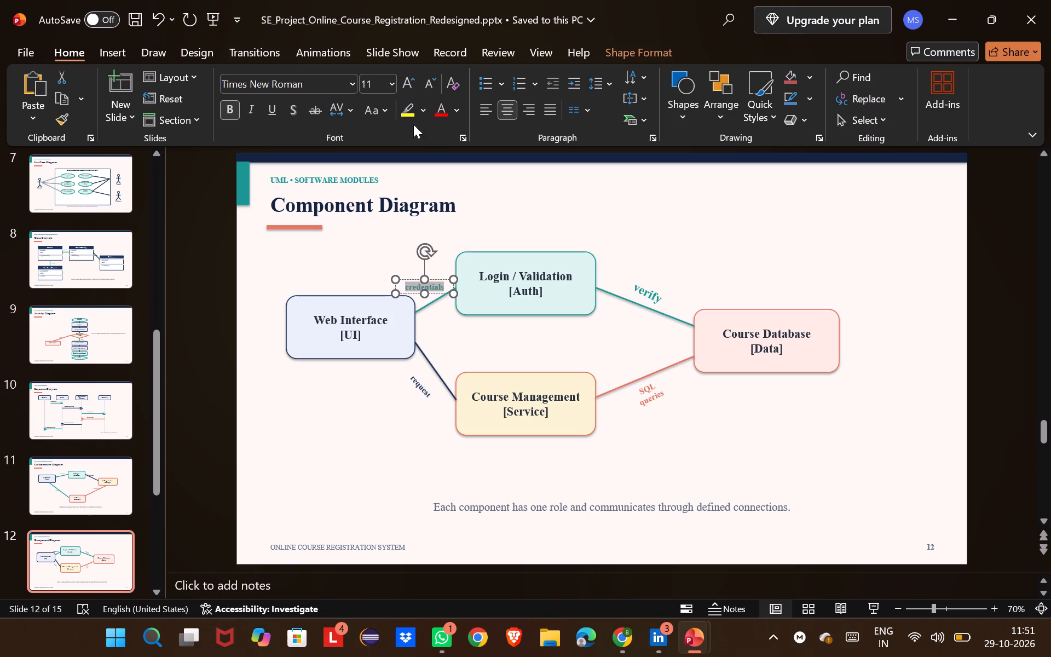
double_click(403, 85)
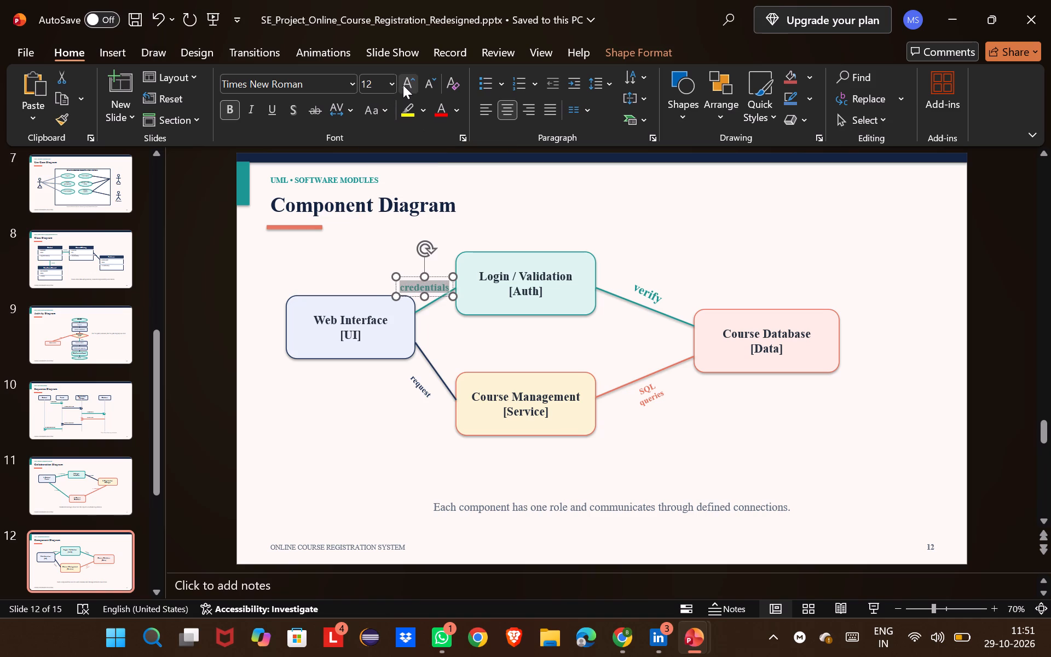
click(391, 227)
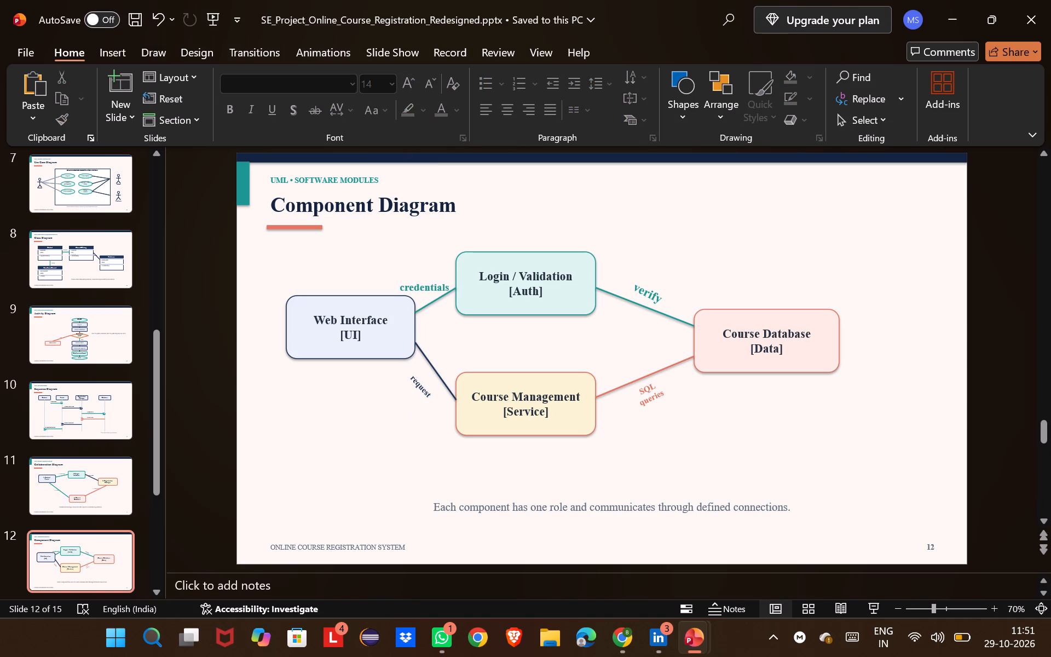
Increase the "request" label's font size to 14 and widen its text box so the word fits on one line.
triple_click(420, 387)
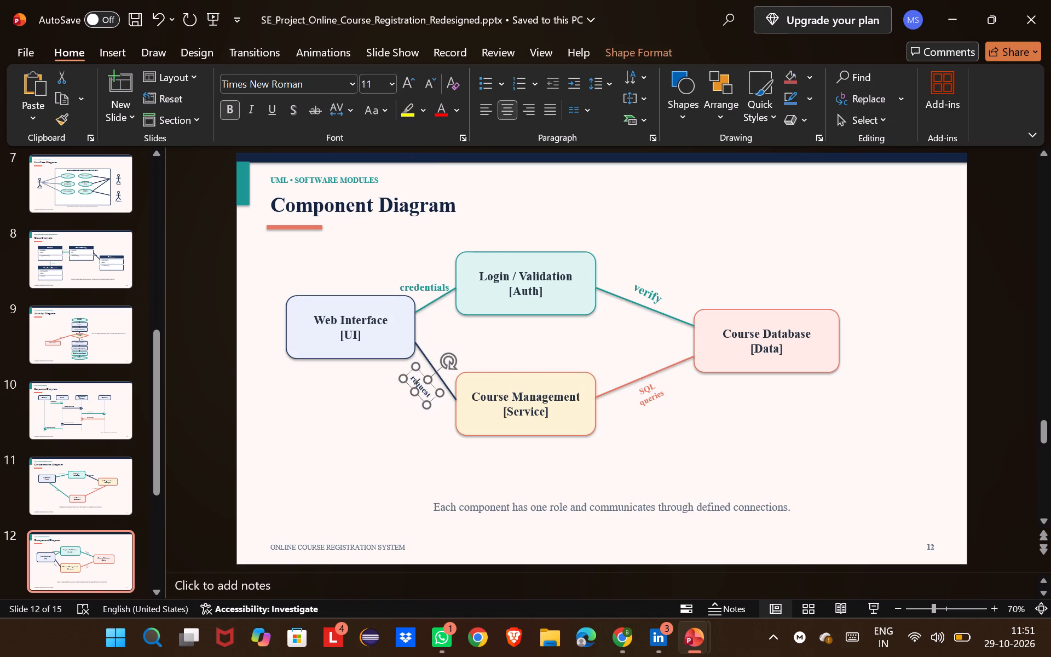
double_click(417, 382)
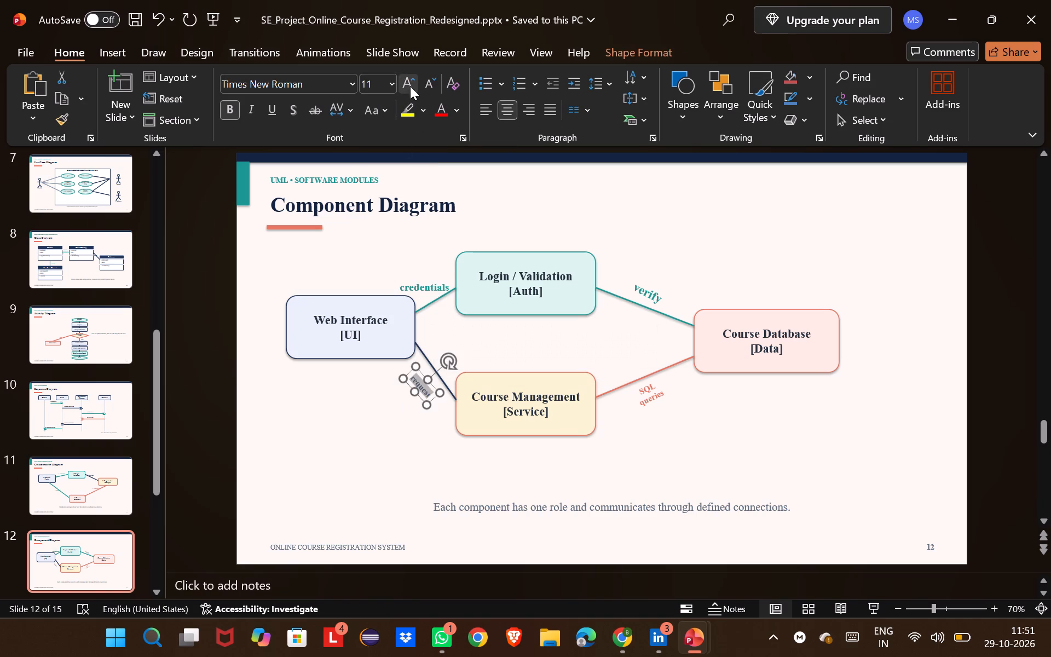
double_click(410, 86)
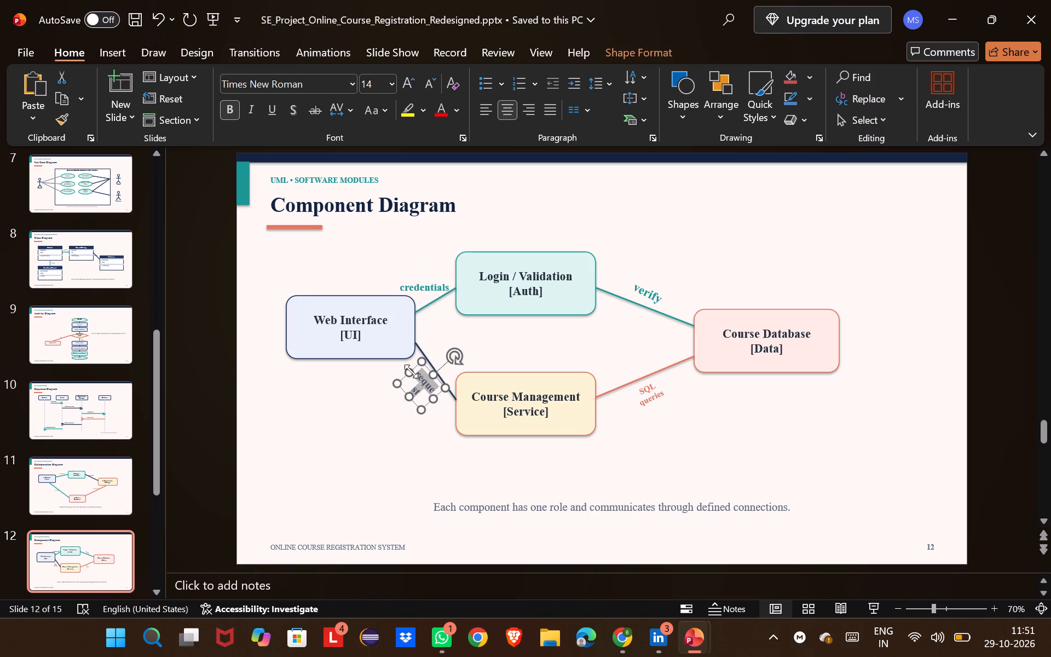
drag(411, 374, 409, 362)
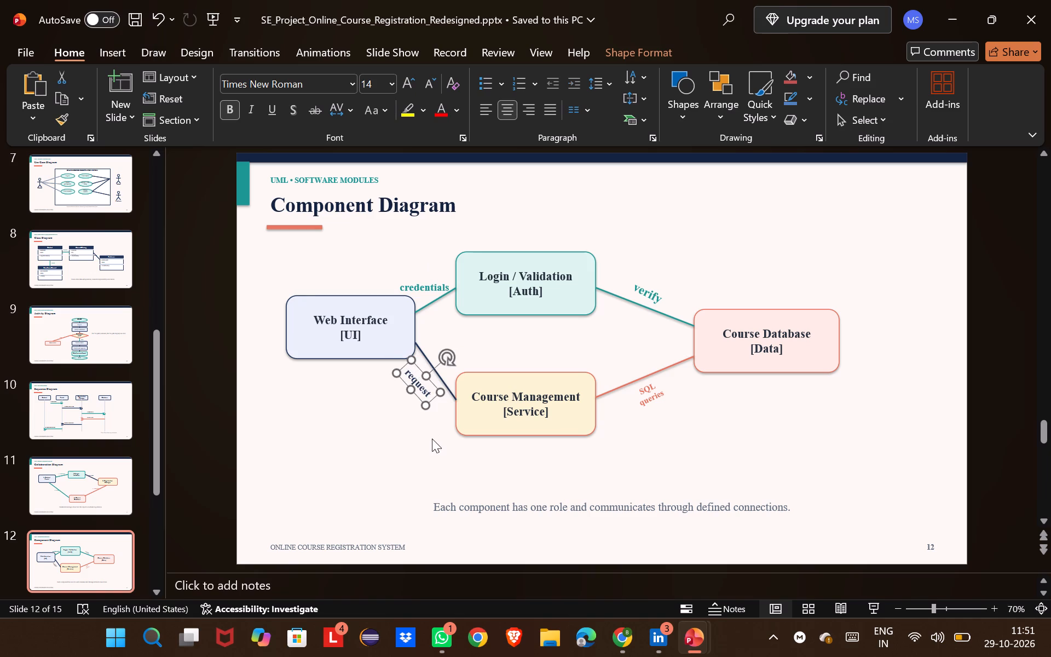
click(432, 439)
Increase the "SQL queries" label's font size to 14 and widen its text box so the text wraps onto two lines.
drag(640, 392, 650, 405)
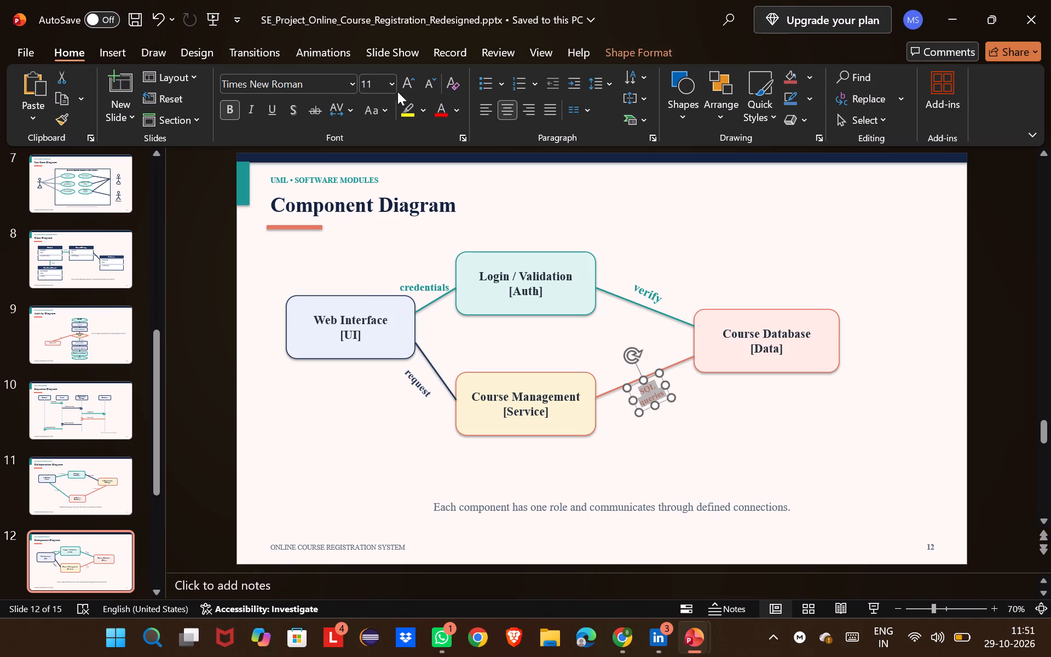
click(403, 83)
click(406, 83)
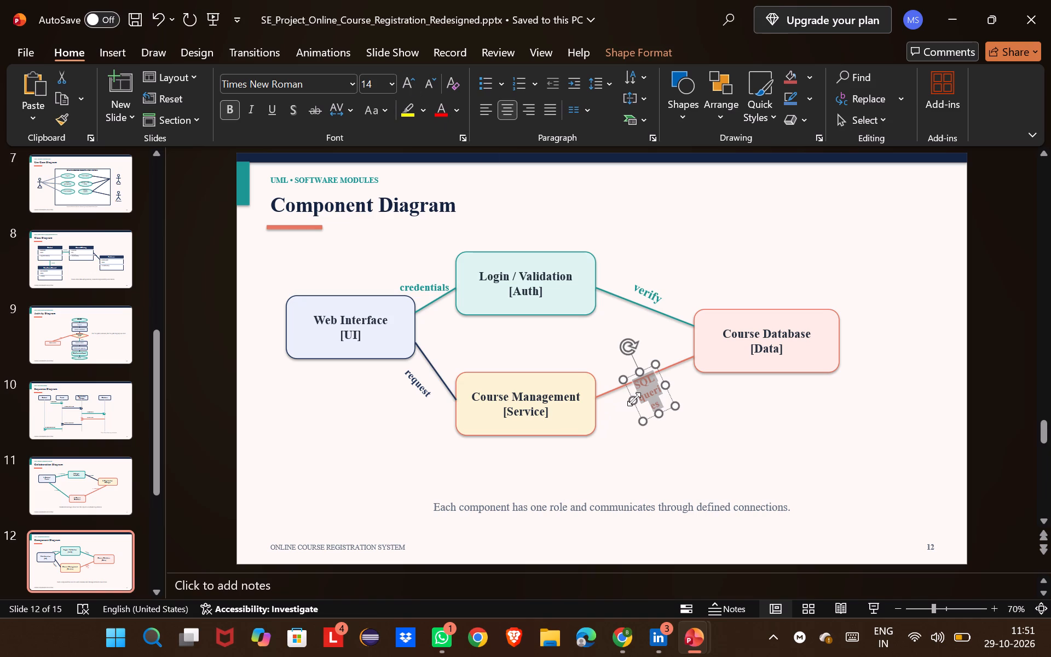
drag(634, 399, 626, 403)
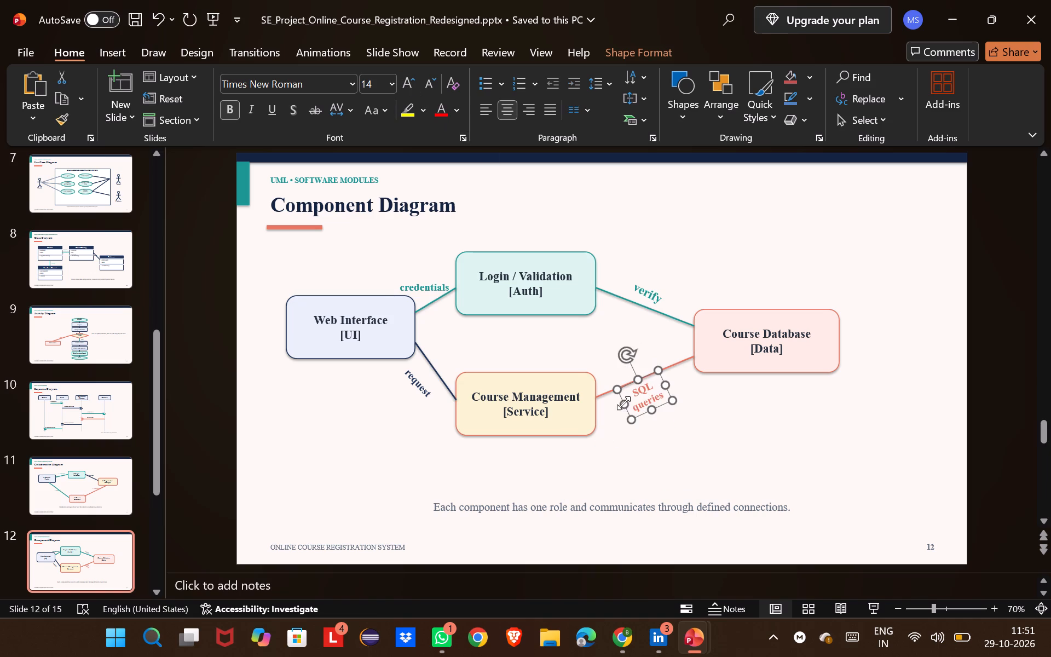
click(700, 448)
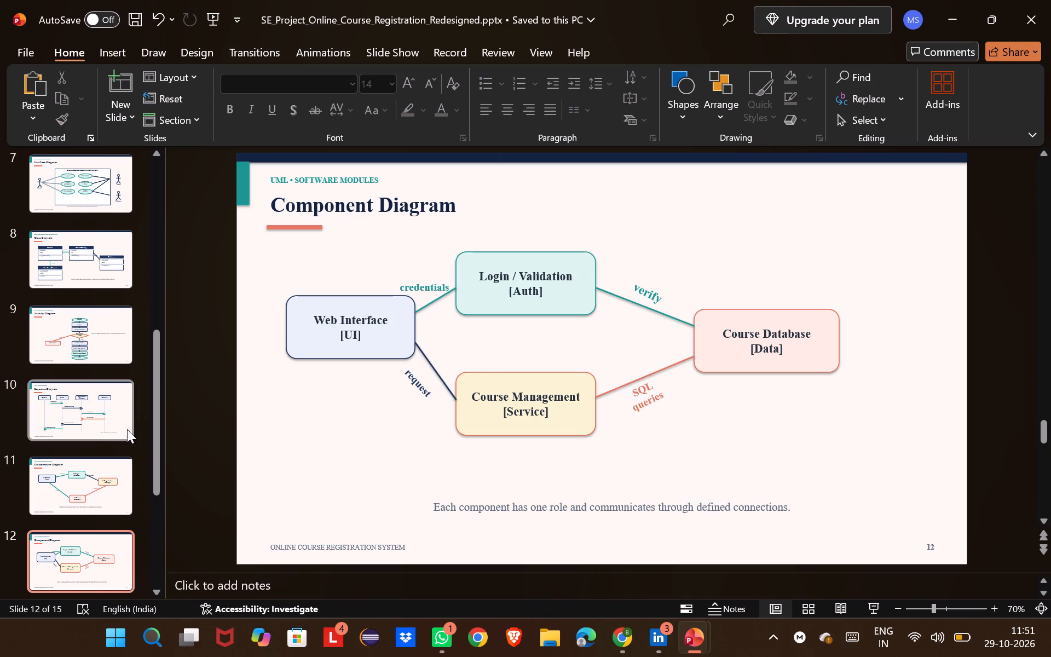
On the Collaboration Diagram slide, rotate the "2: login OK" label to follow its connector's slope and place it just above the line.
scroll(91, 489, down, 2)
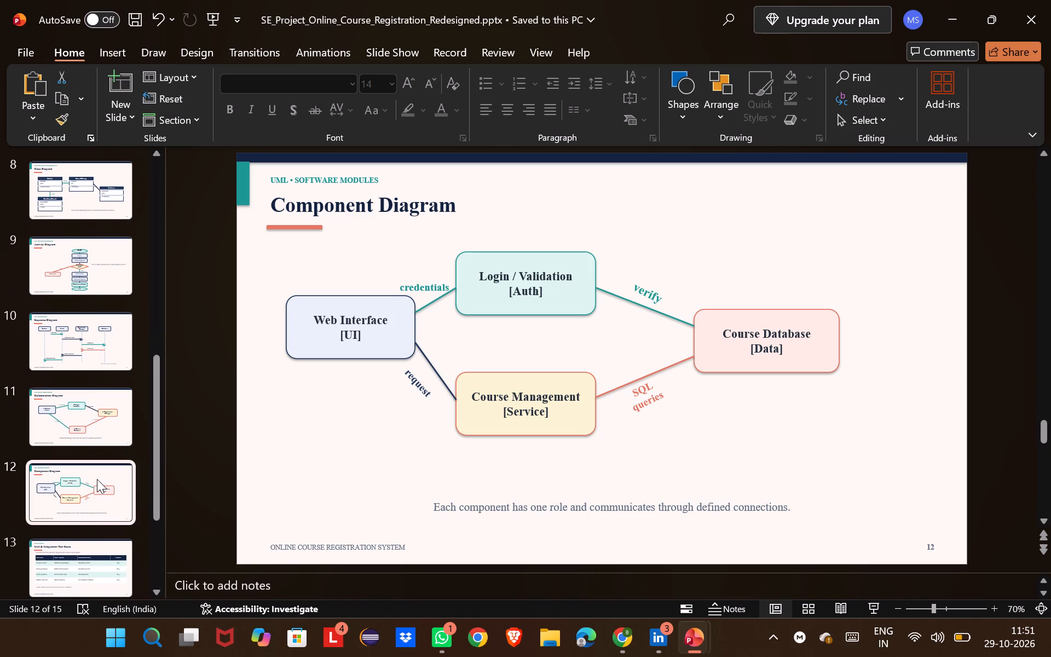
click(72, 425)
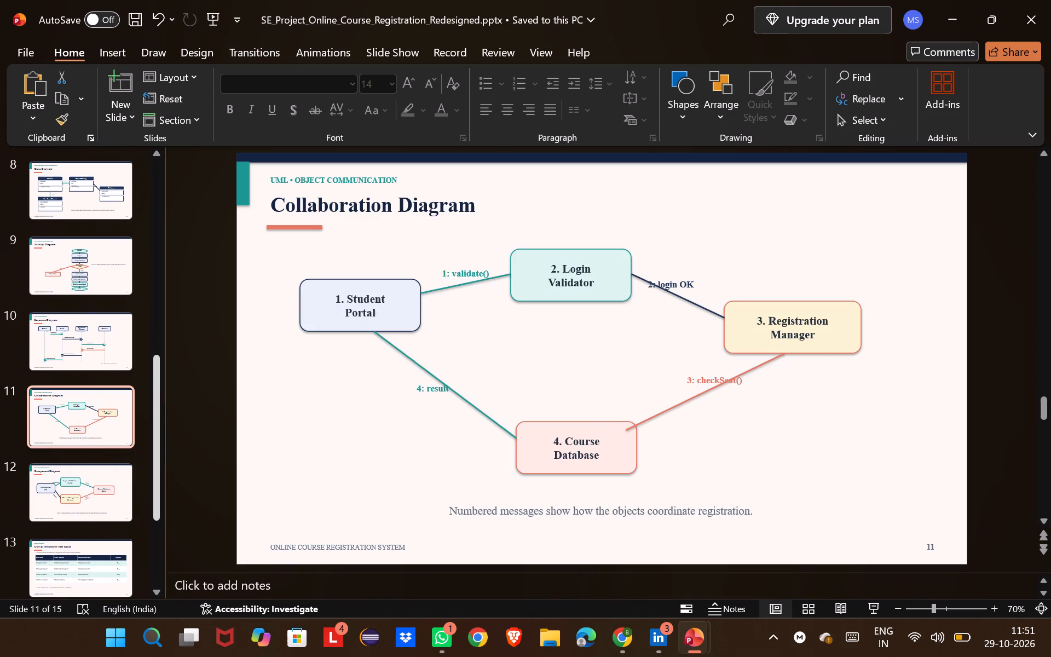
click(679, 286)
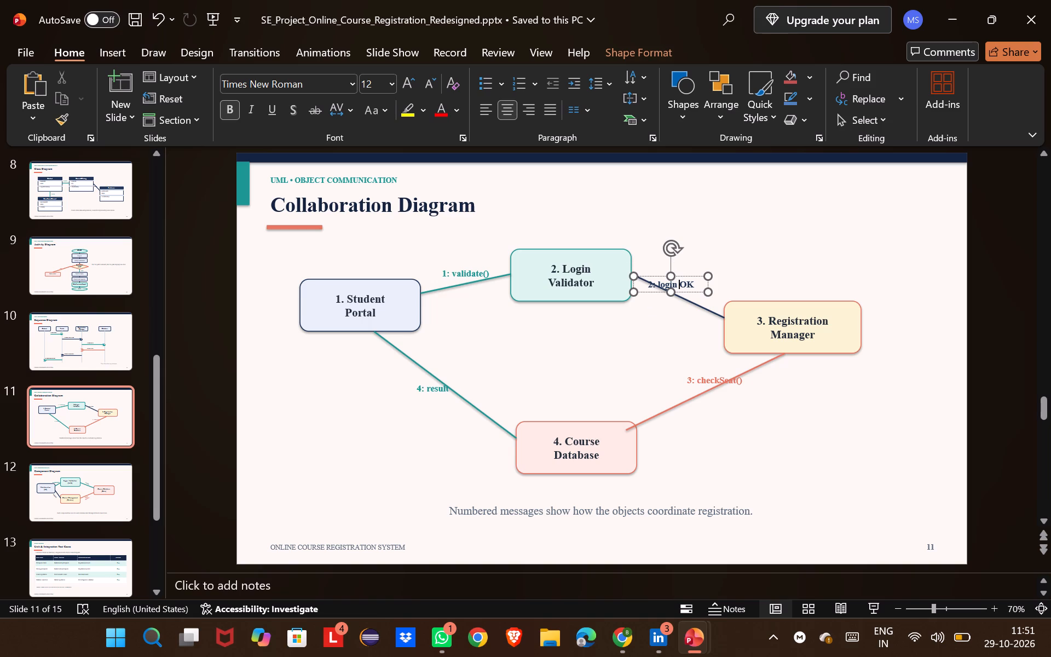
drag(675, 244, 702, 277)
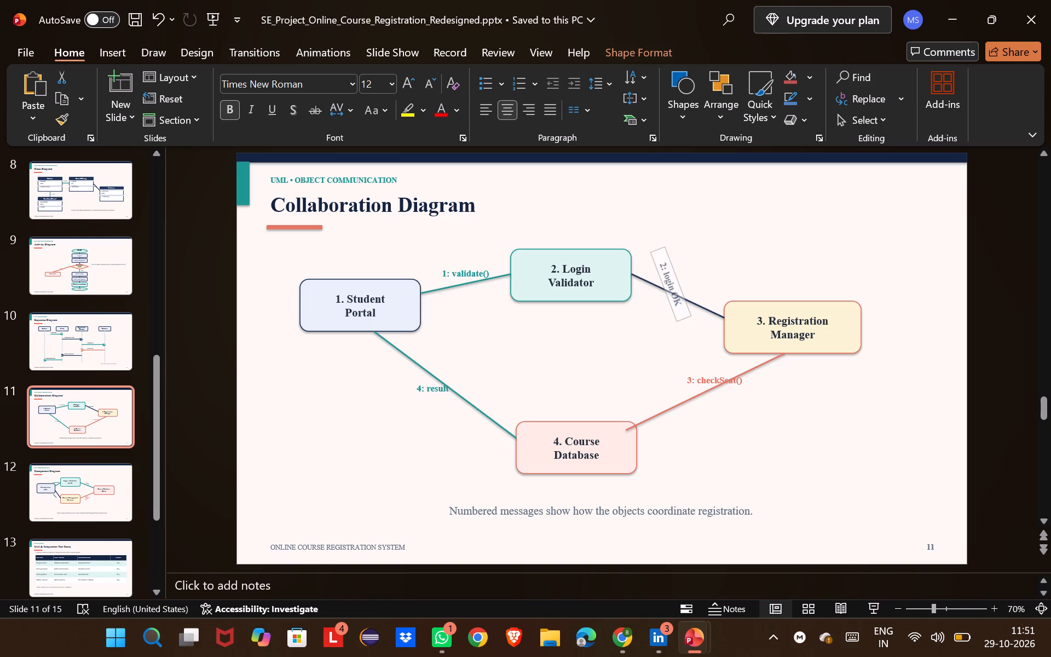
drag(702, 277, 723, 212)
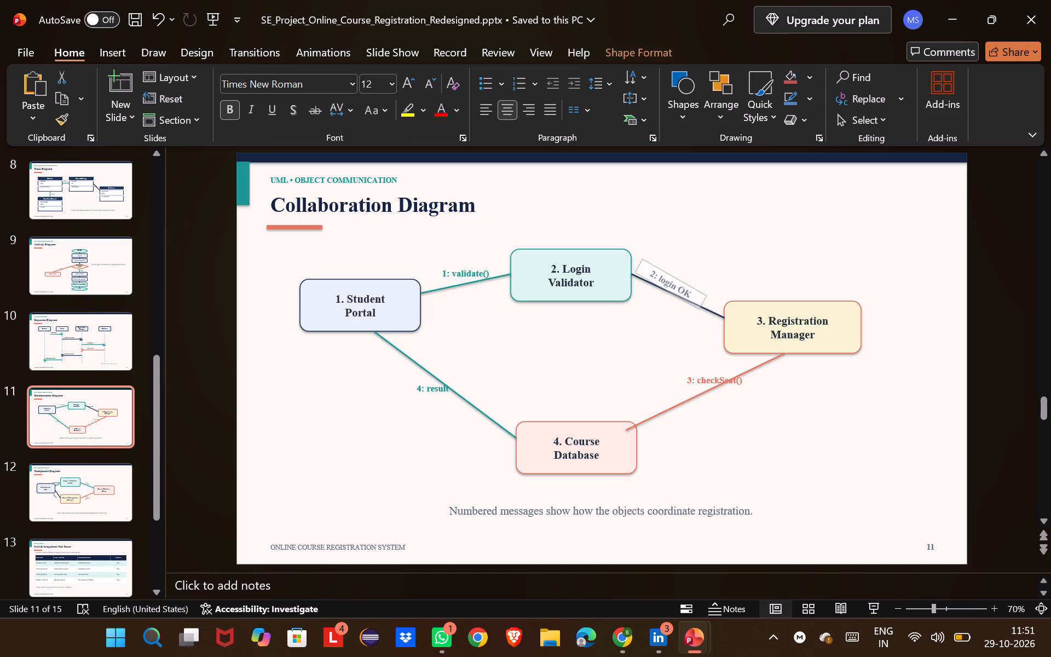
drag(723, 212, 722, 206)
drag(674, 275, 689, 258)
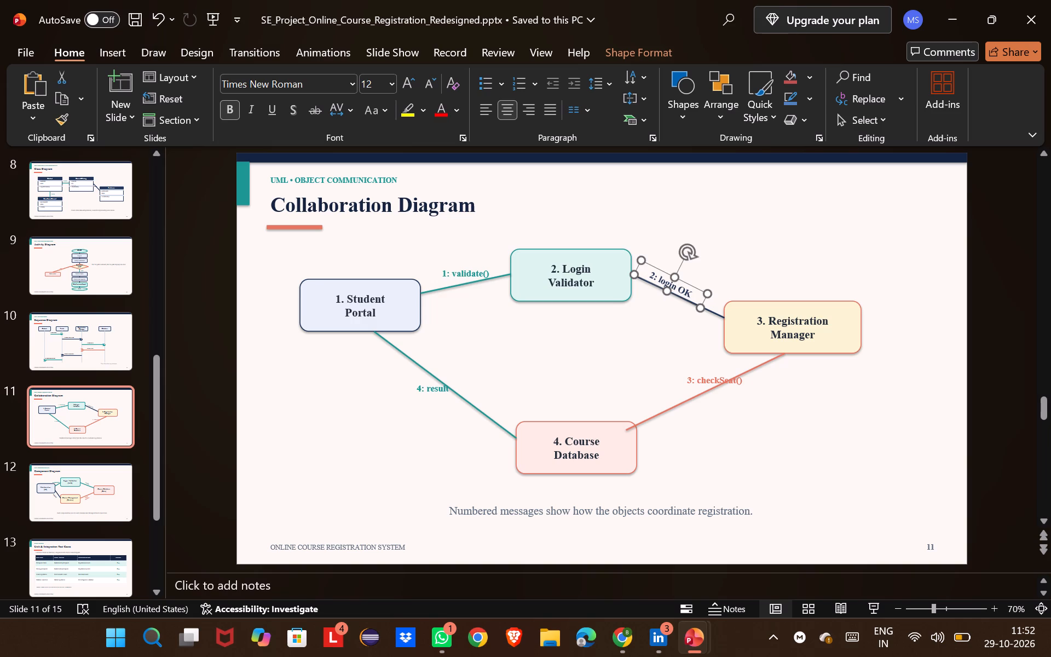
click(683, 286)
click(706, 292)
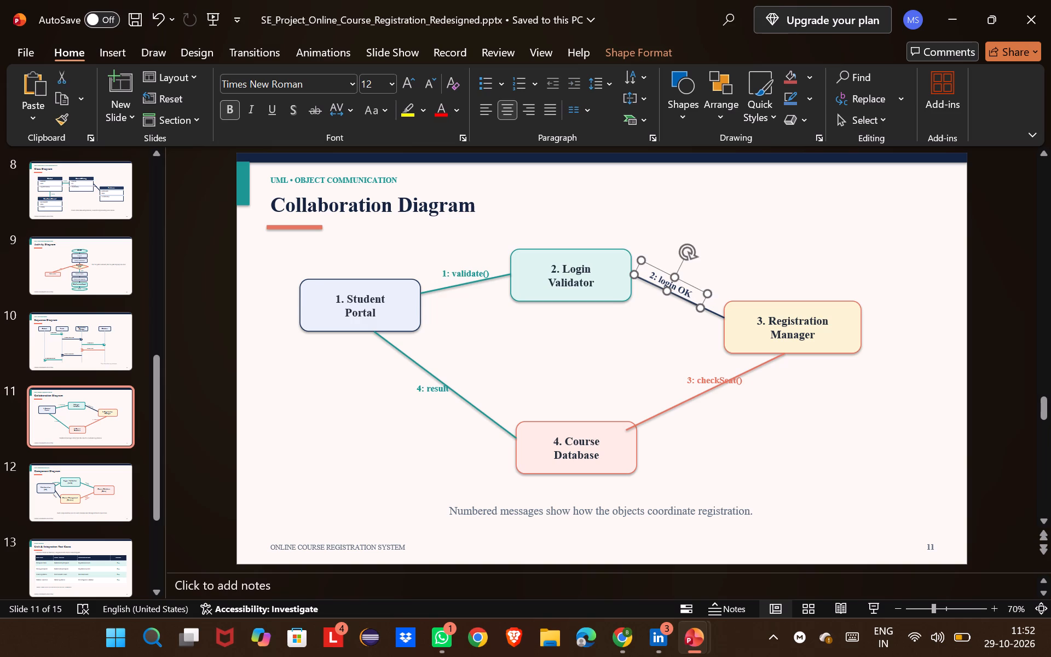
click(696, 294)
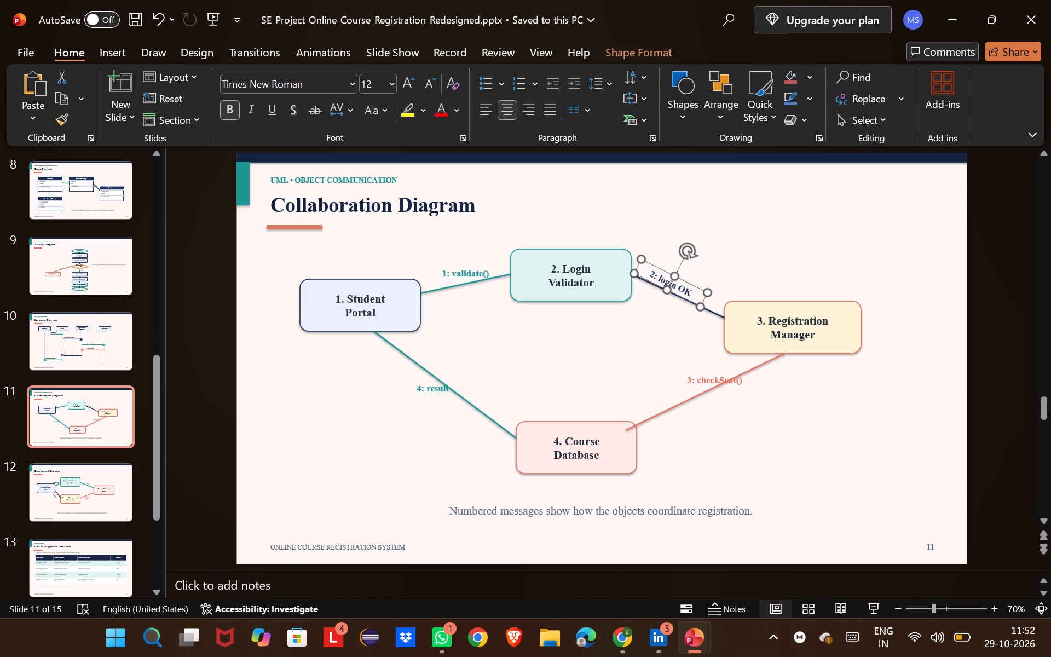
click(634, 348)
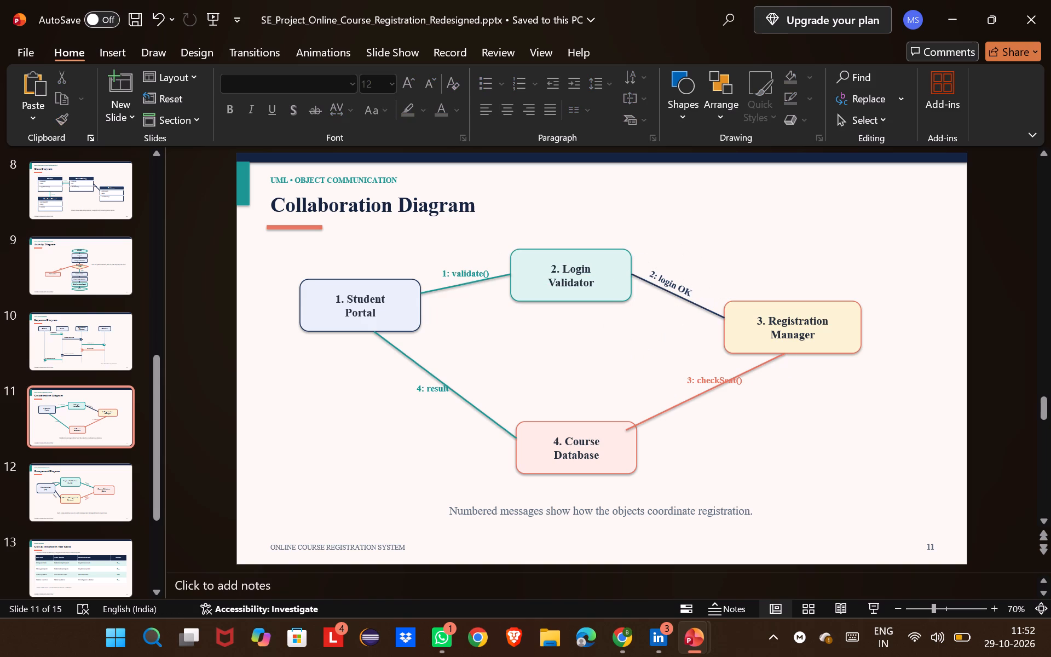
Rotate the "1: validate()" label to match its connector's upward slope and position it just above the line.
click(474, 273)
drag(470, 235, 504, 241)
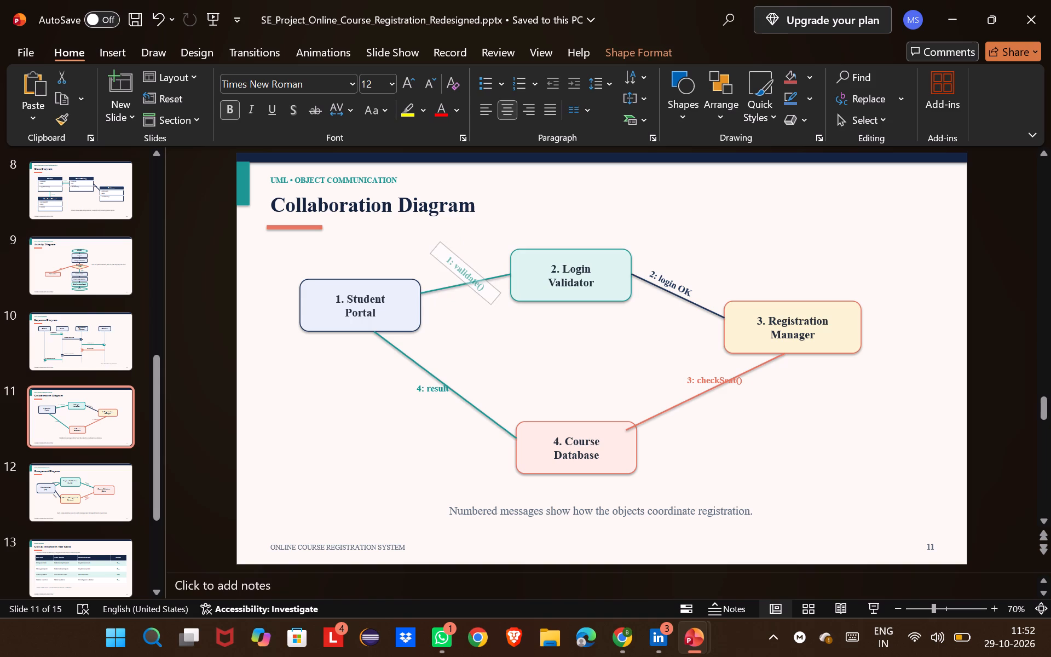
drag(504, 241, 498, 256)
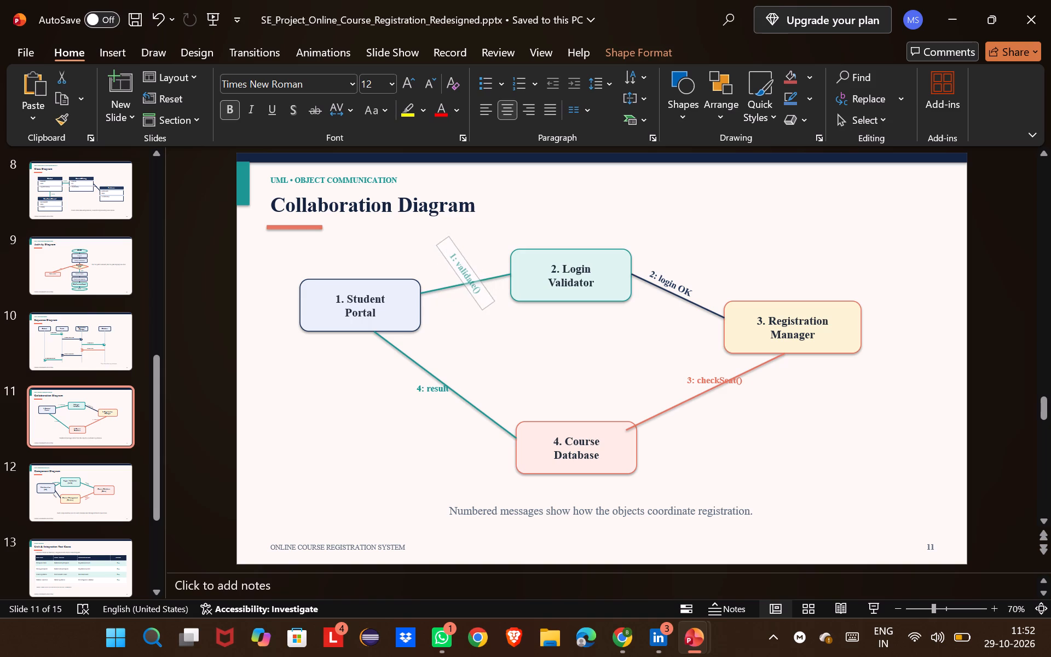
drag(498, 256, 524, 188)
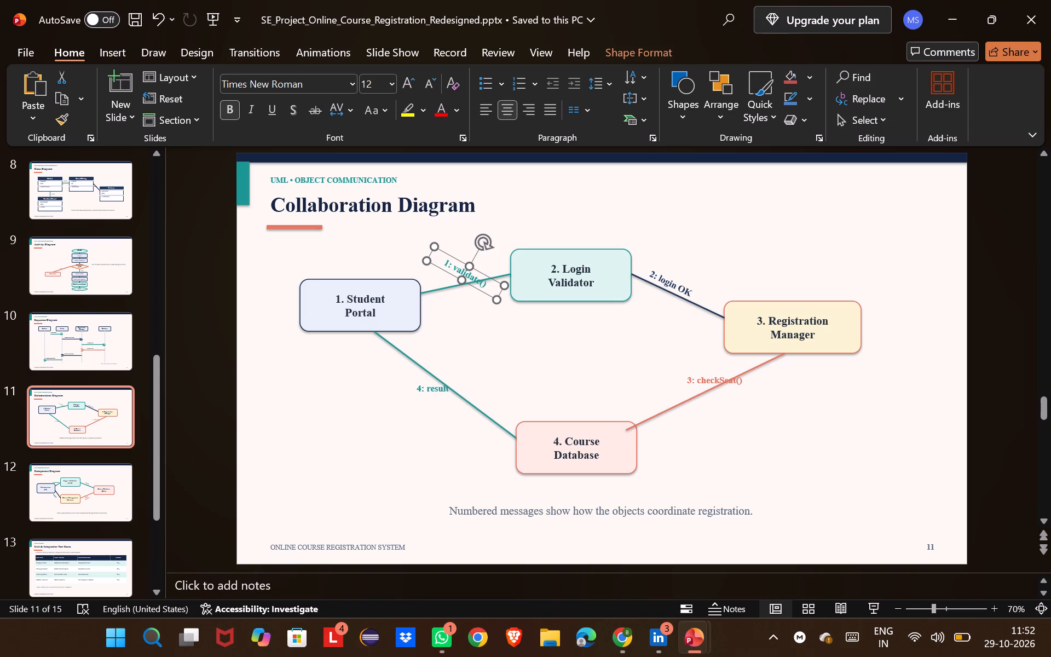
drag(503, 284, 508, 254)
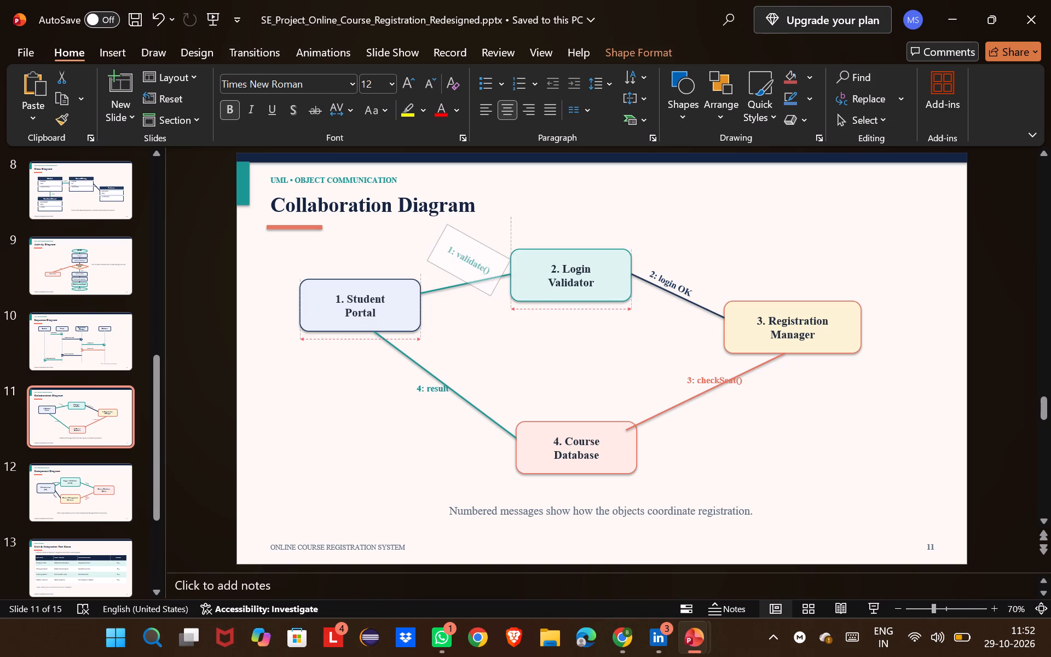
drag(508, 254, 503, 258)
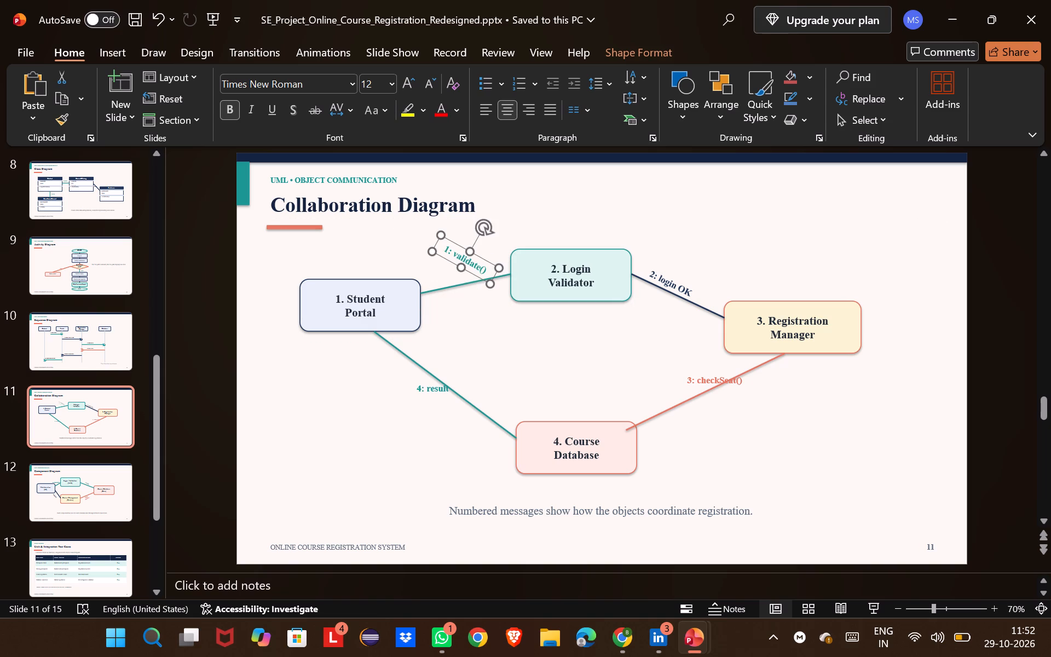
drag(488, 232, 461, 222)
click(498, 325)
click(471, 261)
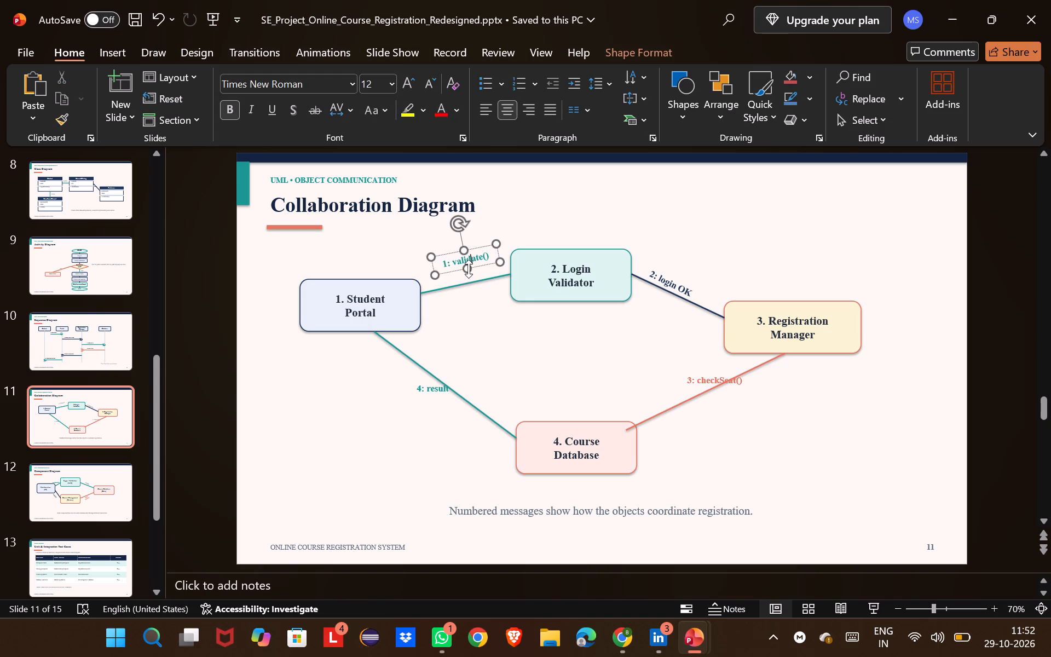
click(476, 250)
drag(476, 250, 478, 263)
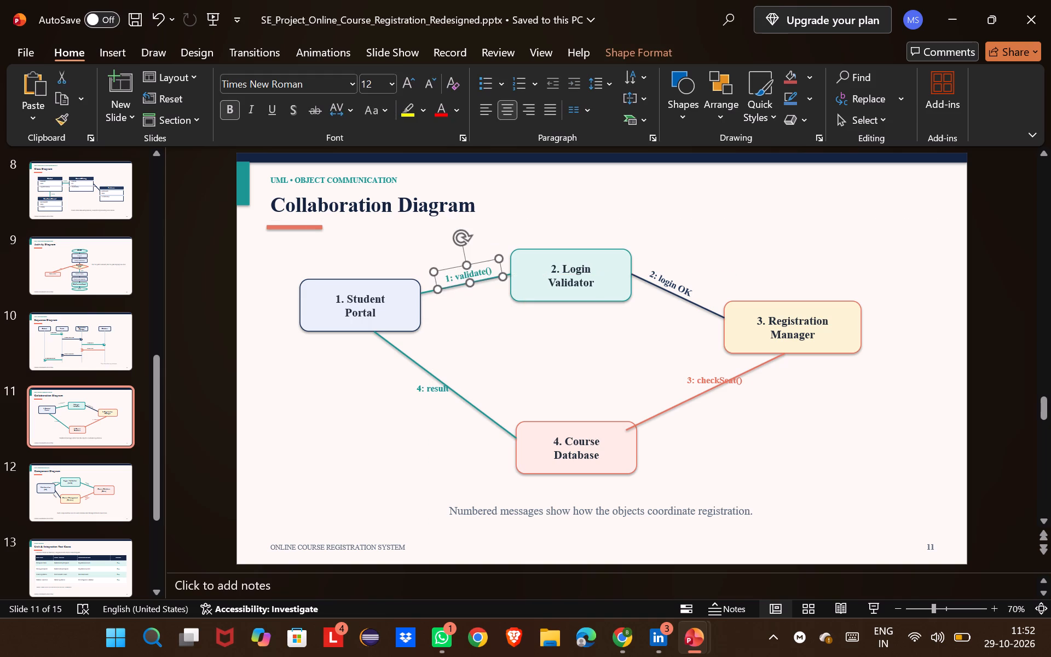
click(489, 348)
Narrow the "4: result" label's text box and rotate it parallel to its connector, just below the line.
click(428, 391)
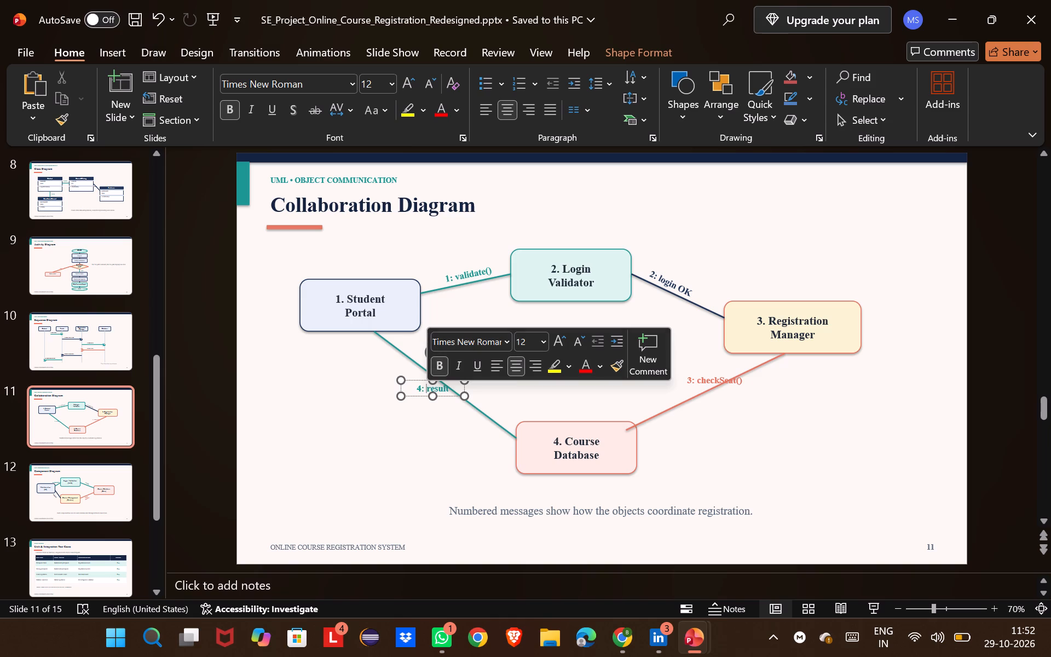
drag(464, 395, 456, 404)
drag(429, 356, 430, 348)
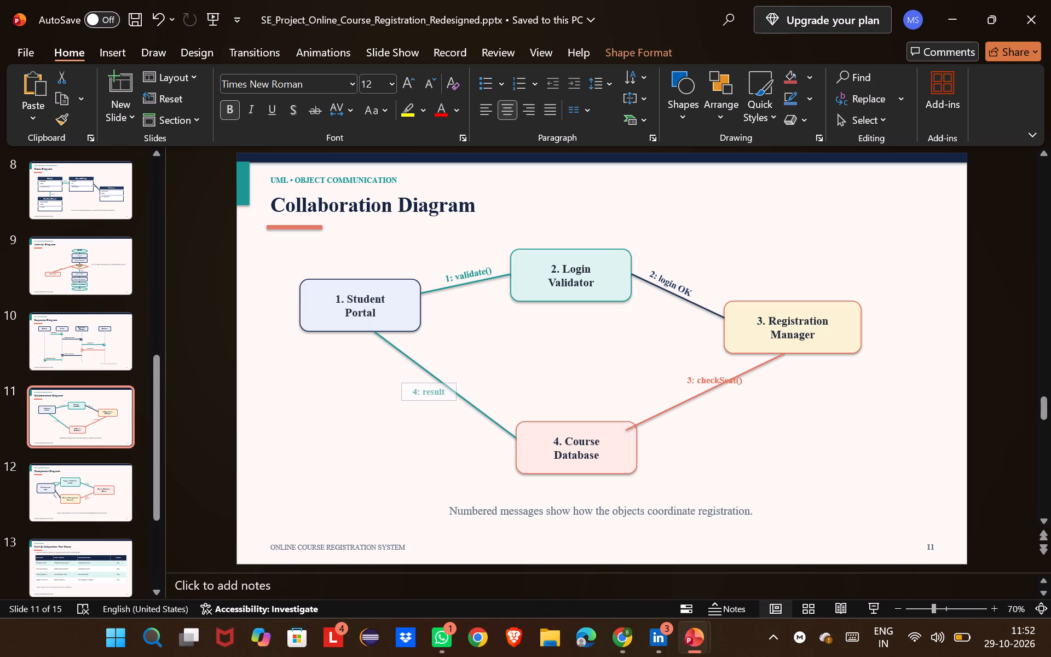
drag(430, 348, 493, 348)
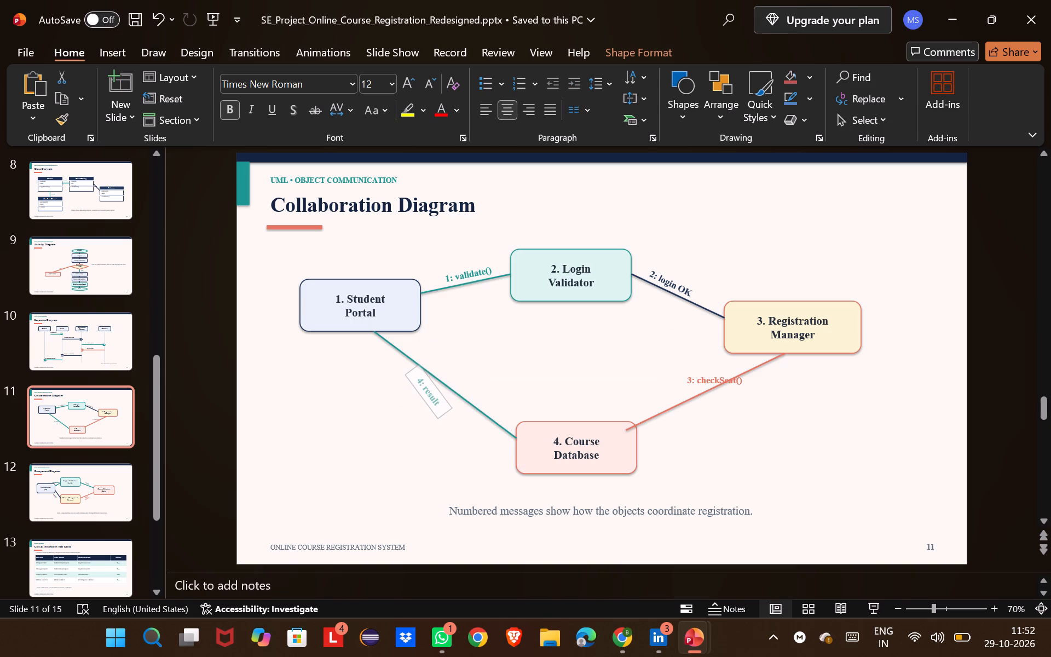
drag(493, 348, 436, 355)
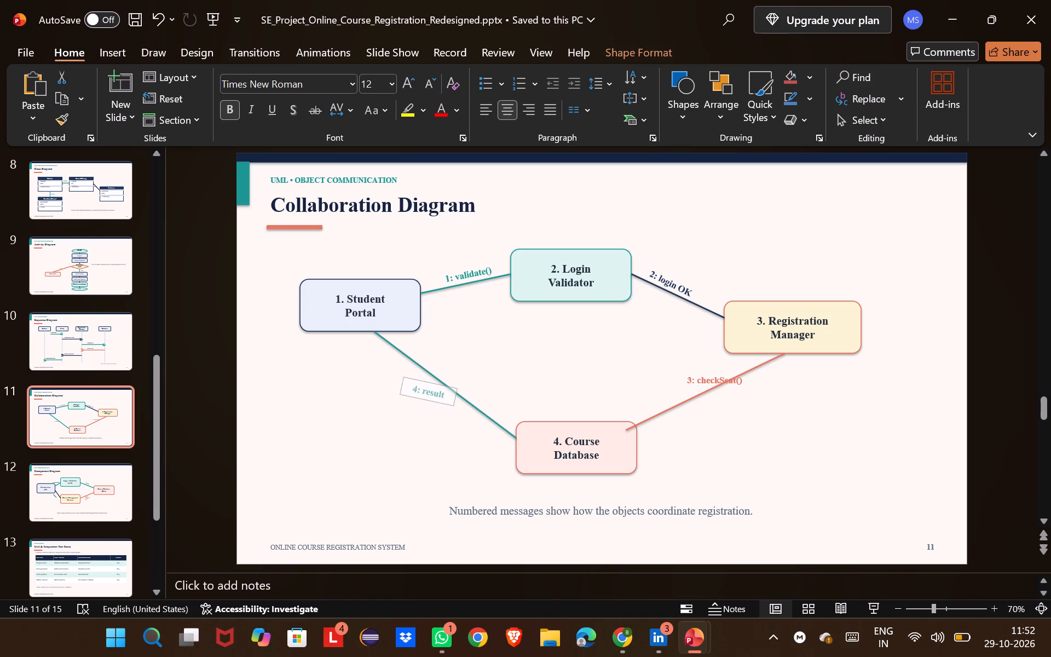
drag(436, 355, 460, 360)
click(463, 456)
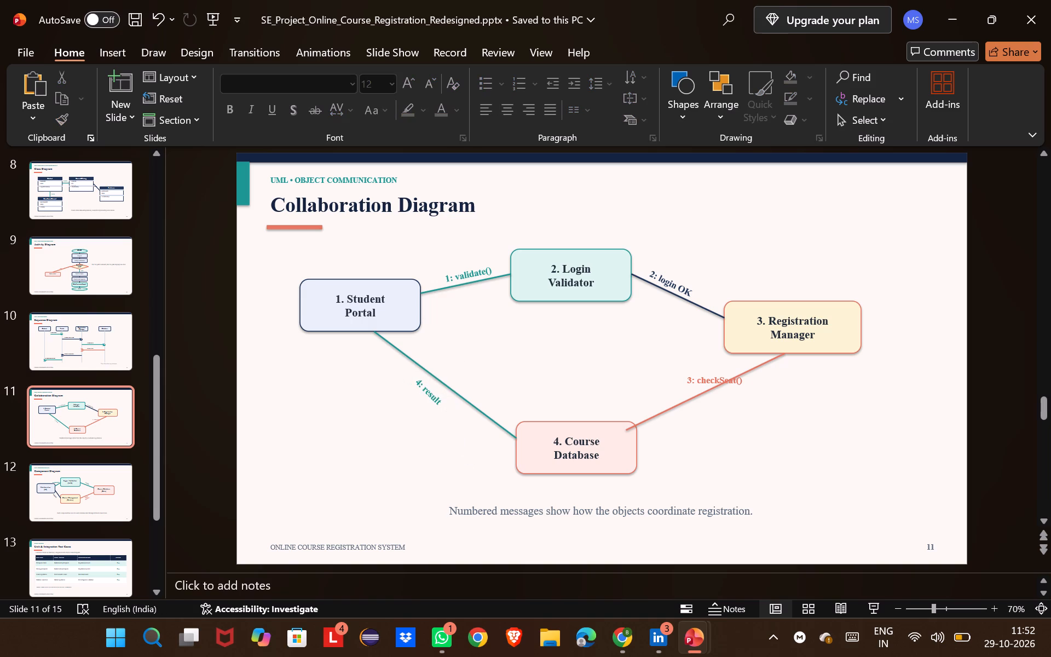
Increase the "1: validate()" label's font size to 14.
triple_click(460, 278)
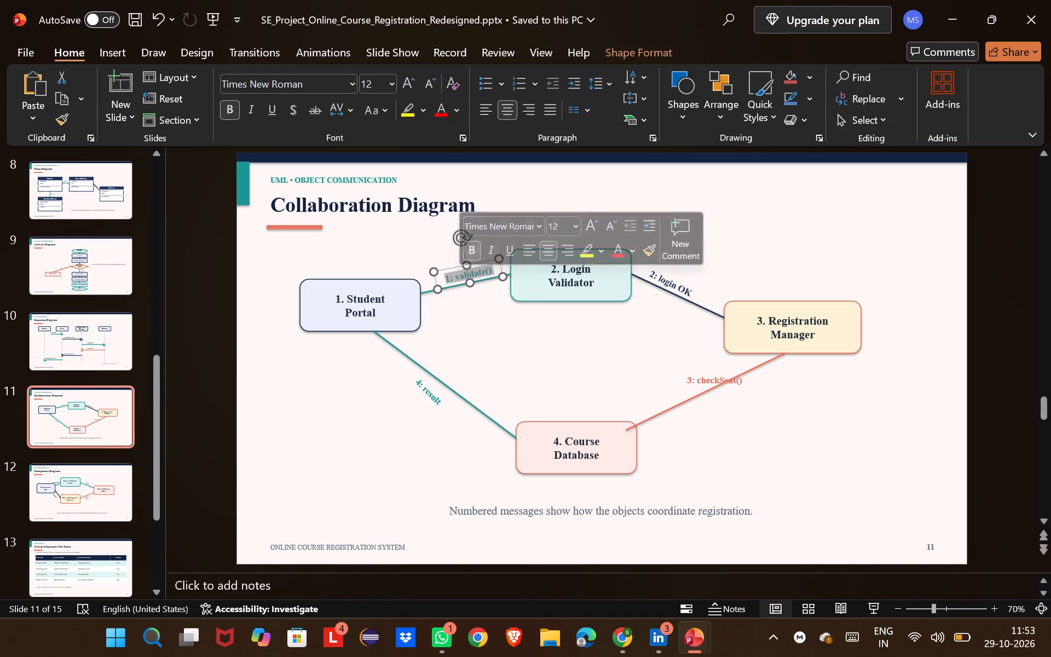
double_click(409, 82)
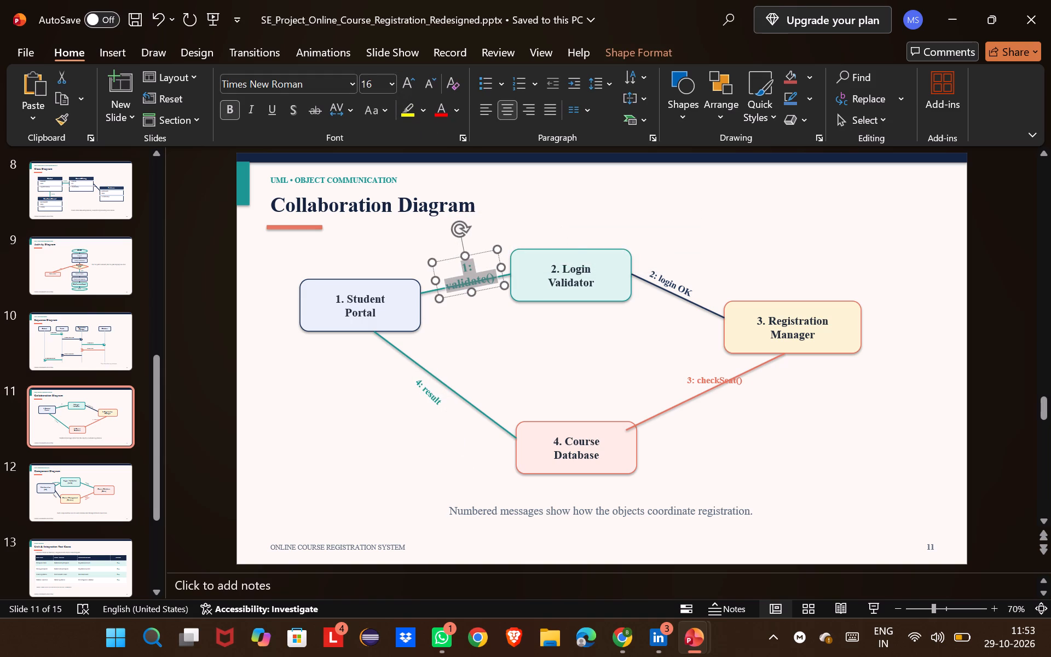
click(429, 84)
Increase the "2: login OK" label's font size to 14.
click(673, 281)
click(671, 284)
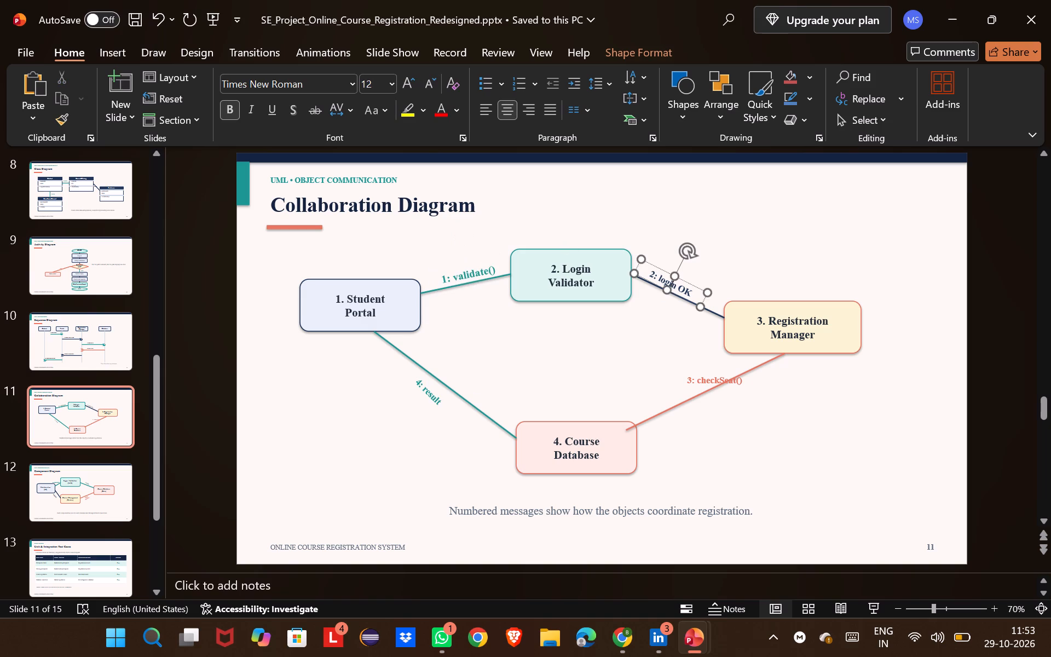
double_click(679, 292)
click(680, 290)
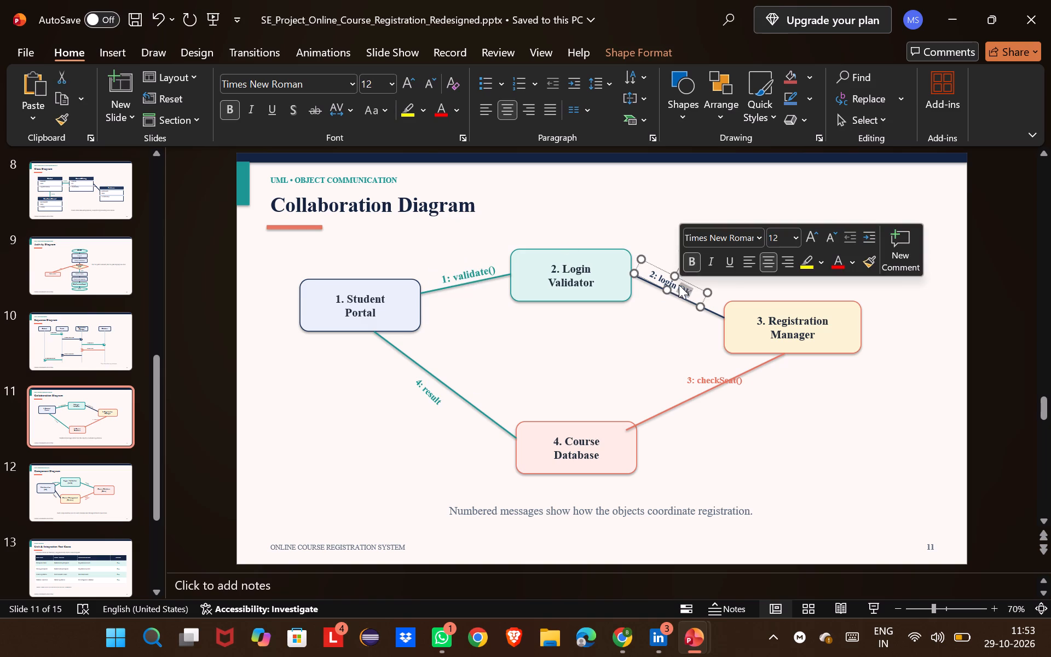
triple_click(679, 285)
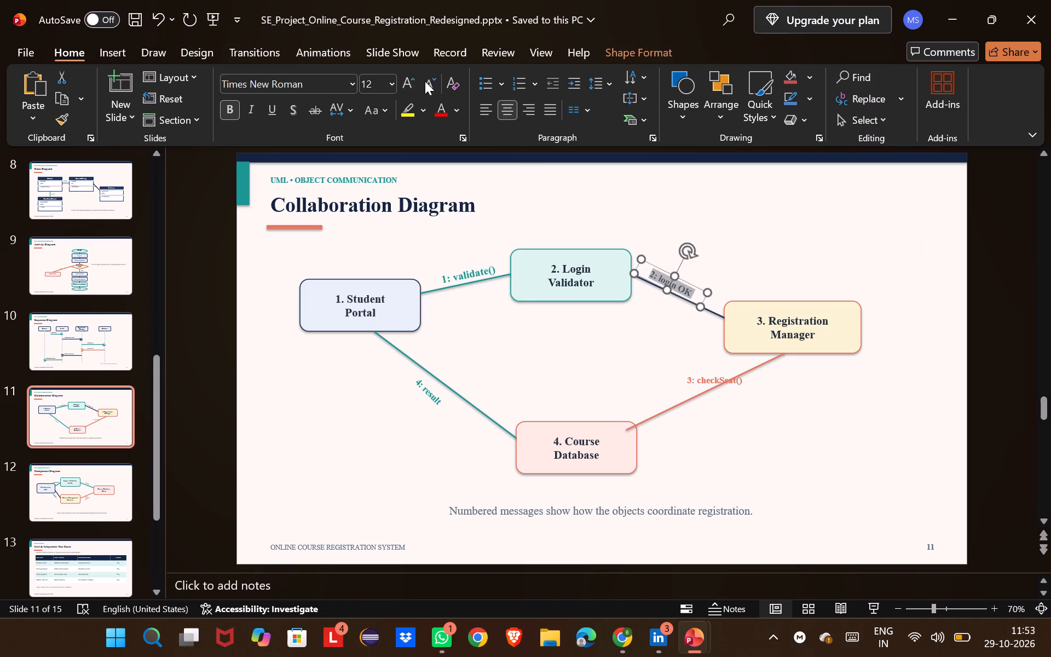
click(410, 78)
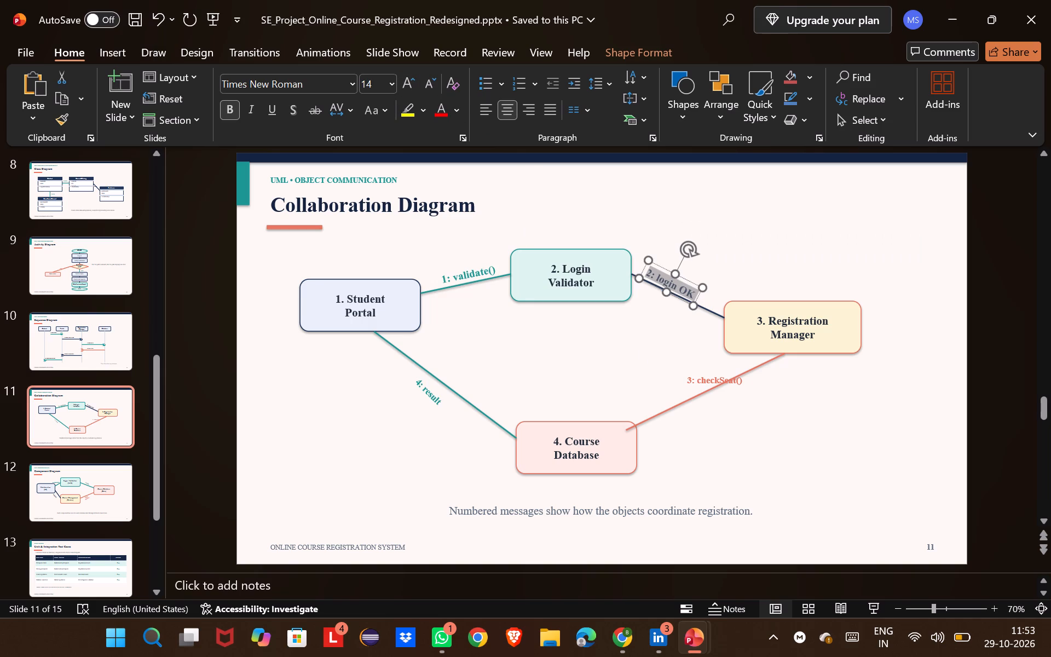
Move the "3: checkSeat()" label below its connector, widen its text box slightly and rotate it parallel to the line.
click(700, 380)
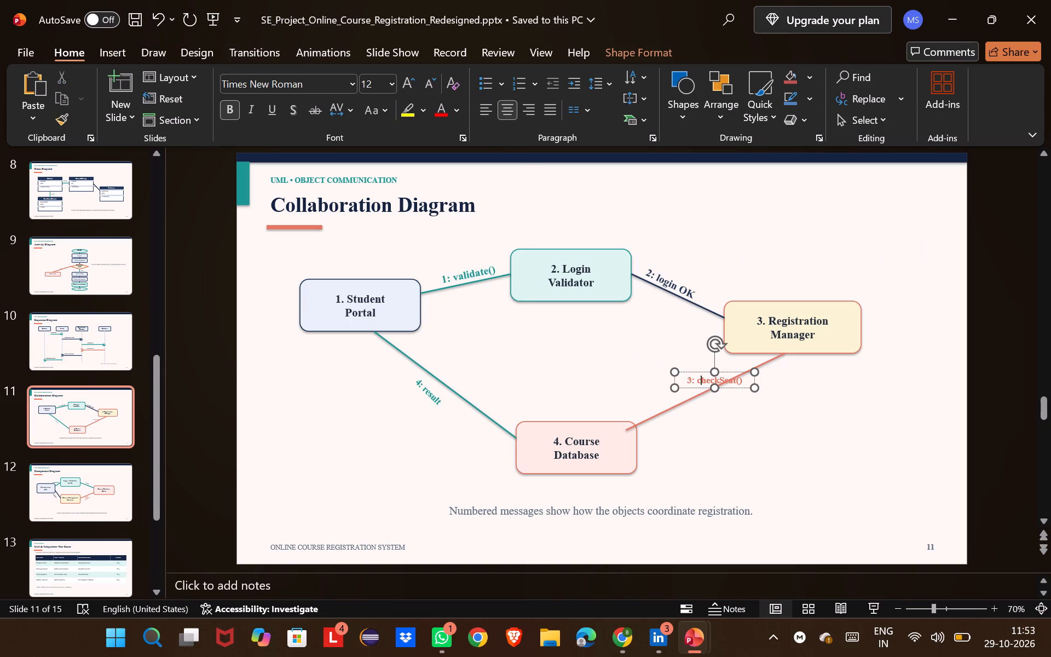
click(685, 370)
drag(694, 374, 696, 393)
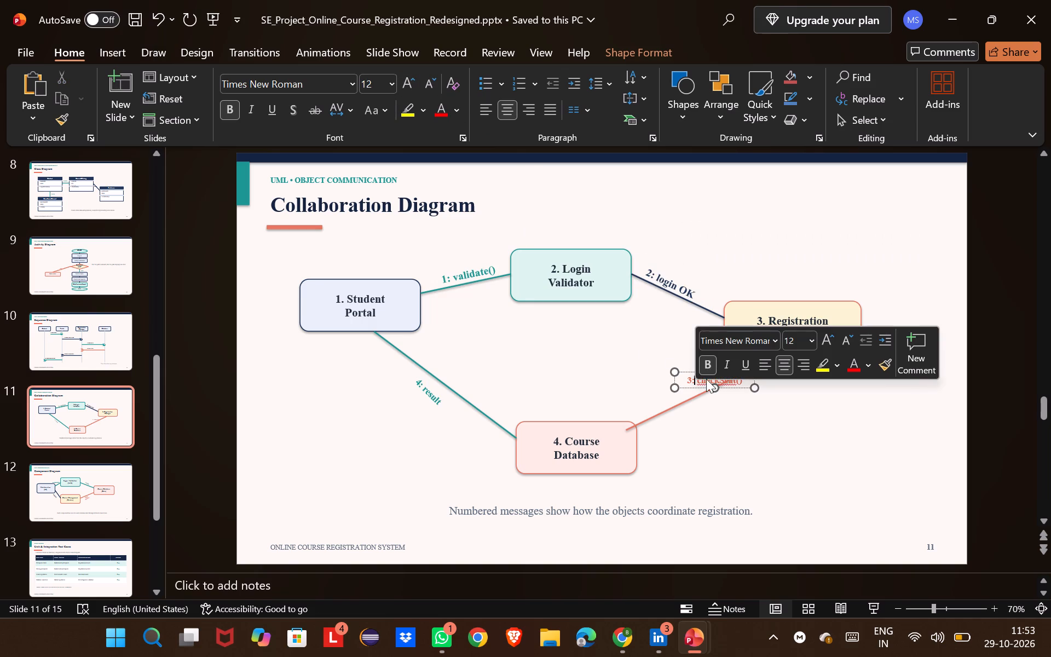
drag(683, 377, 687, 400)
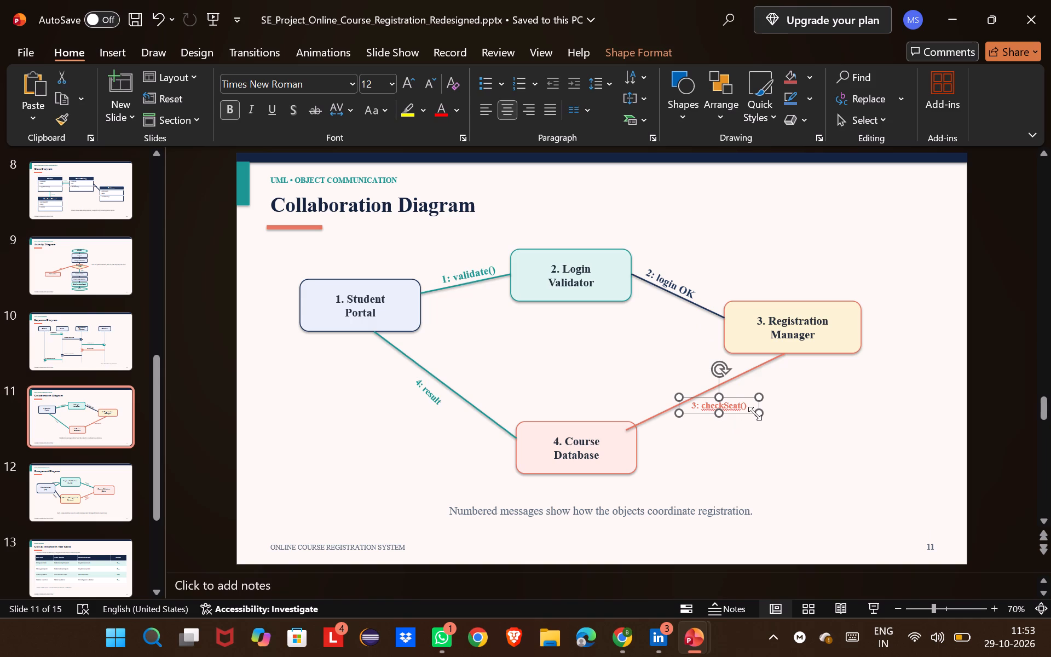
drag(760, 414, 766, 404)
drag(722, 412, 722, 418)
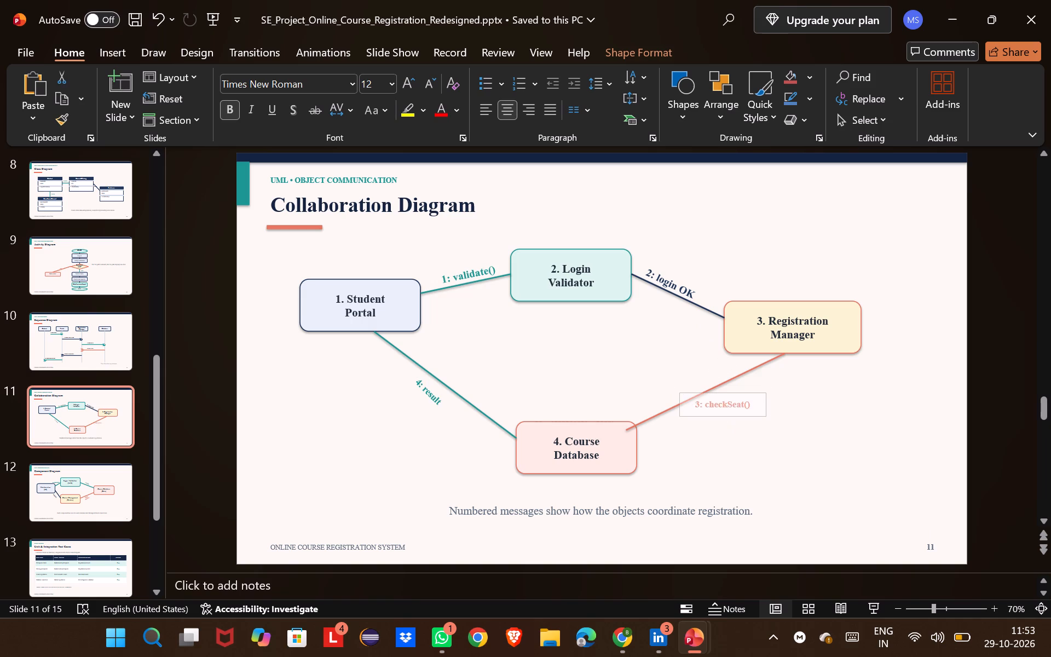
drag(722, 418, 724, 422)
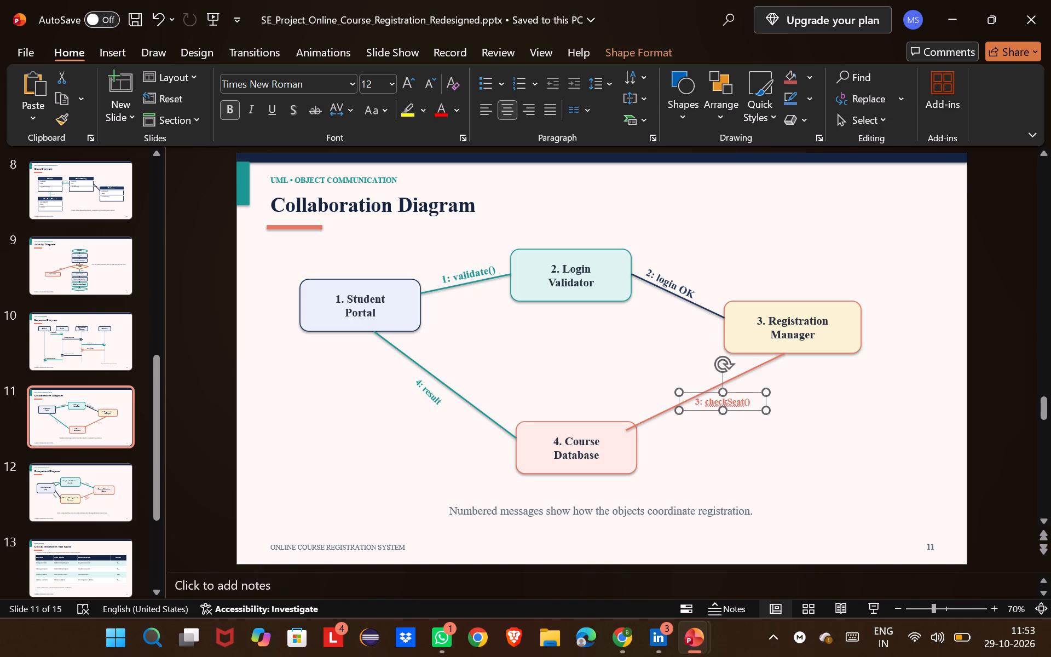
drag(721, 362, 706, 369)
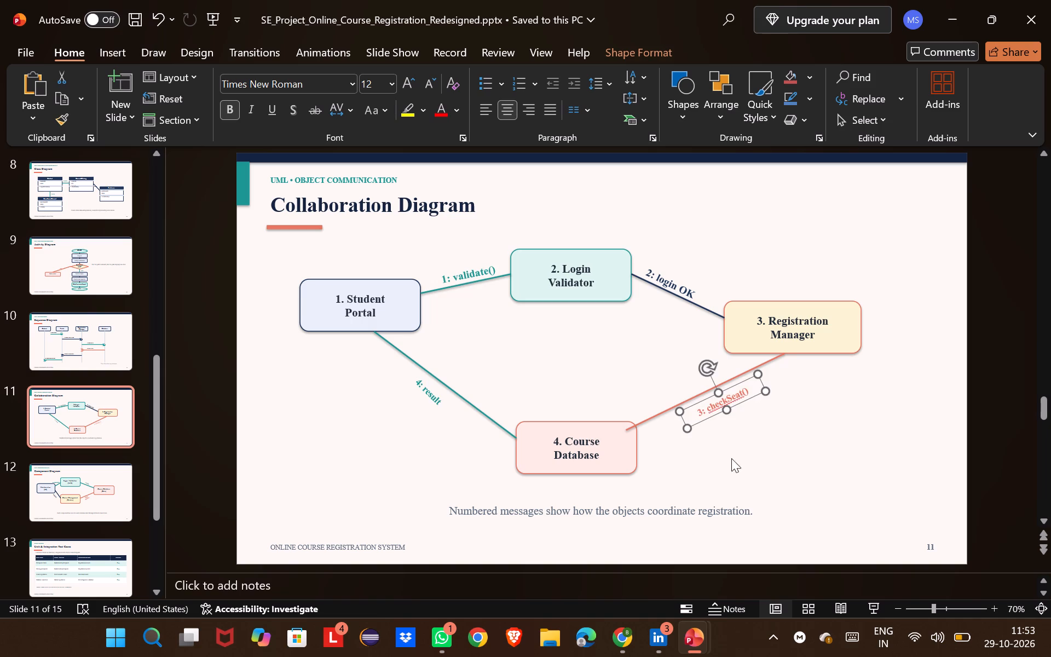
click(731, 464)
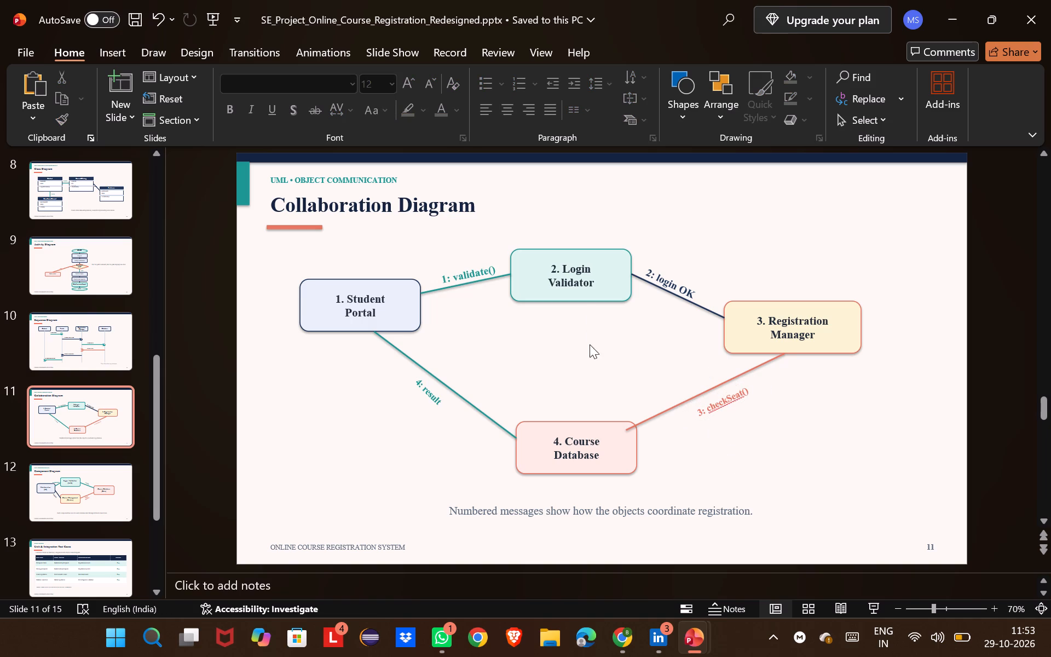
Increase the "3: checkSeat()" label's font size to 14.
click(728, 393)
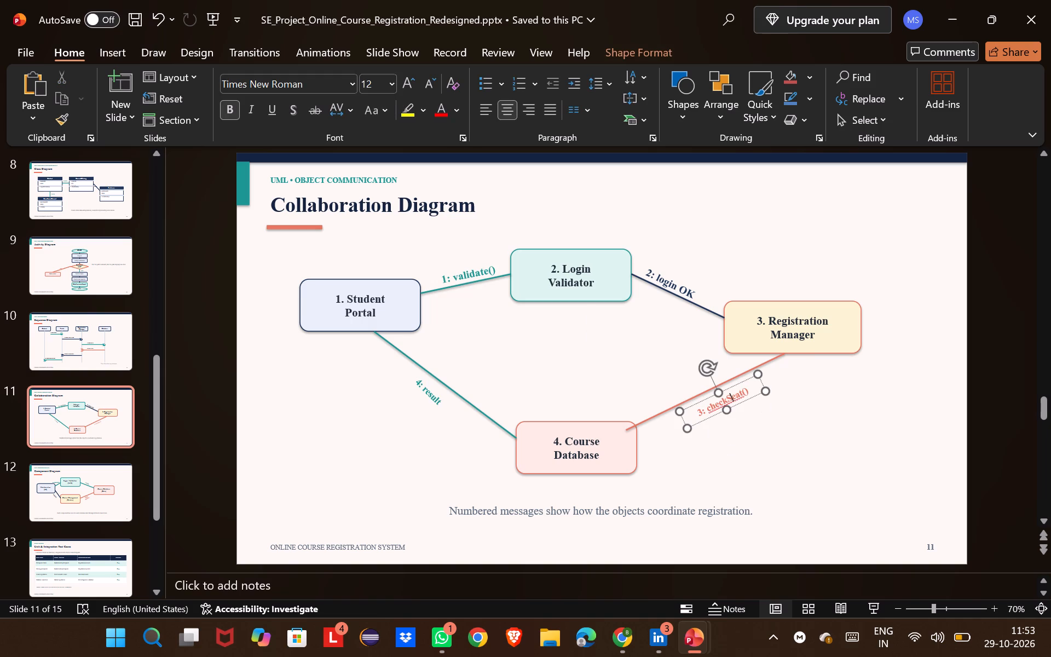
double_click(729, 400)
click(730, 401)
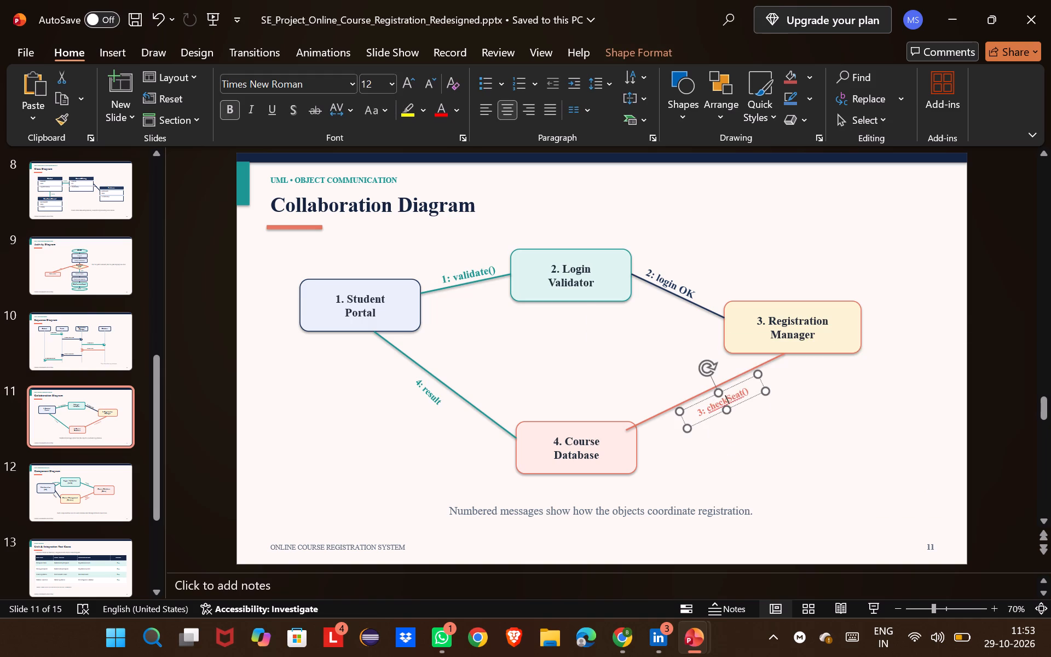
double_click(730, 401)
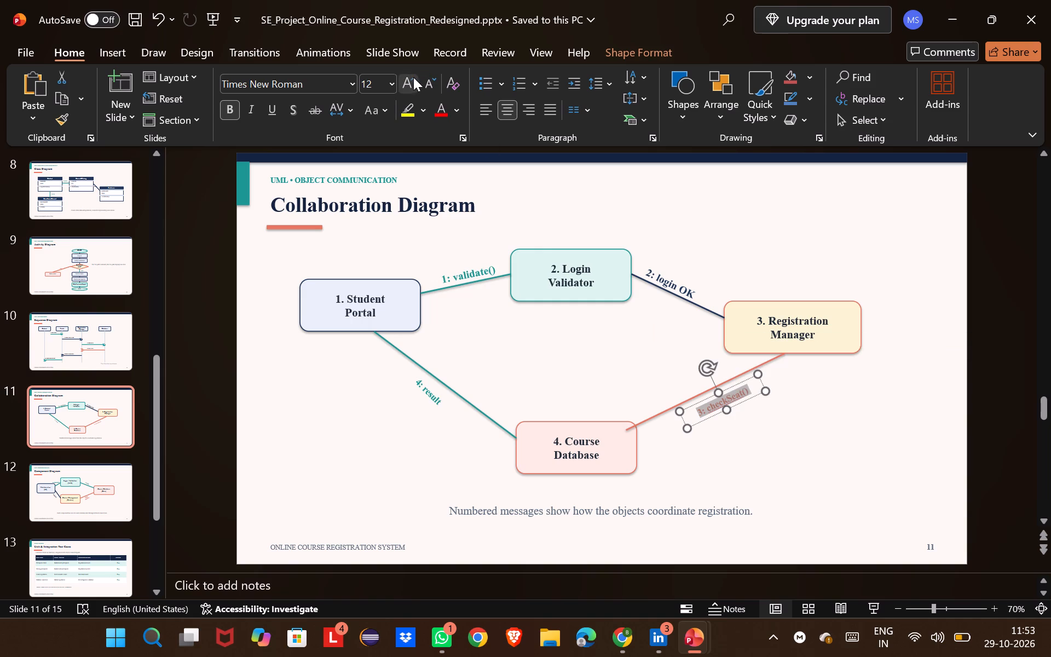
click(412, 78)
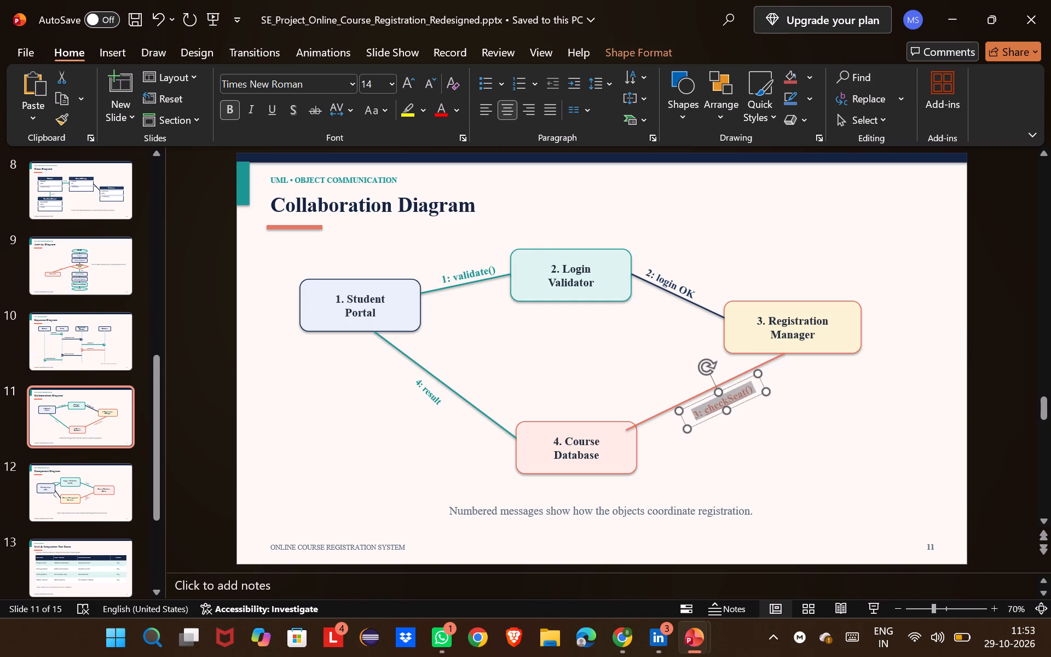
Increase the "4: result" label's font size to 14.
triple_click(431, 396)
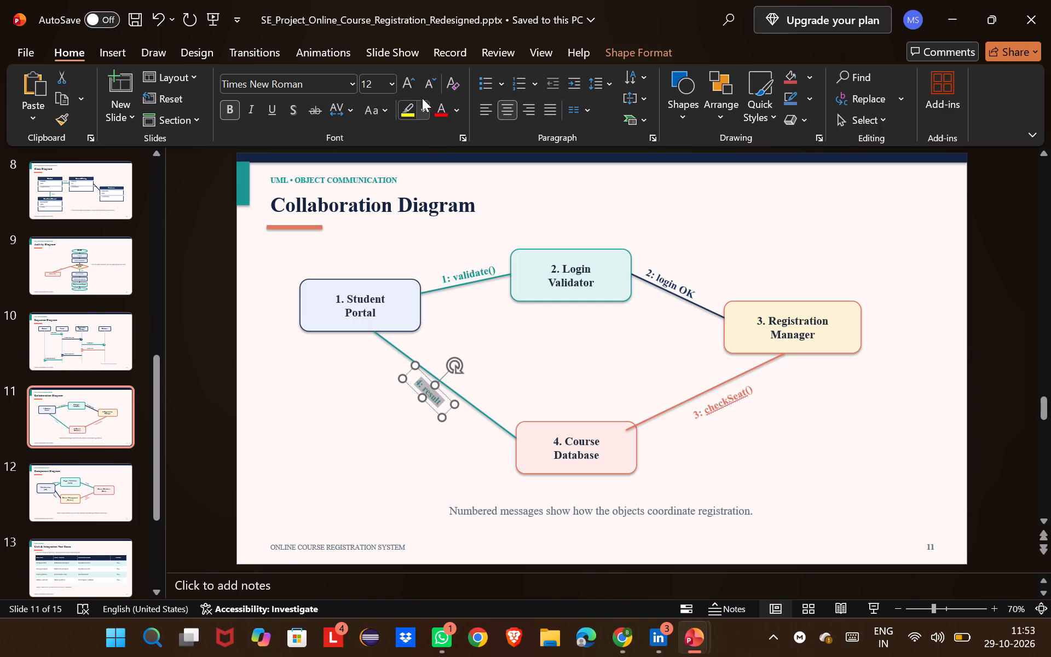
click(414, 83)
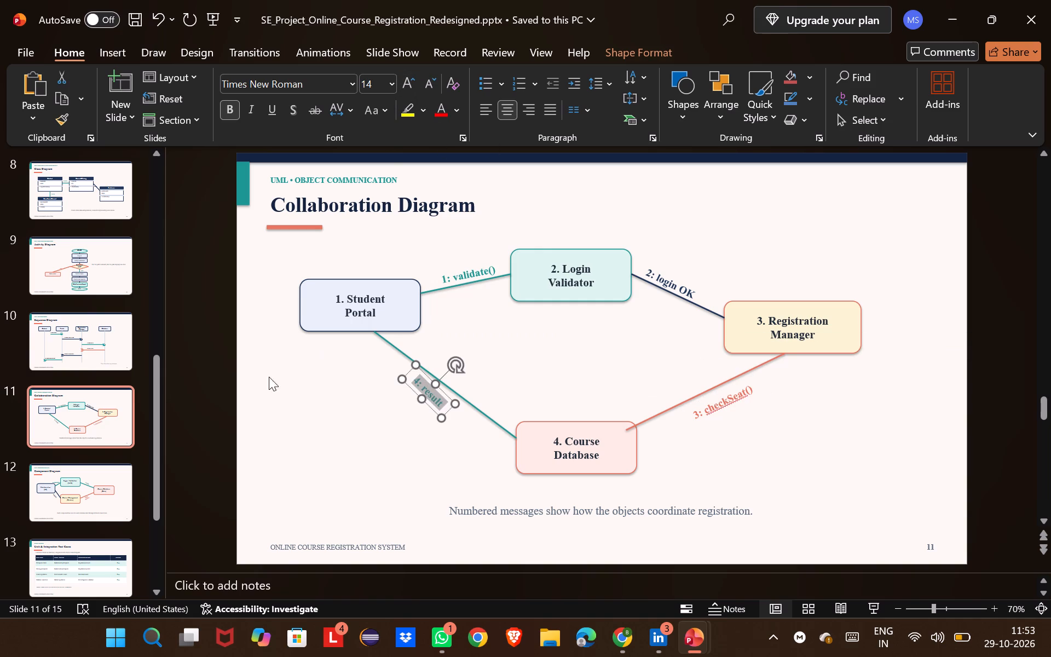
On slide 10, extend the start of the "1. Enter login" arrow to the Student lifeline, keeping the arrow horizontal.
click(84, 336)
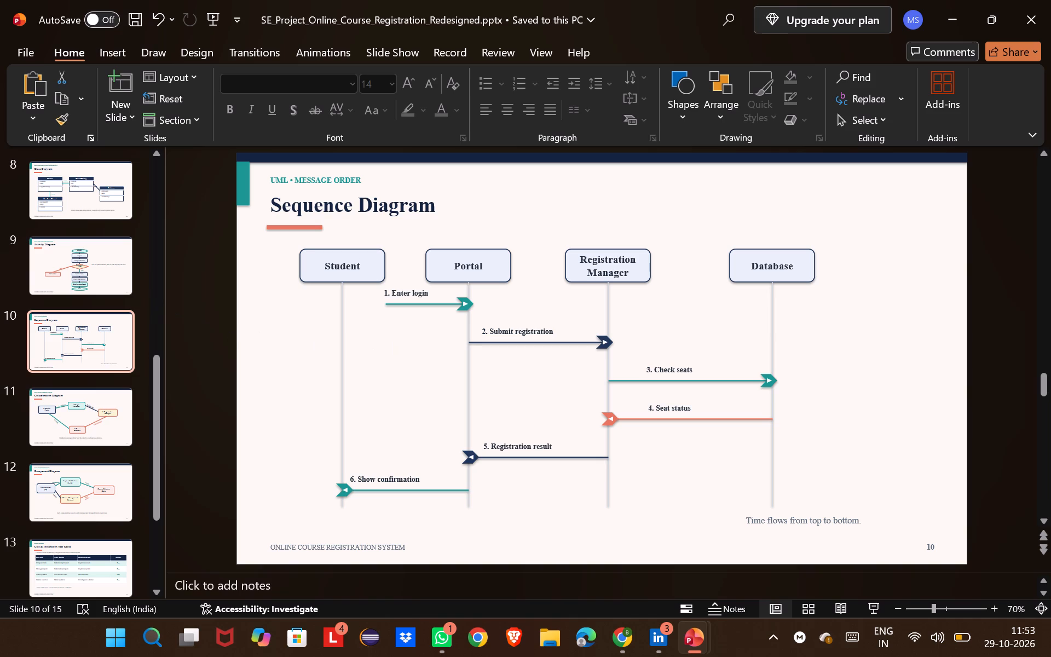
click(391, 303)
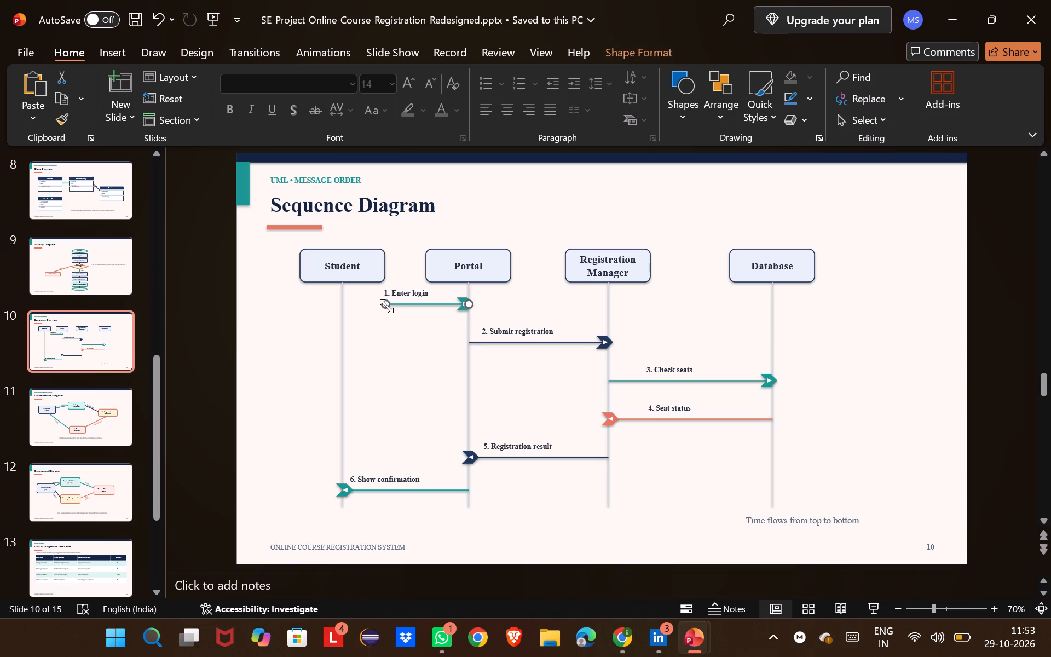
drag(386, 306, 350, 308)
drag(350, 308, 342, 310)
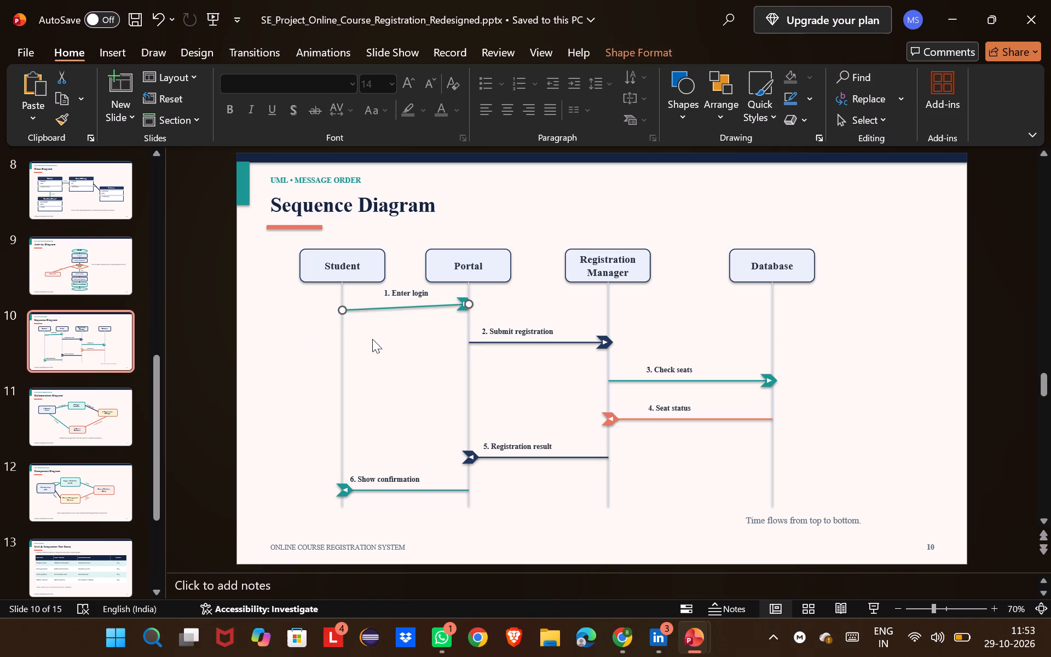
drag(344, 312, 346, 307)
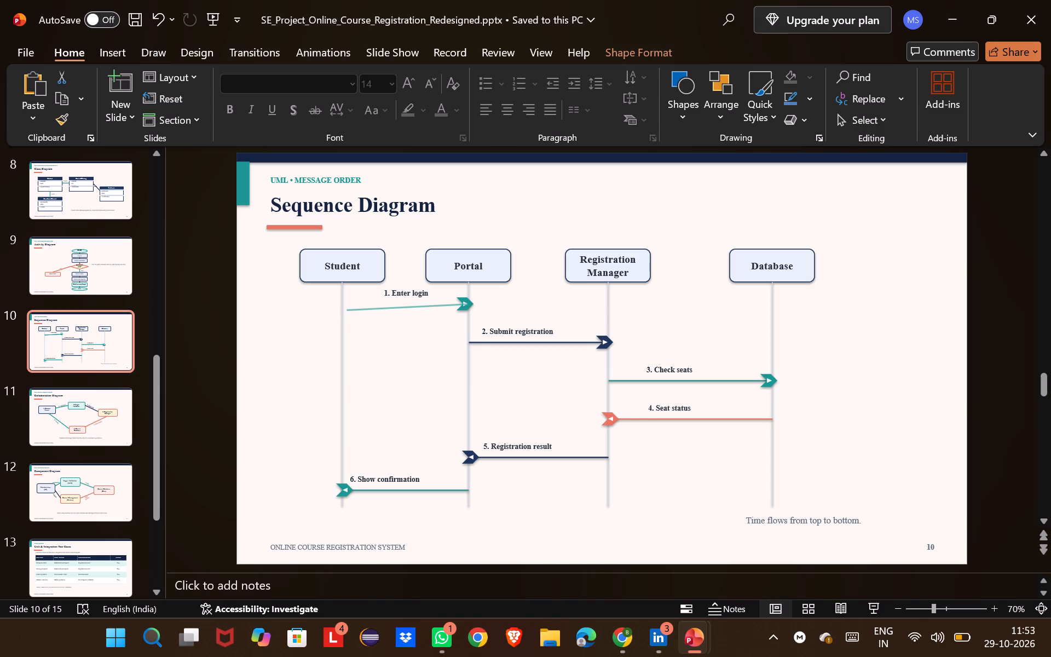
drag(346, 307, 345, 304)
click(376, 341)
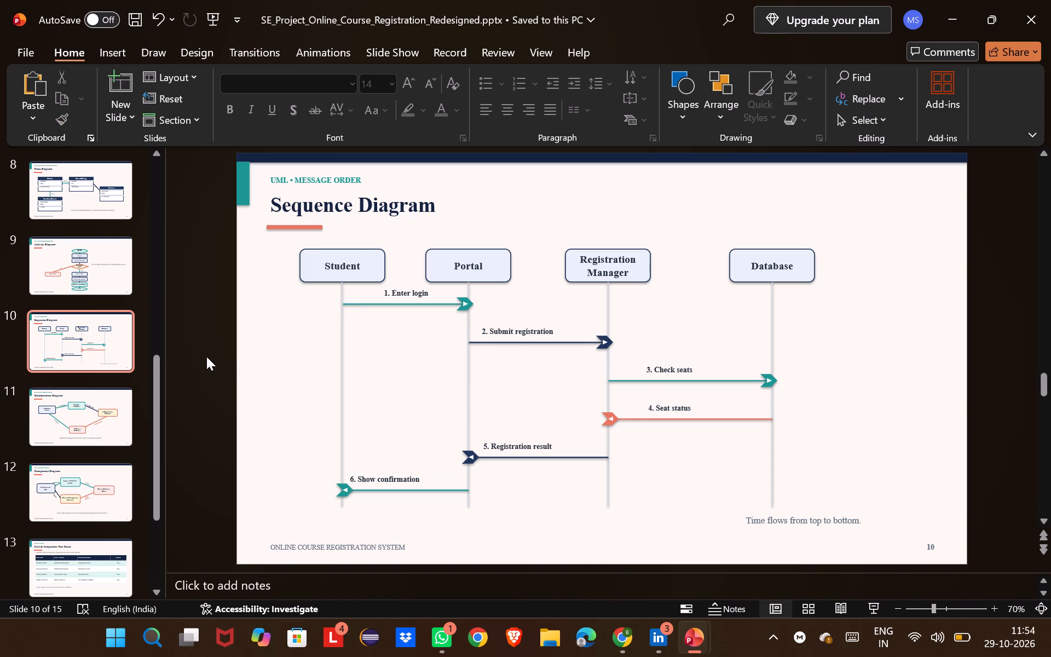
On slide 9, delete the START oval at the top of the activity diagram.
click(92, 290)
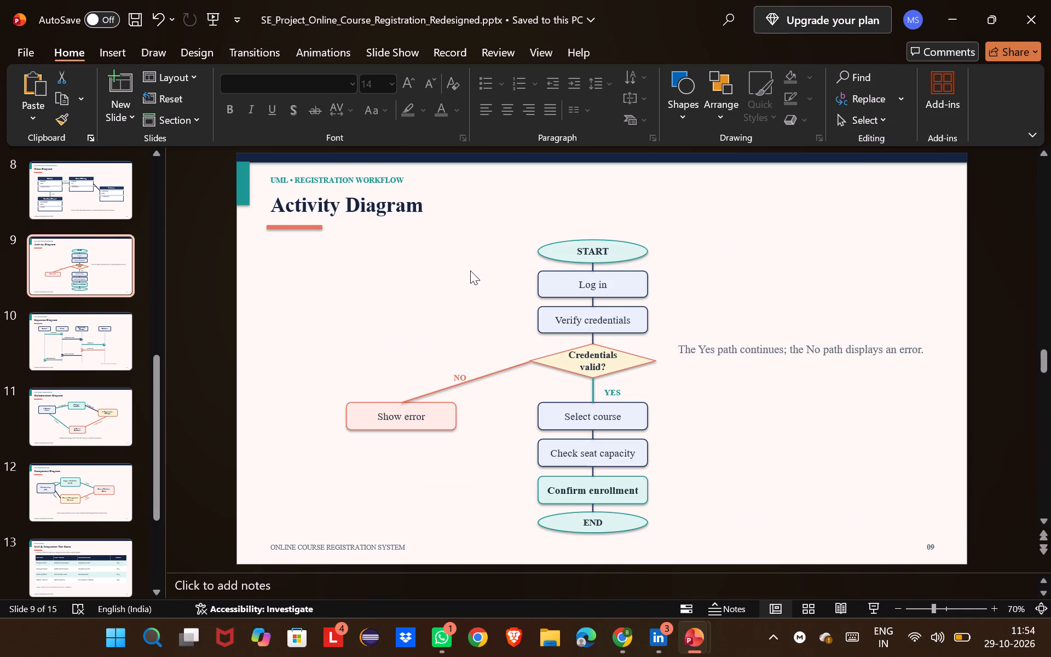
click(118, 48)
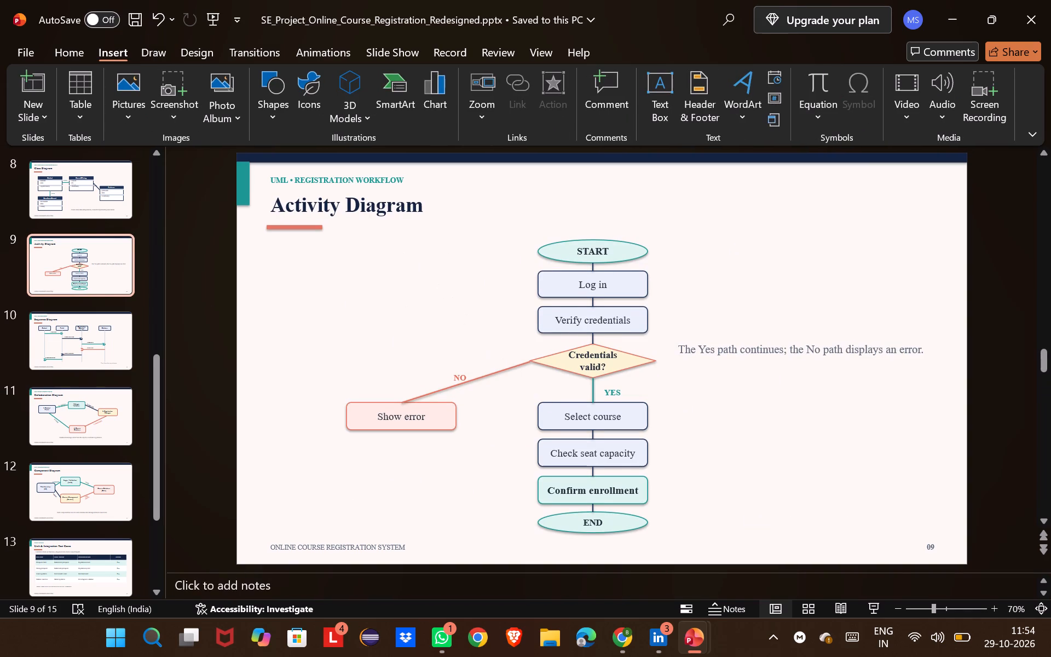
click(586, 256)
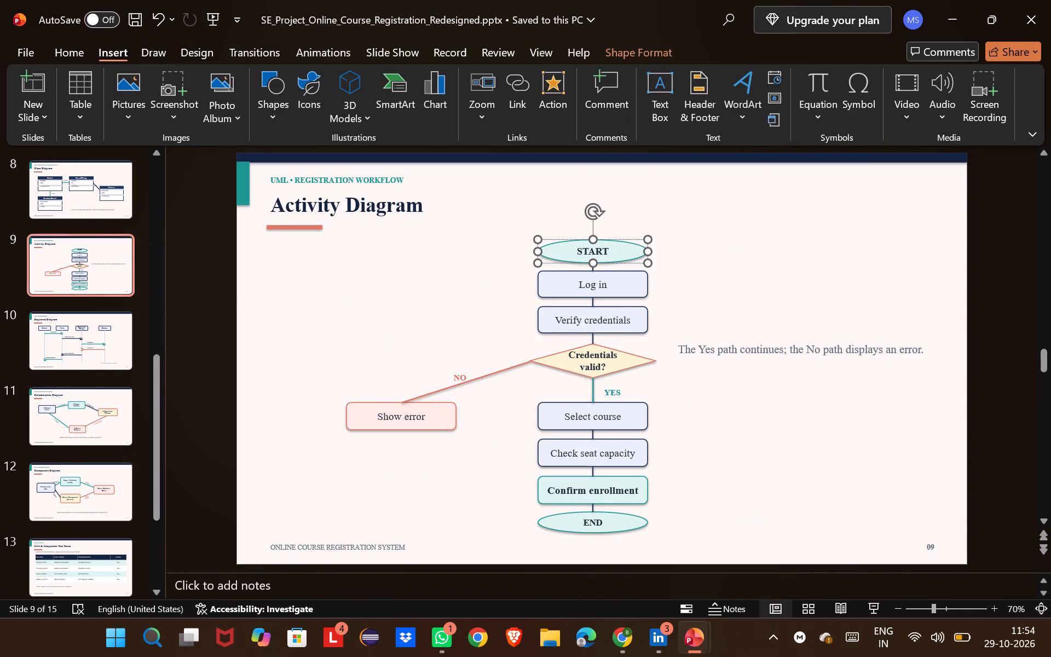
key(BackSpace)
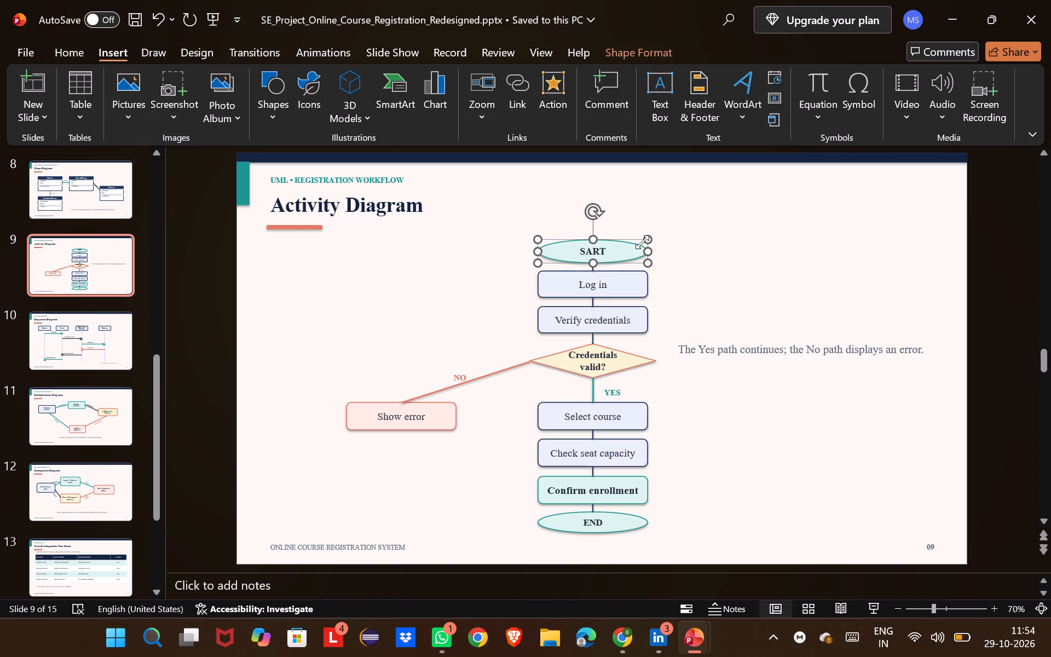
click(642, 242)
key(BackSpace)
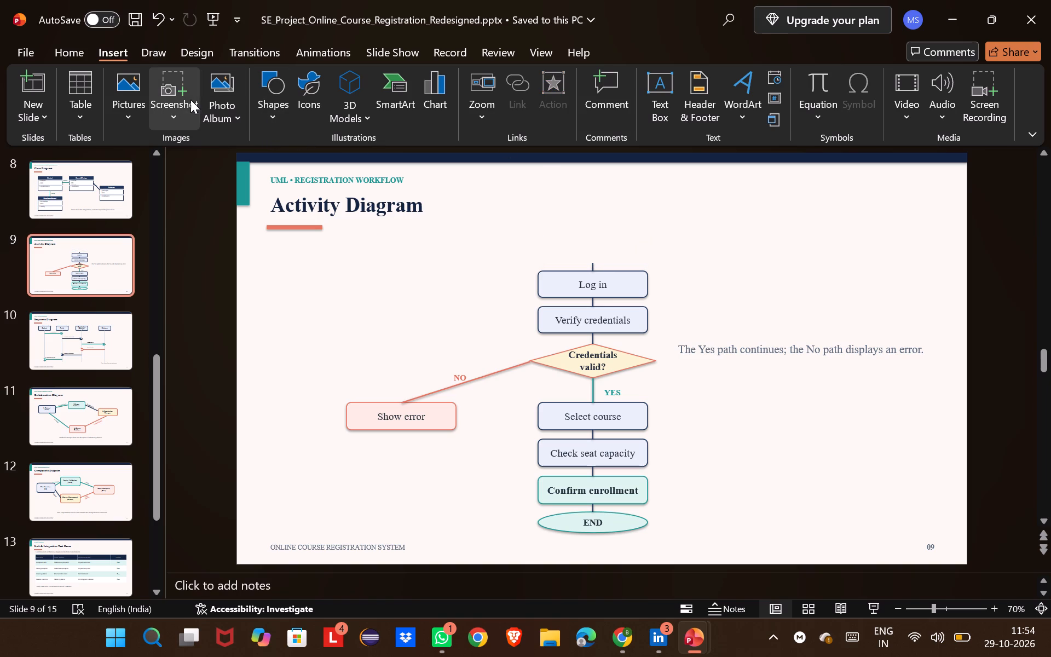
Draw a small oval about 0.7 cm high and 1.09 cm wide above the "Log in" box.
click(270, 130)
click(269, 111)
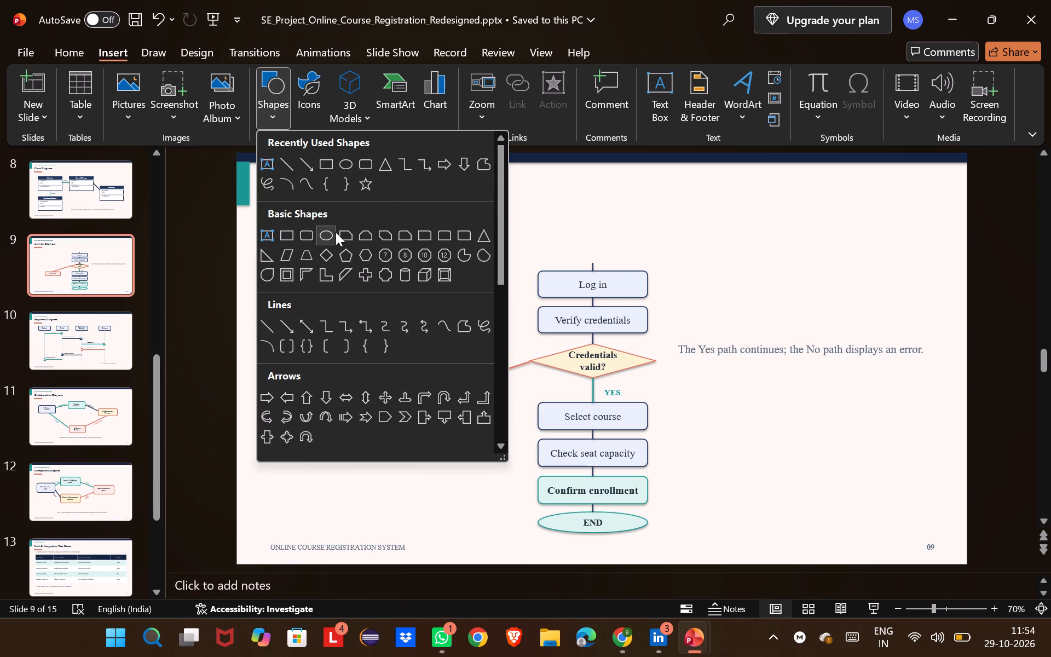
scroll(422, 291, down, 3)
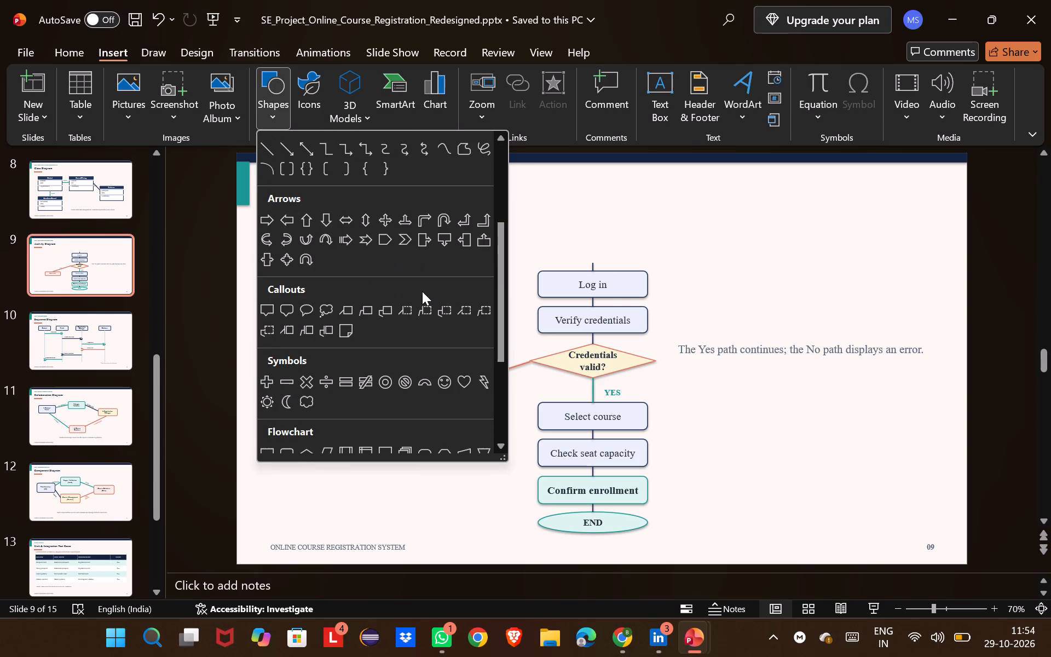
scroll(422, 291, up, 2)
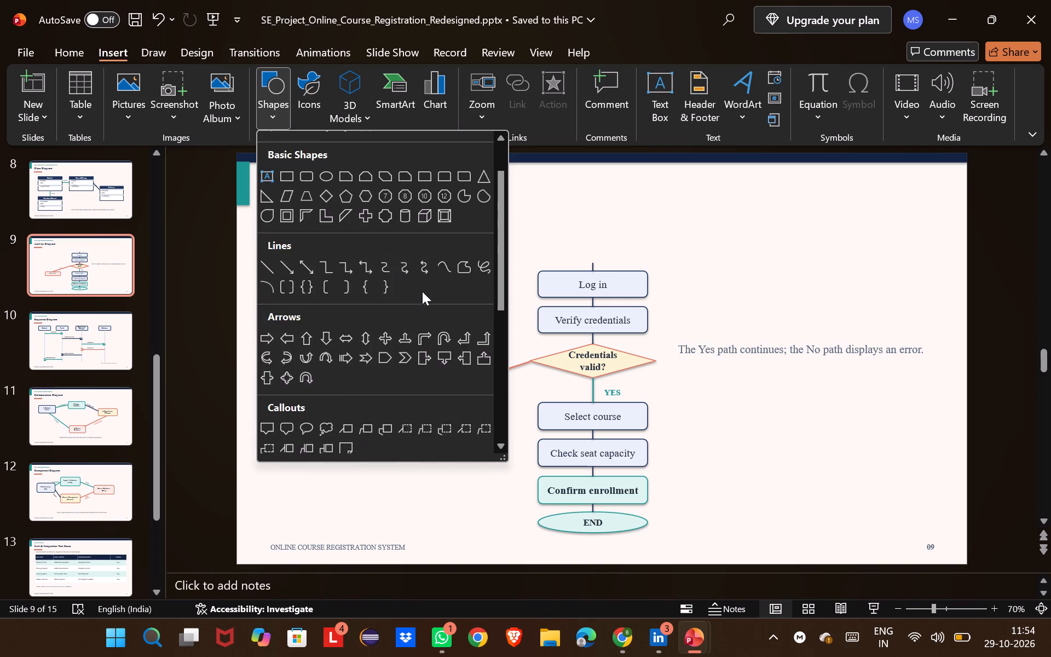
scroll(422, 291, up, 3)
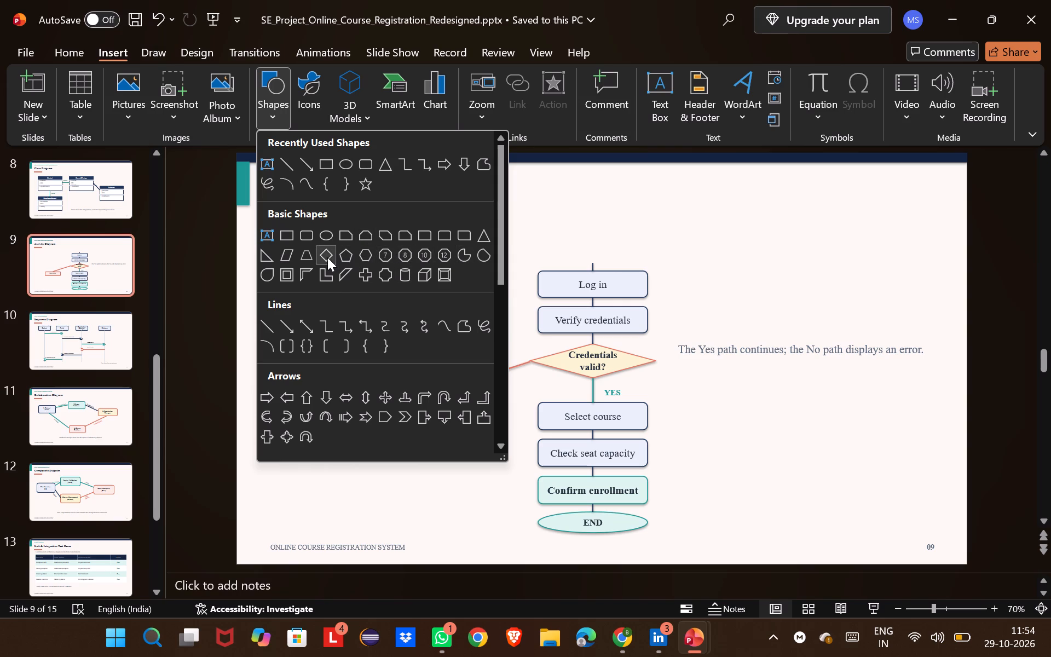
click(319, 237)
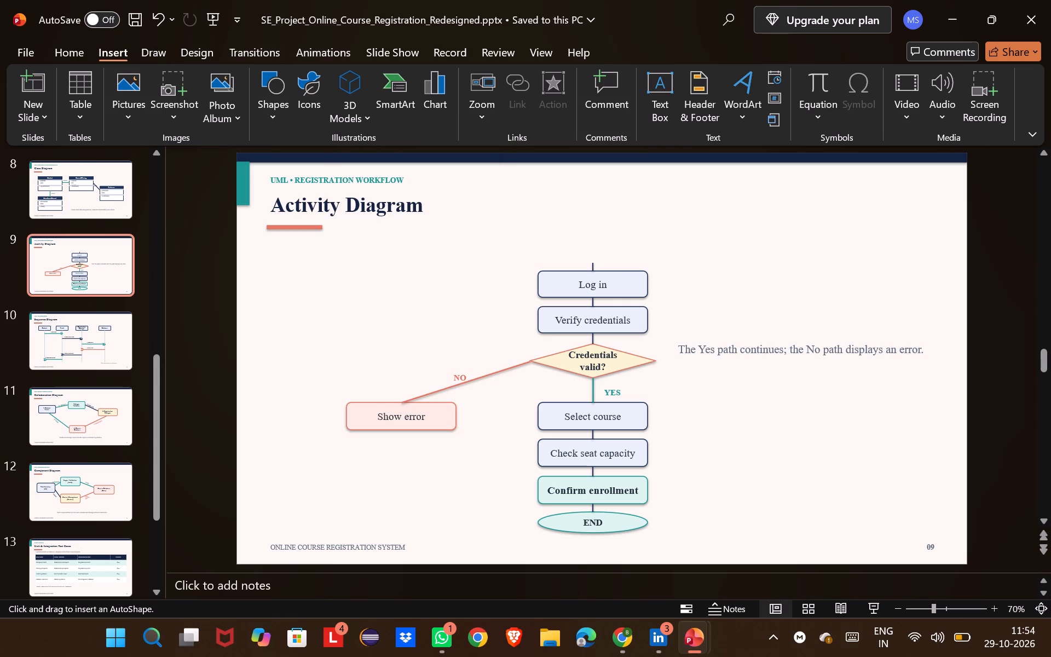
drag(585, 229, 588, 247)
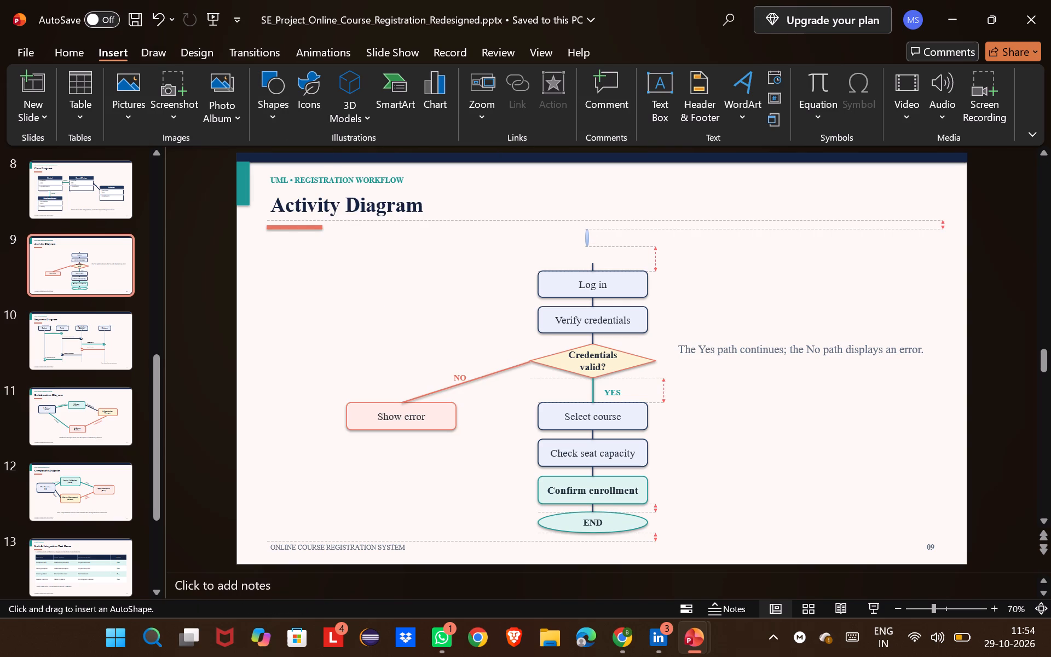
drag(588, 247, 593, 251)
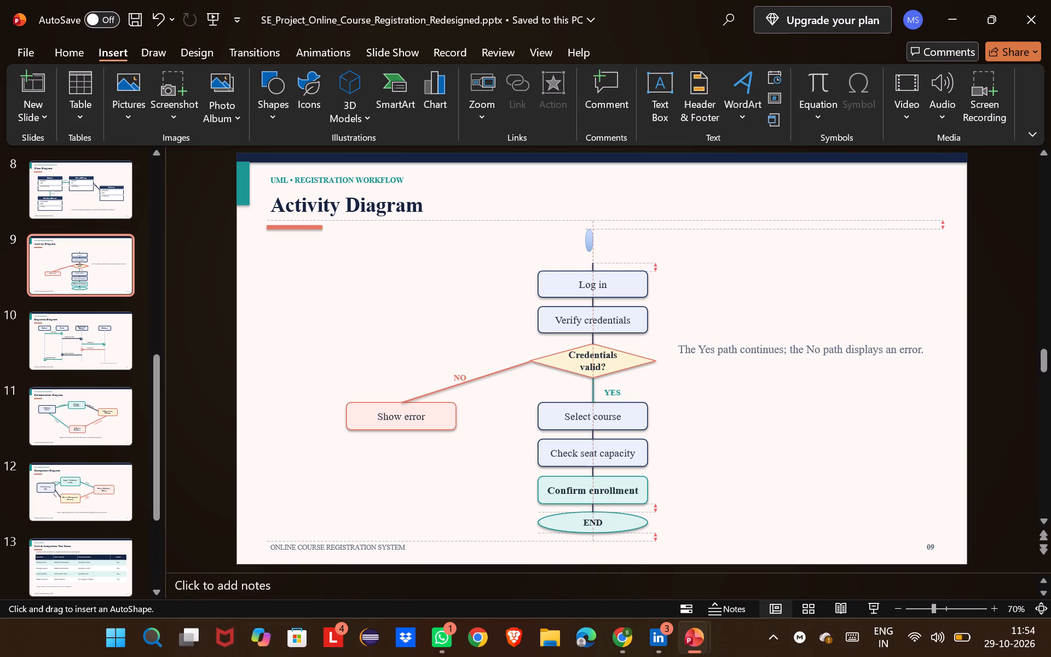
drag(593, 251, 602, 245)
drag(597, 246, 609, 243)
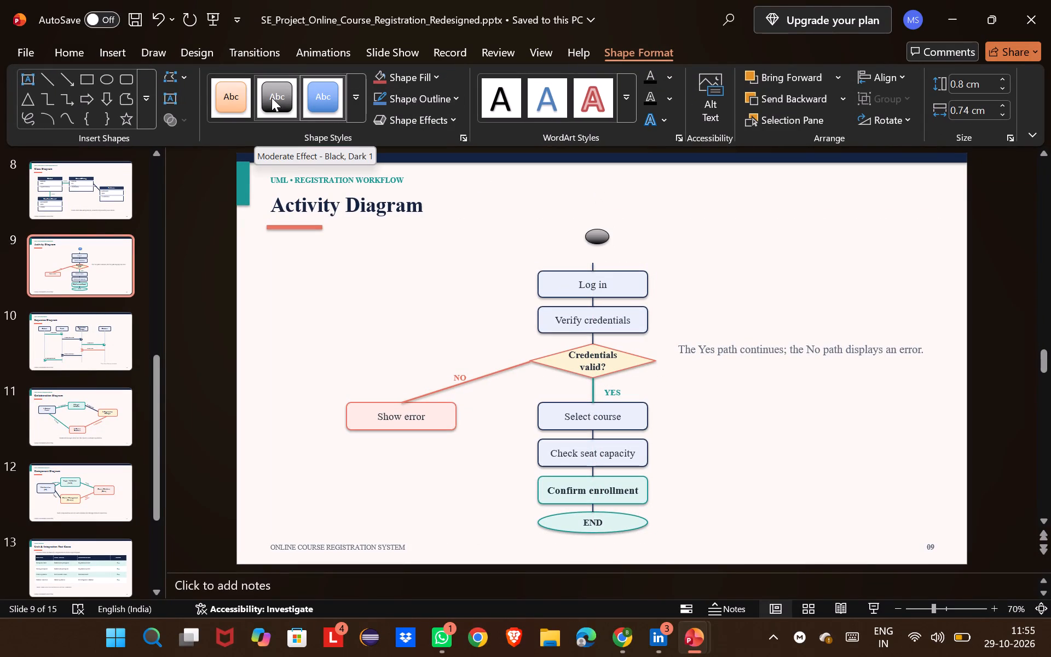
Apply the preset shape style with a transparent fill and black outline to the new oval.
click(351, 112)
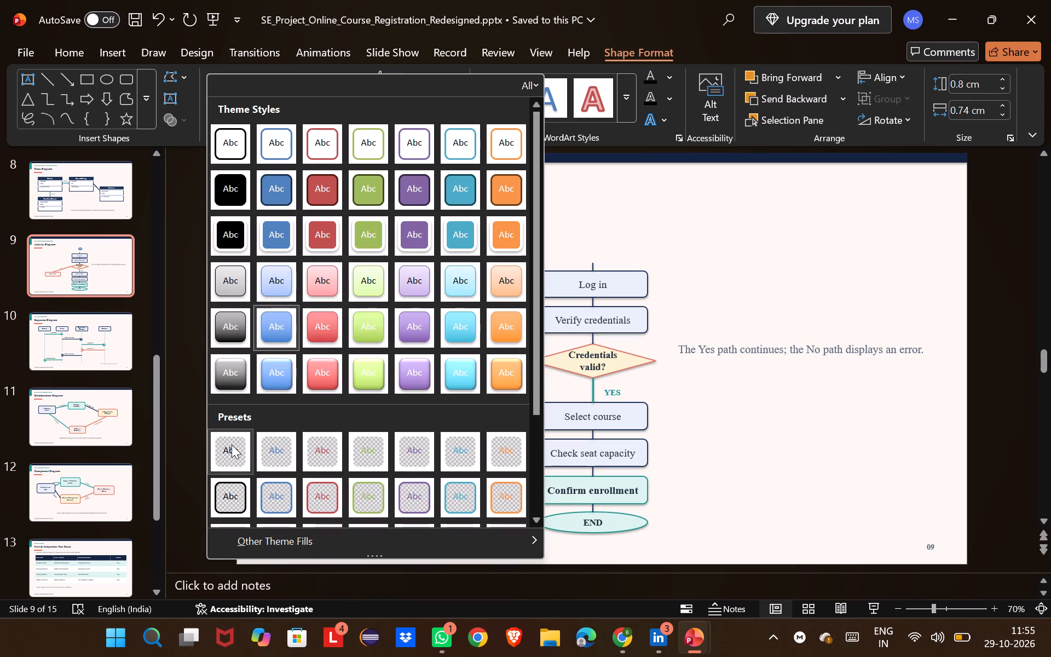
click(236, 494)
Center the oval above the "Log in" connector and make it a circle 1.09 cm high and wide.
drag(600, 234, 597, 236)
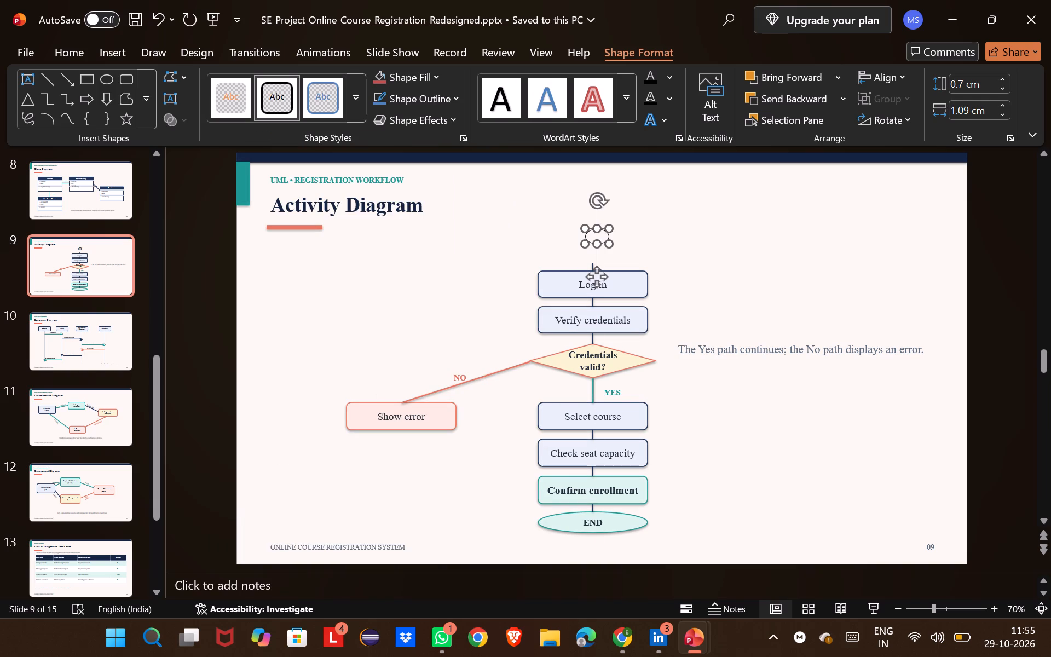
drag(597, 236, 596, 240)
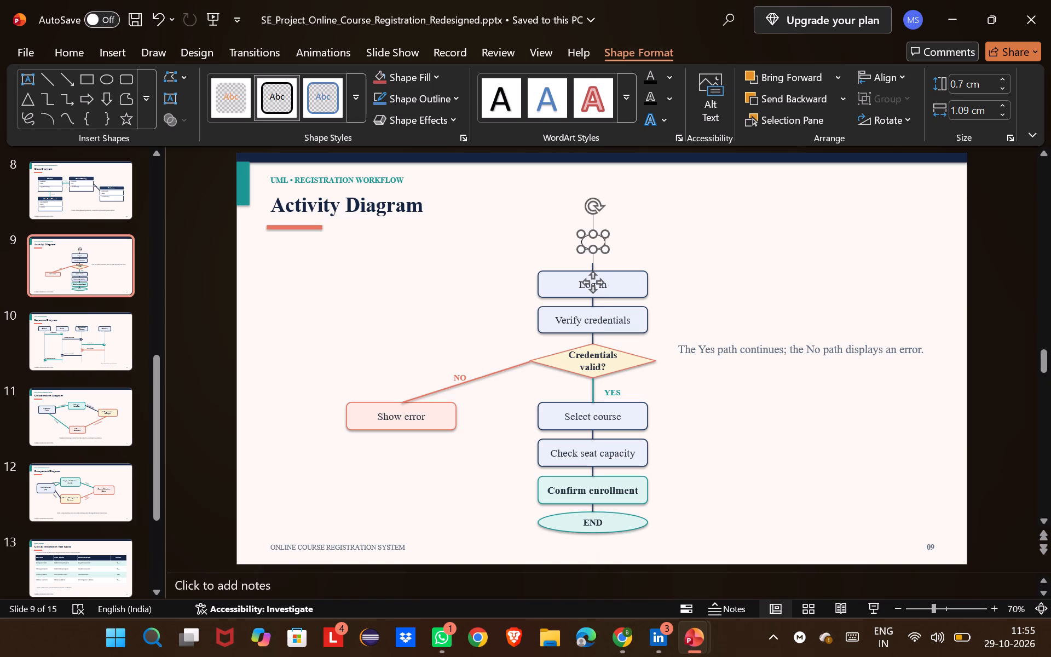
drag(595, 233, 586, 224)
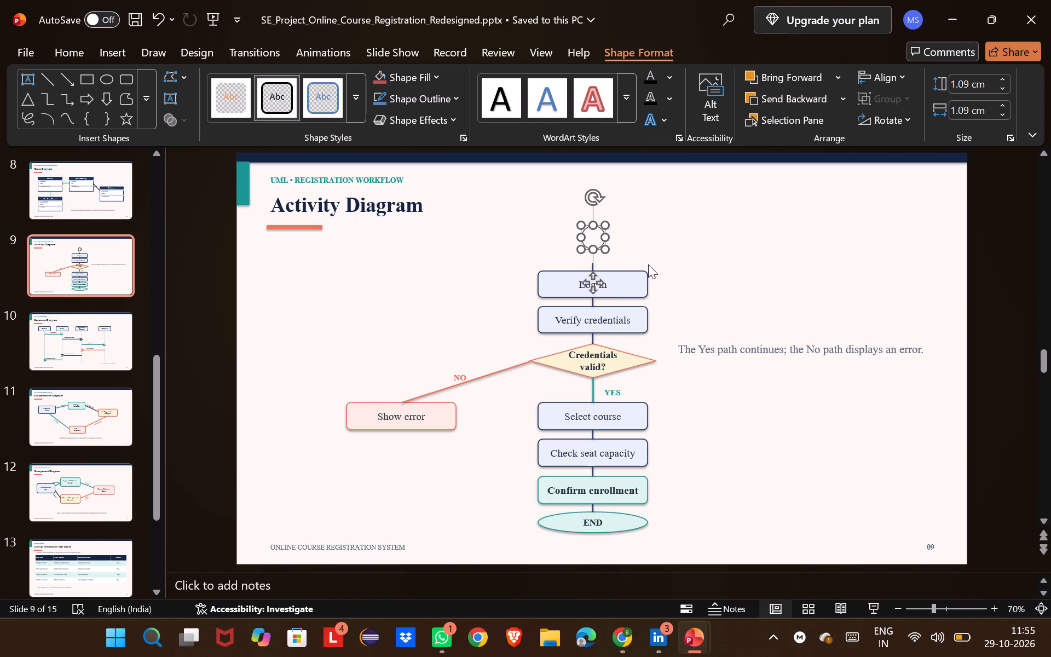
click(648, 264)
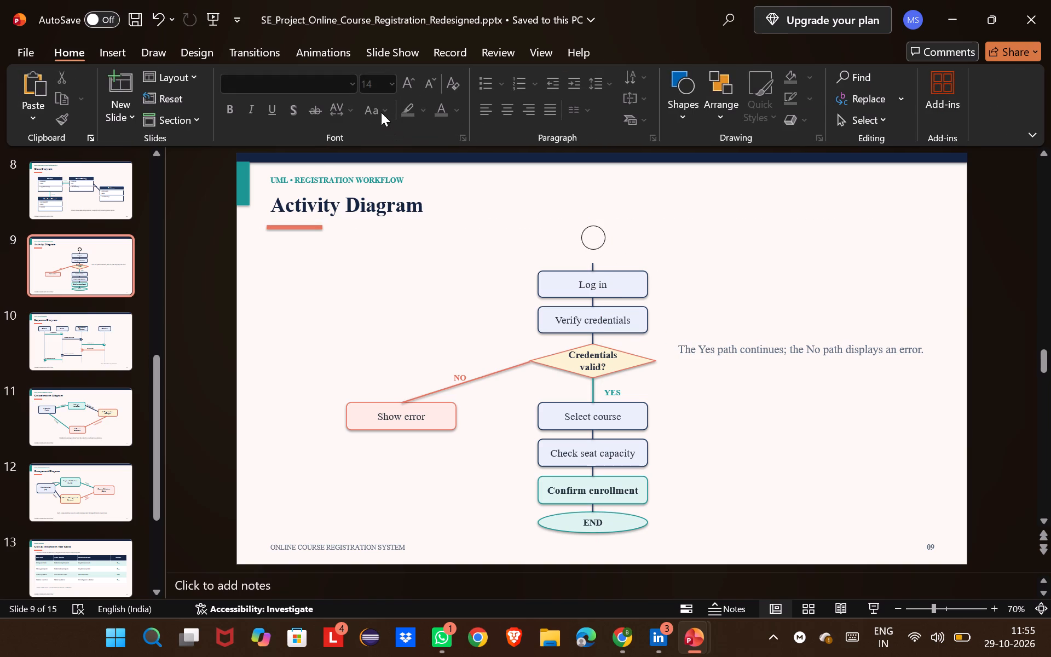
Draw a narrow oval about 0.85 cm high and 0.13 cm wide inside the start circle.
click(155, 48)
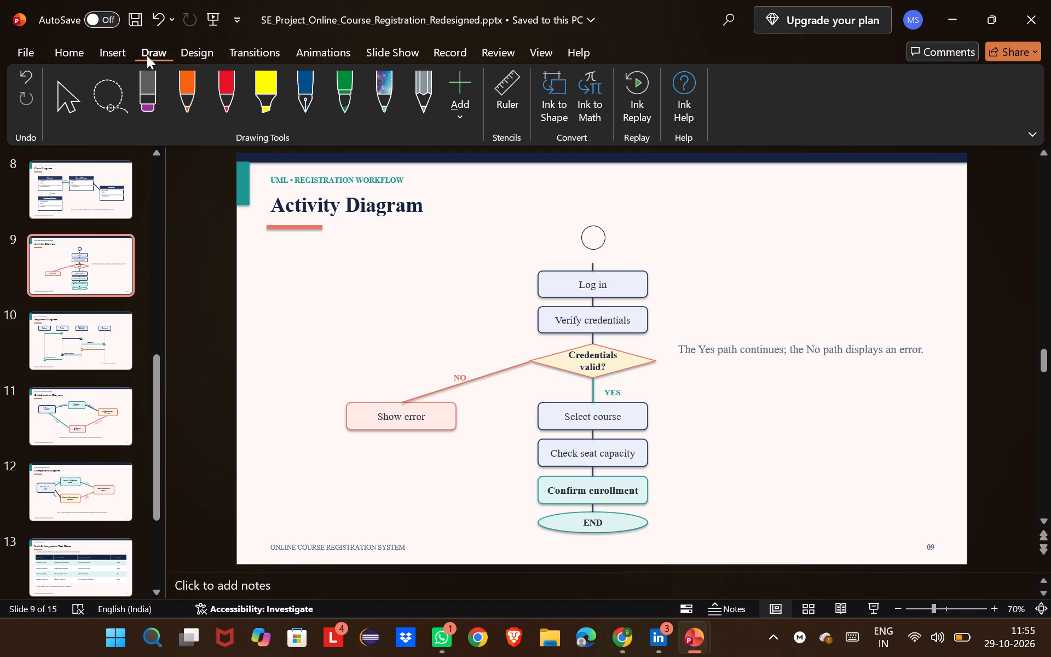
click(122, 55)
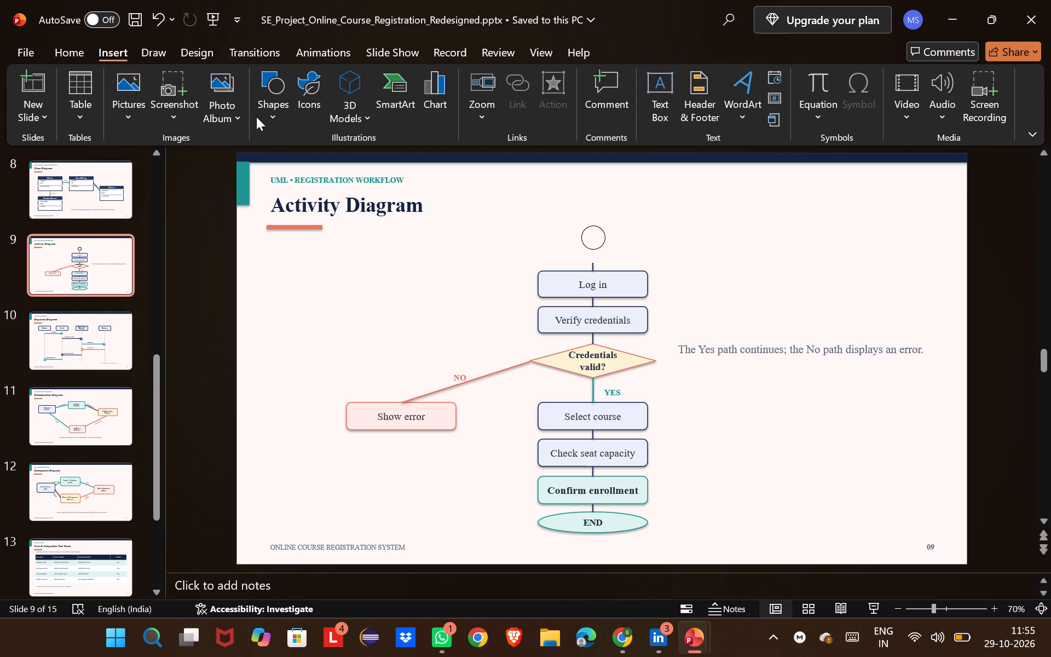
click(266, 119)
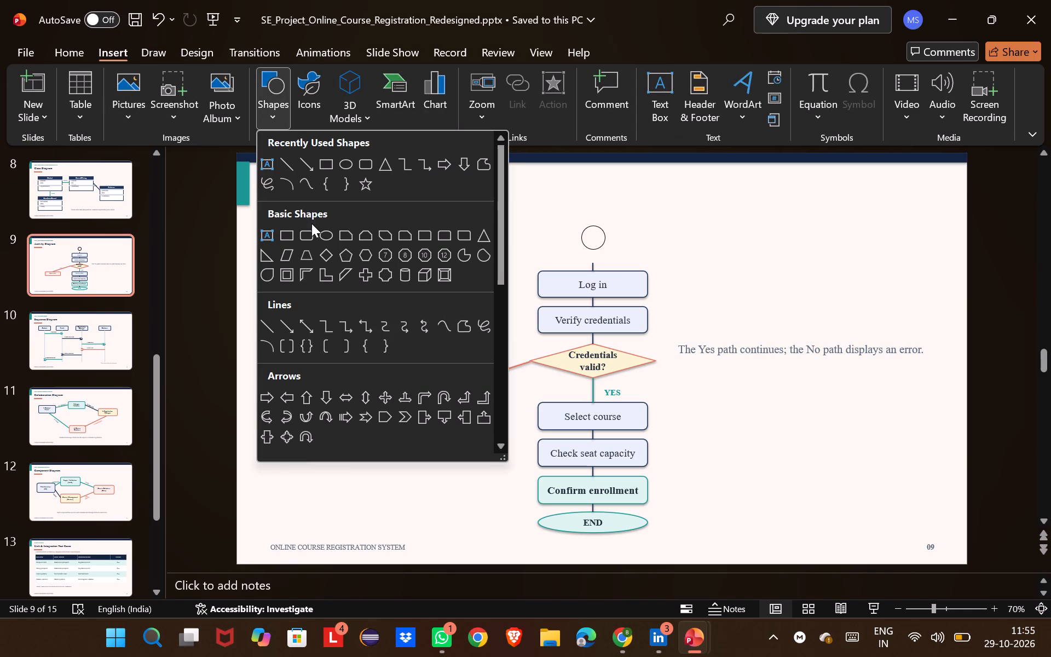
click(324, 227)
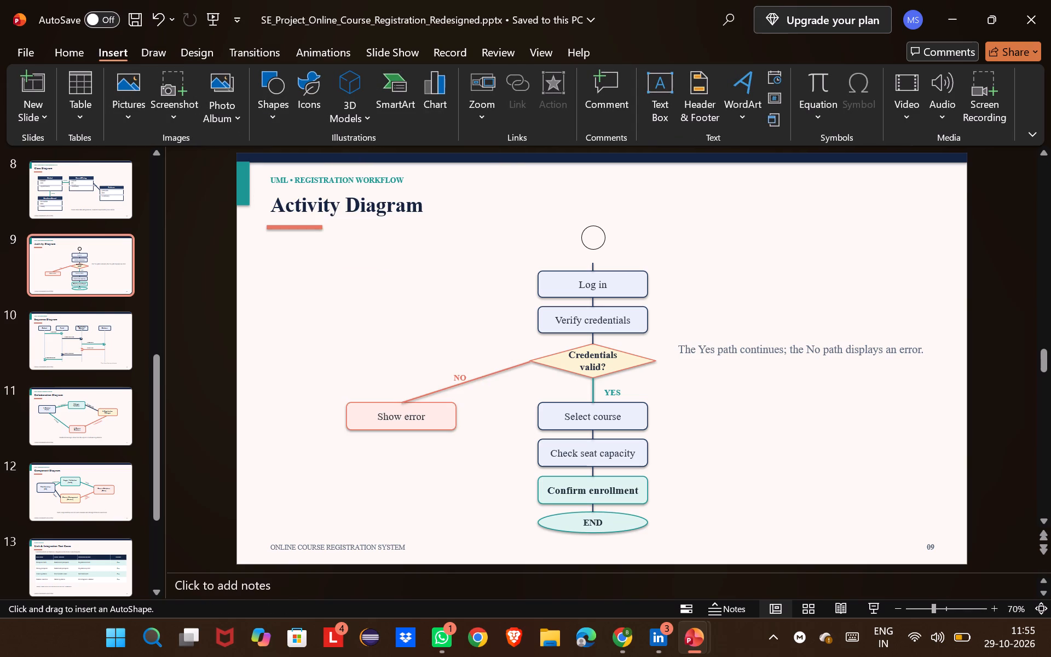
drag(591, 232, 593, 244)
drag(593, 244, 592, 246)
Apply the solid black theme style to the narrow oval.
click(355, 96)
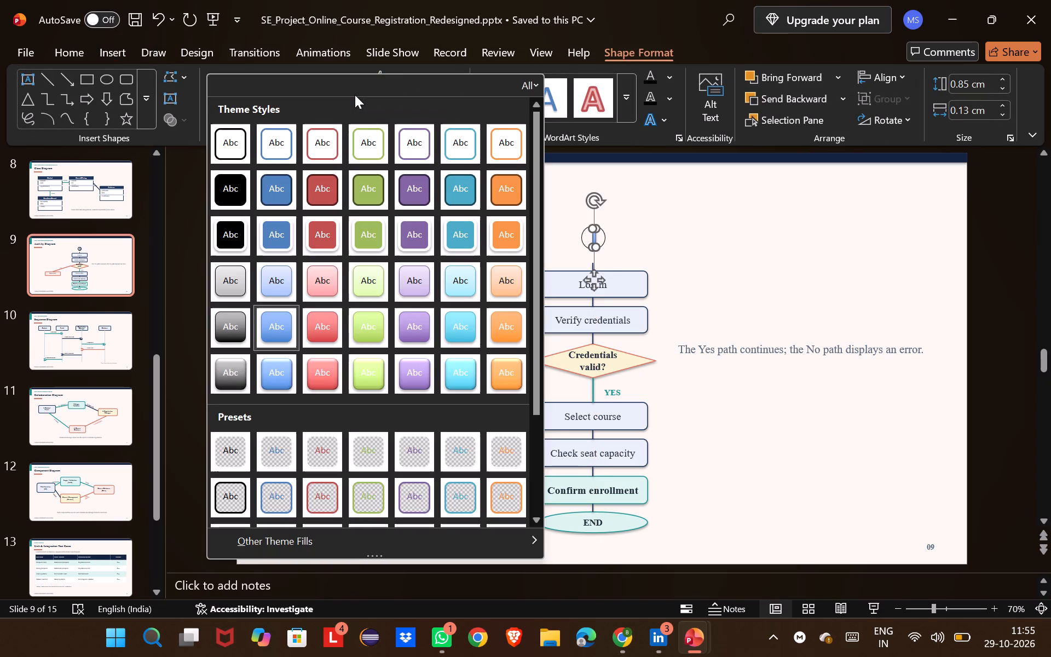
click(235, 193)
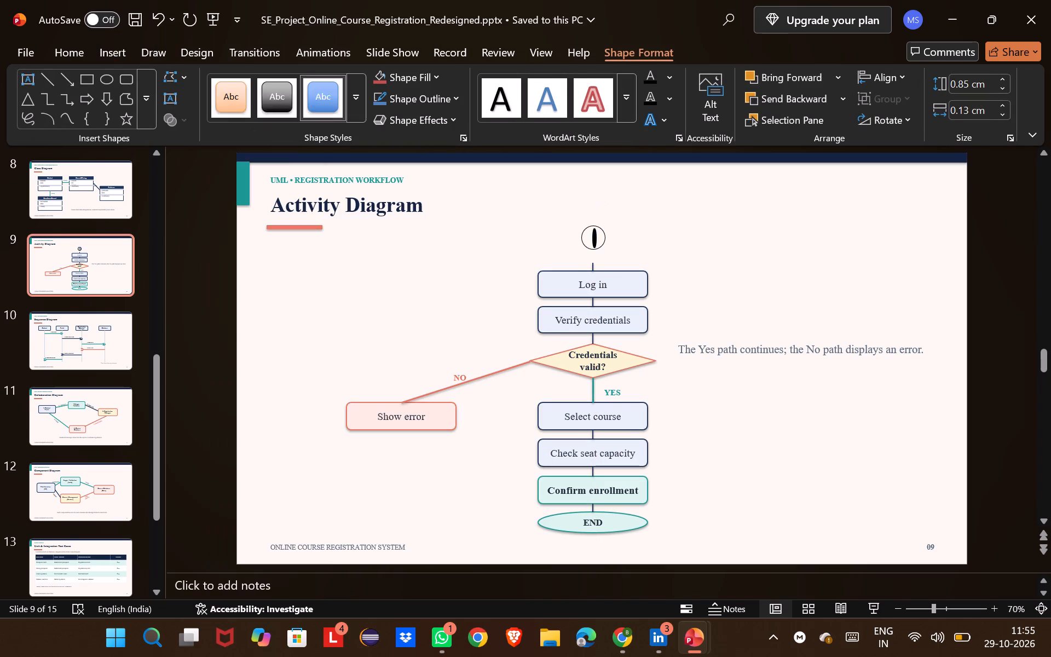
Move the black oval out beside the start circle and widen it to about 0.76 cm.
drag(594, 241, 610, 238)
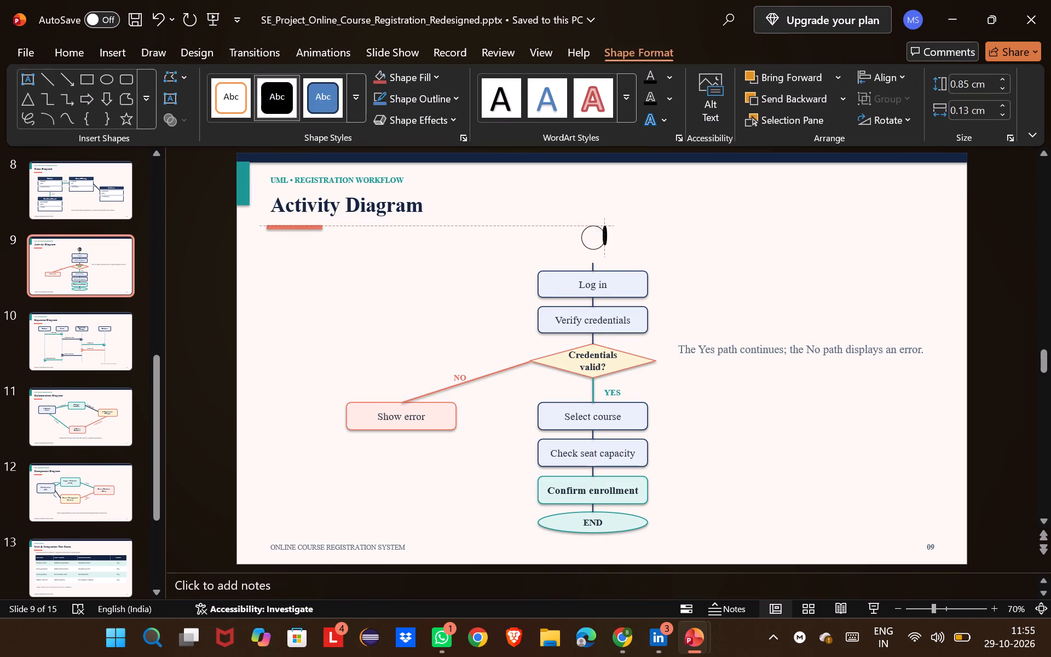
drag(610, 238, 633, 238)
drag(633, 243, 644, 244)
Fit the black oval centrally inside the outlined start circle, fine-tuning its height.
drag(634, 232, 600, 232)
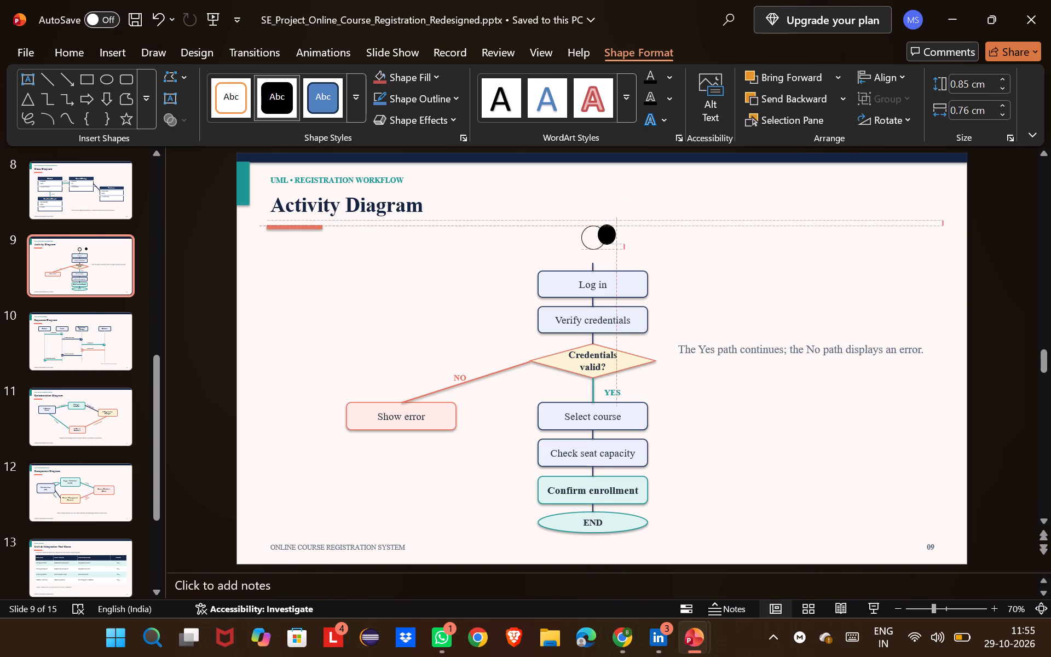
drag(600, 232, 586, 235)
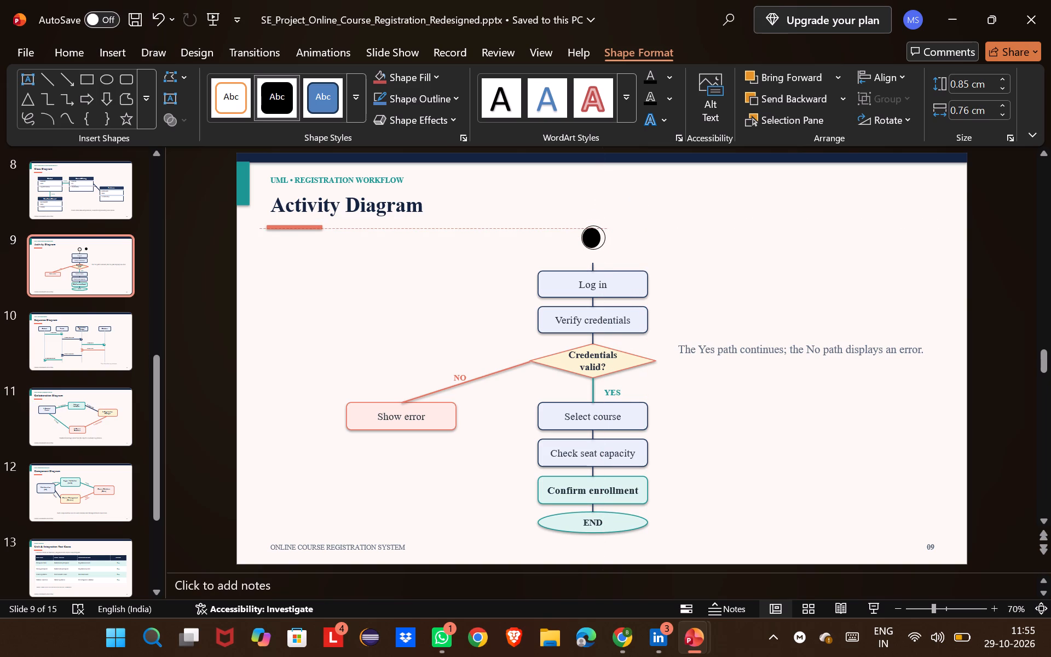
drag(586, 235, 590, 235)
drag(590, 235, 588, 235)
click(648, 248)
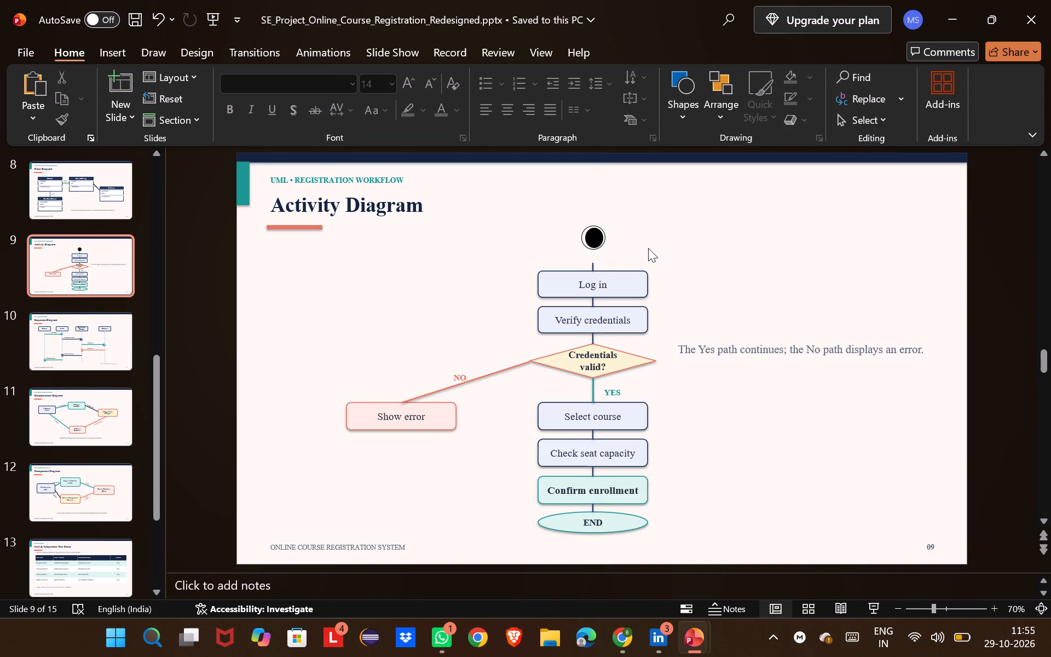
drag(598, 239, 592, 239)
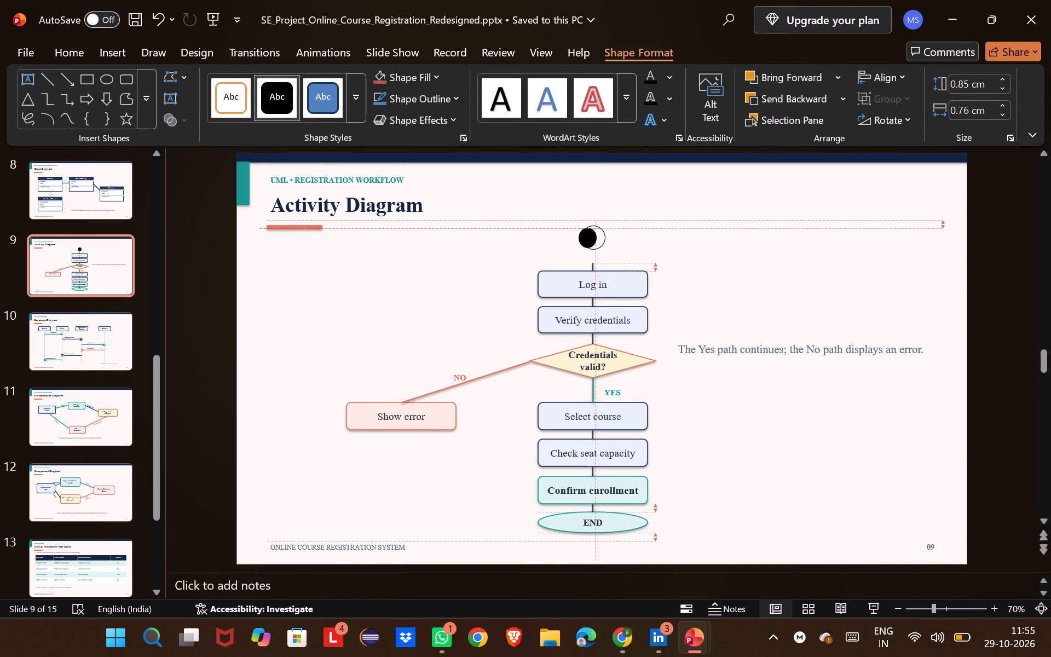
drag(592, 239, 627, 234)
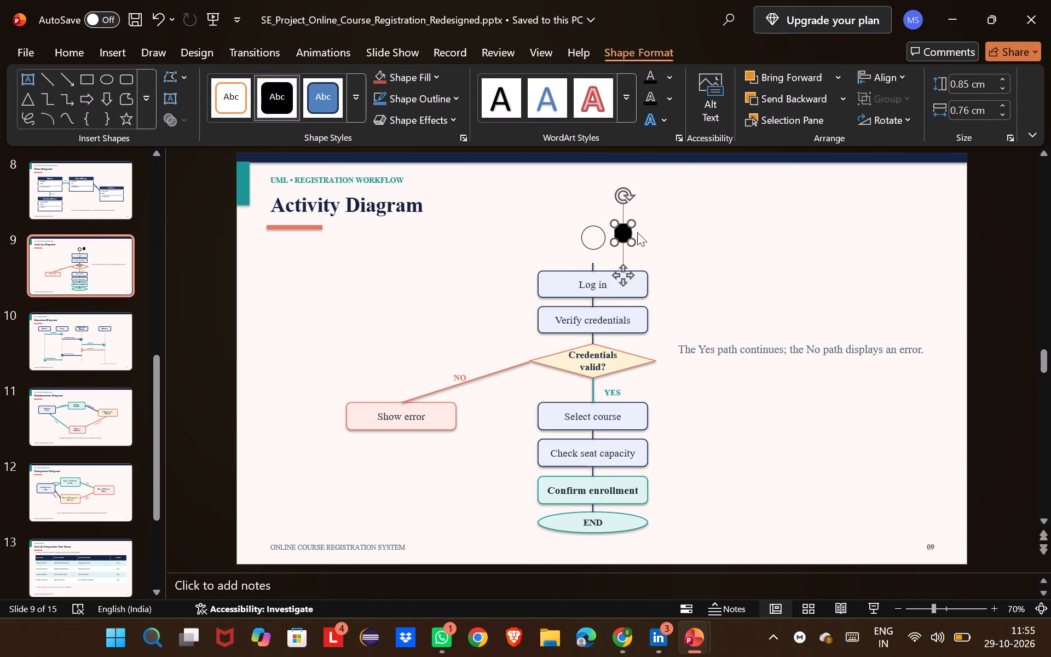
click(634, 224)
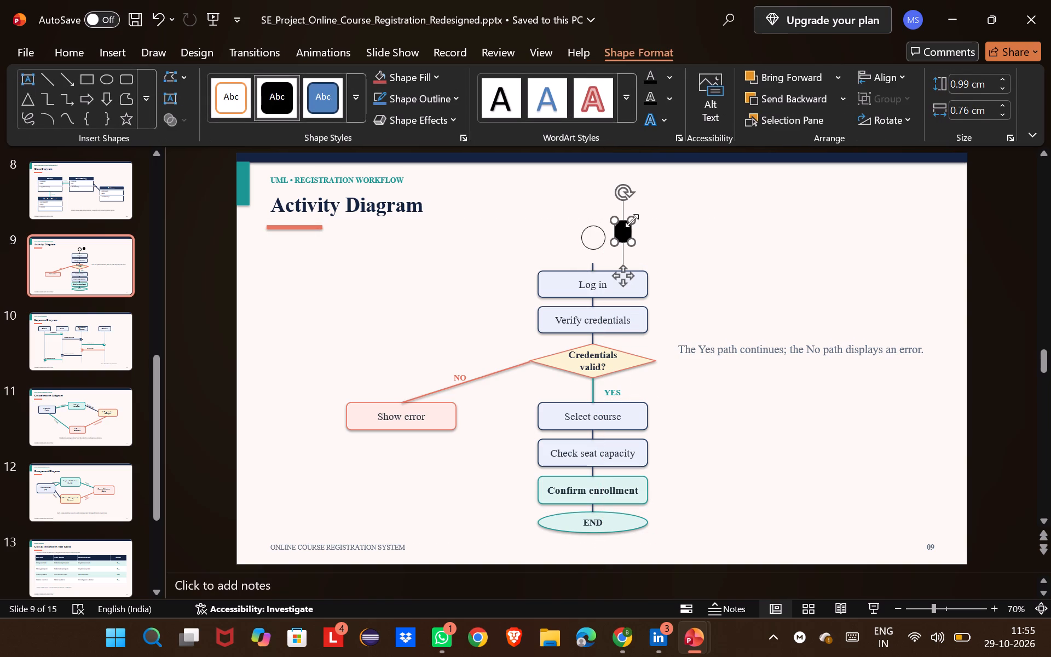
click(628, 240)
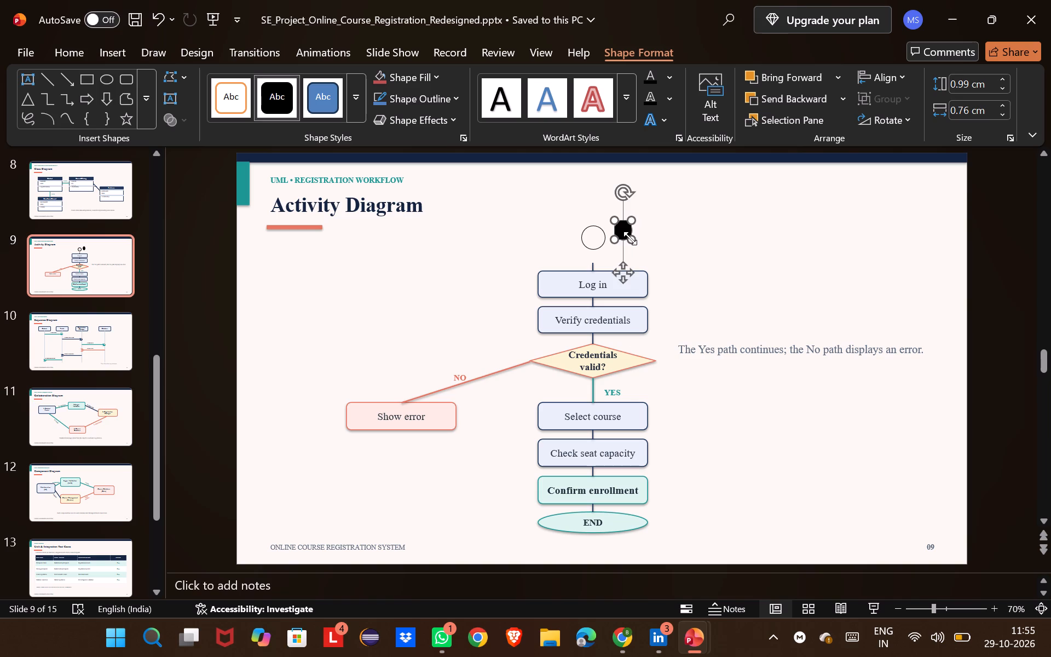
drag(626, 230, 593, 238)
click(642, 238)
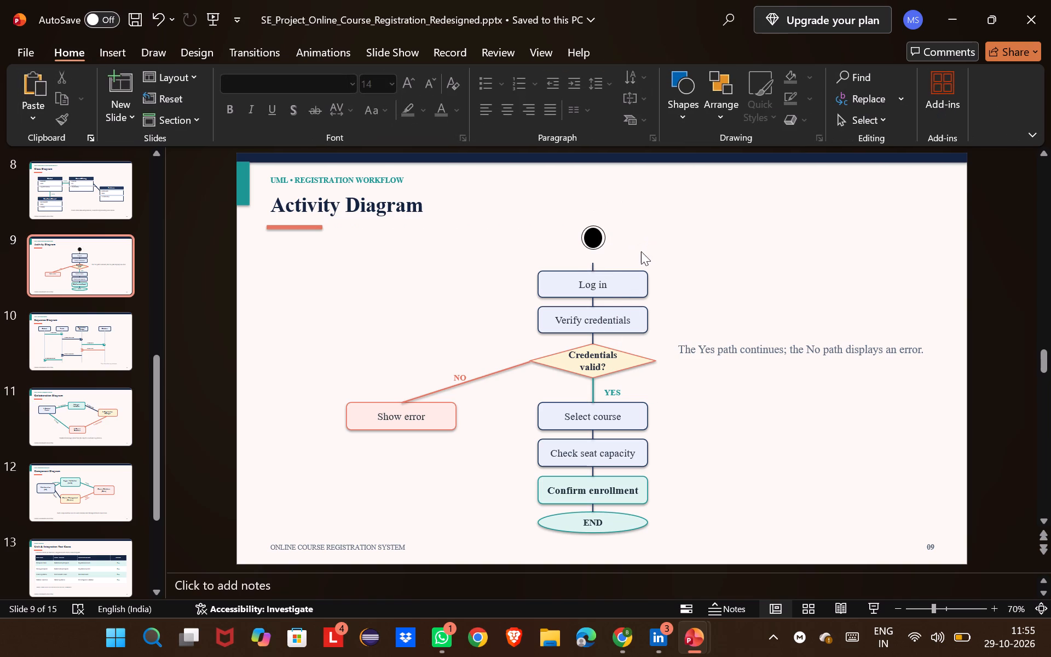
Extend the connector above the "Log in" box up to the black dot of the start symbol.
click(592, 263)
drag(592, 263, 593, 252)
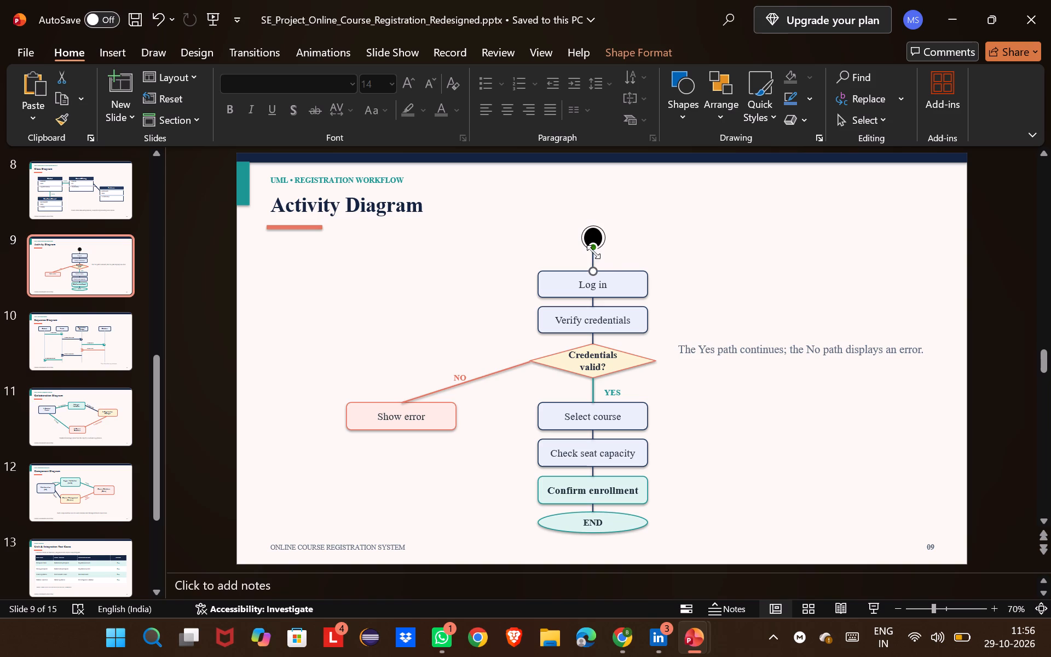
click(645, 233)
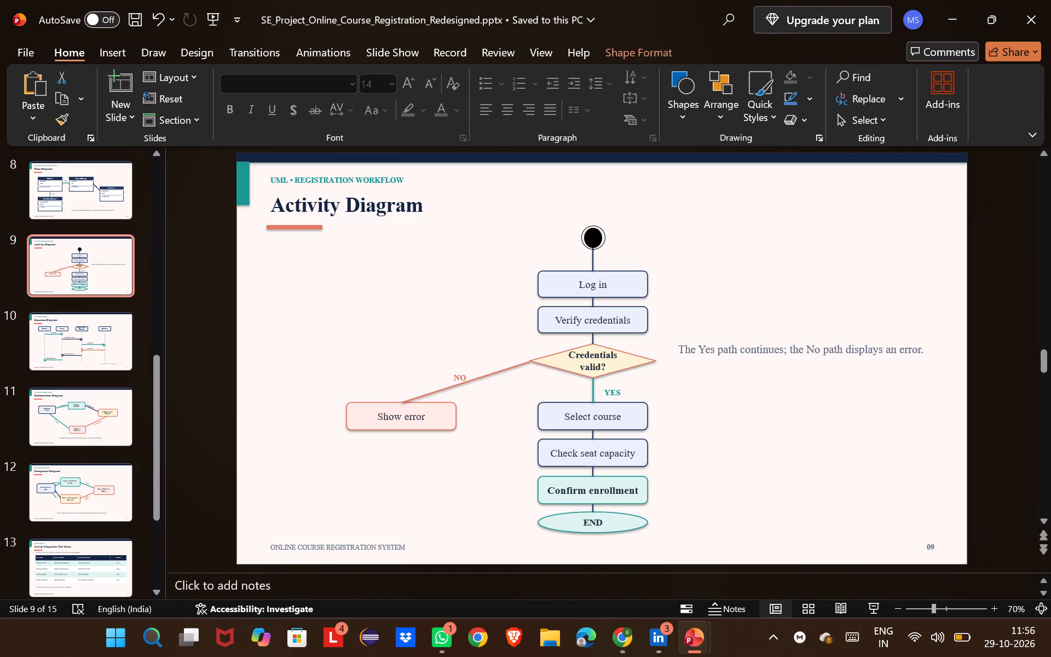
Delete the END oval at the bottom of the activity diagram.
click(628, 521)
key(BackSpace)
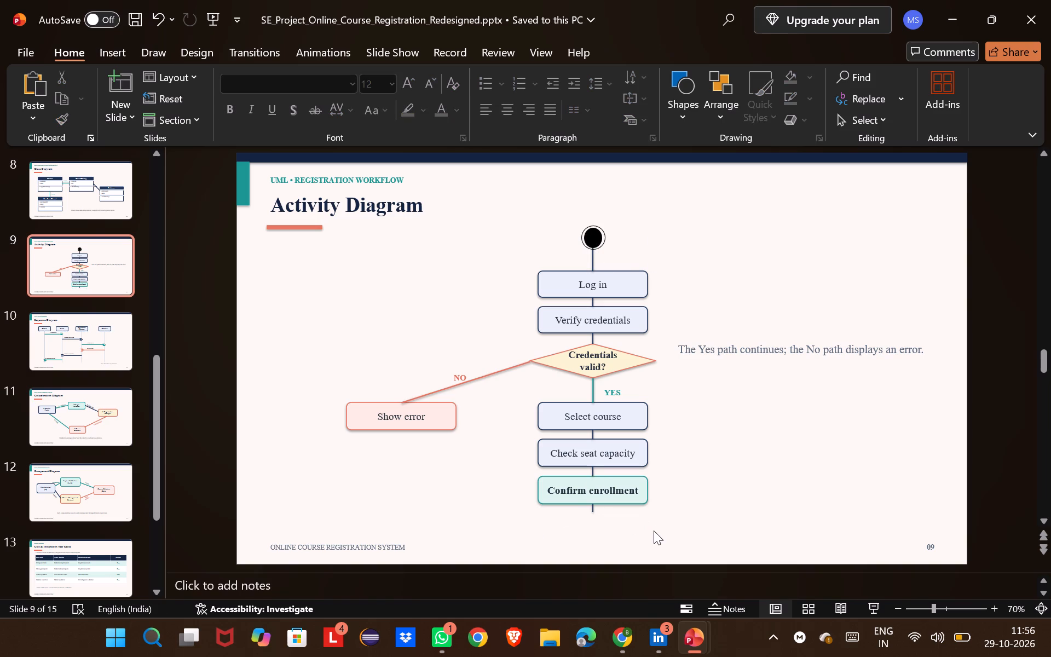
Copy the outlined outer circle of the start symbol.
click(585, 228)
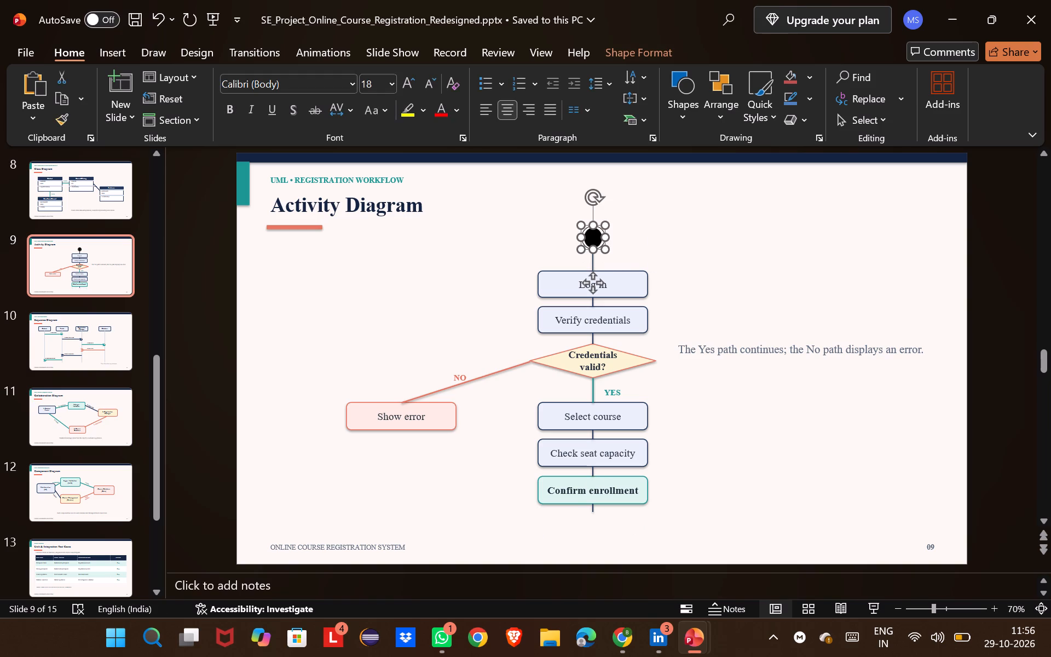
key(ctrl+c)
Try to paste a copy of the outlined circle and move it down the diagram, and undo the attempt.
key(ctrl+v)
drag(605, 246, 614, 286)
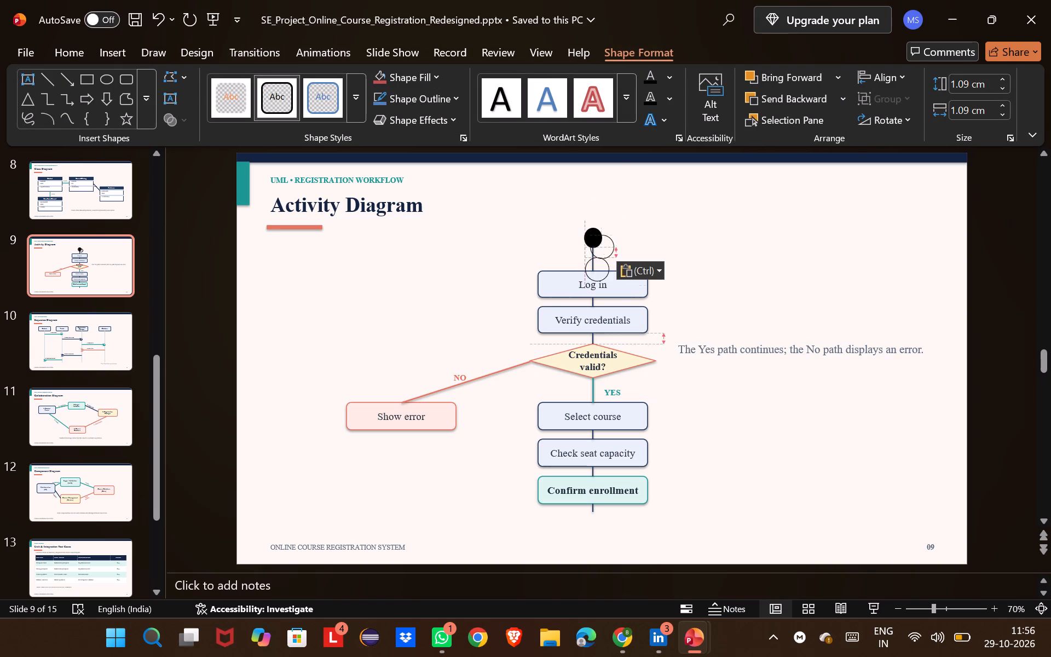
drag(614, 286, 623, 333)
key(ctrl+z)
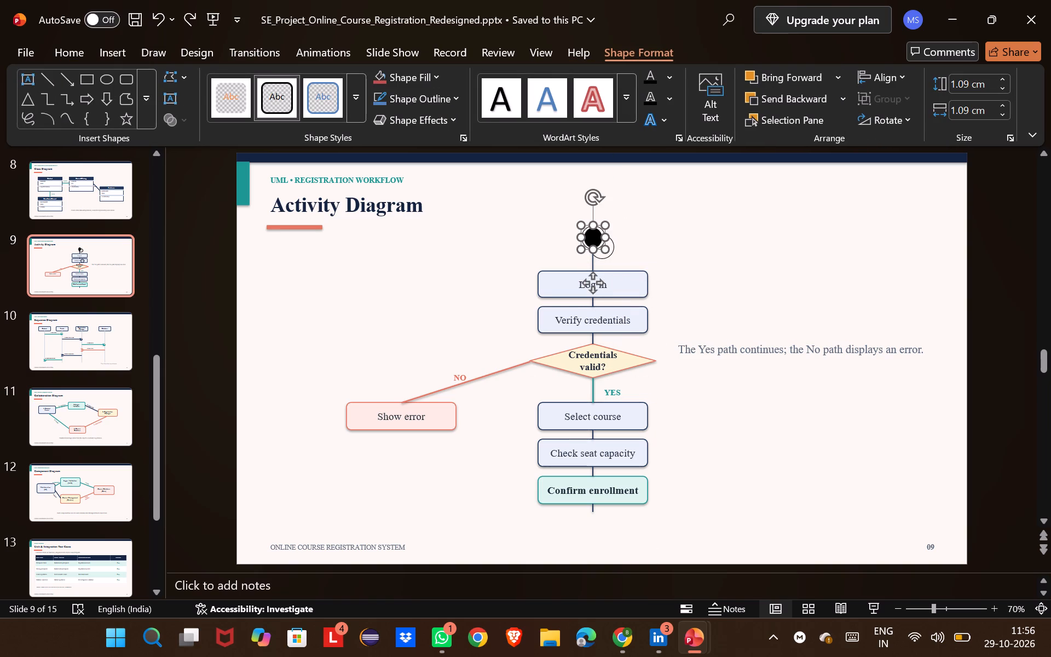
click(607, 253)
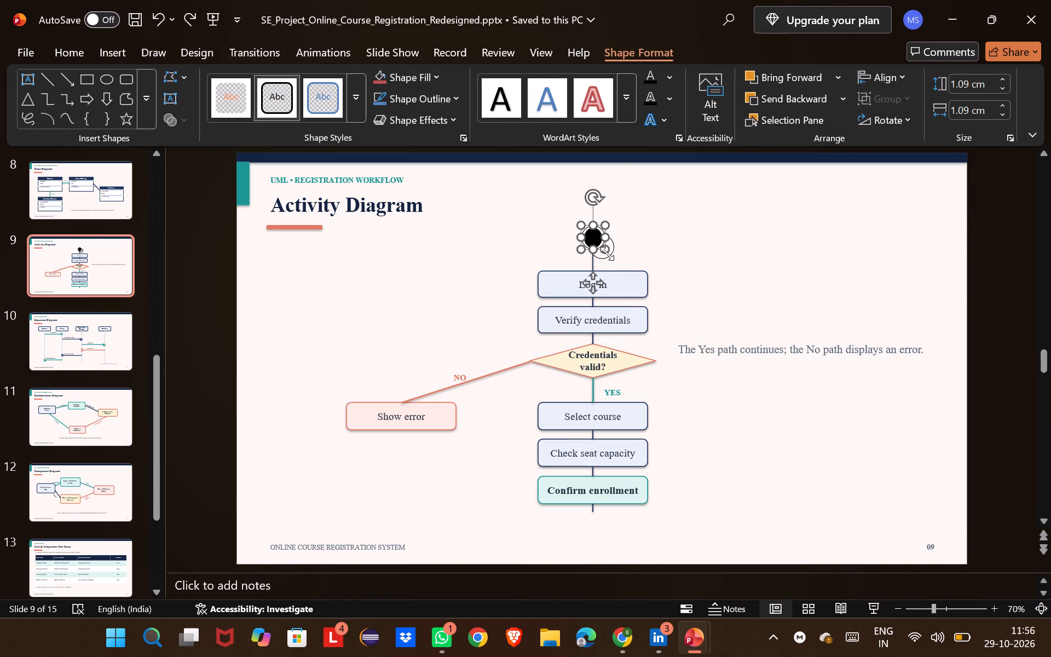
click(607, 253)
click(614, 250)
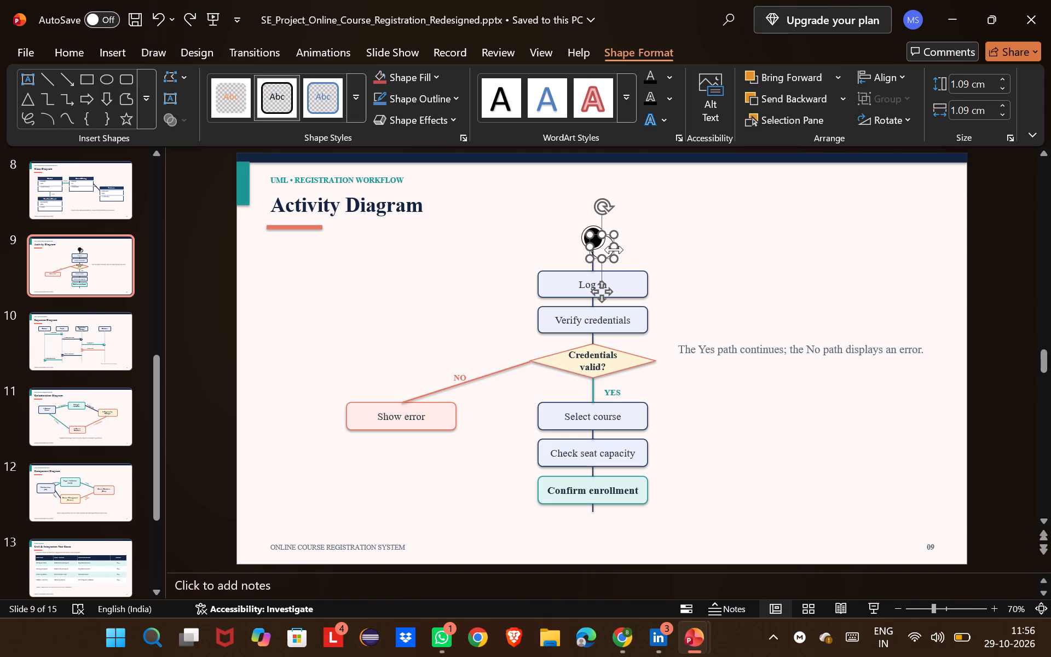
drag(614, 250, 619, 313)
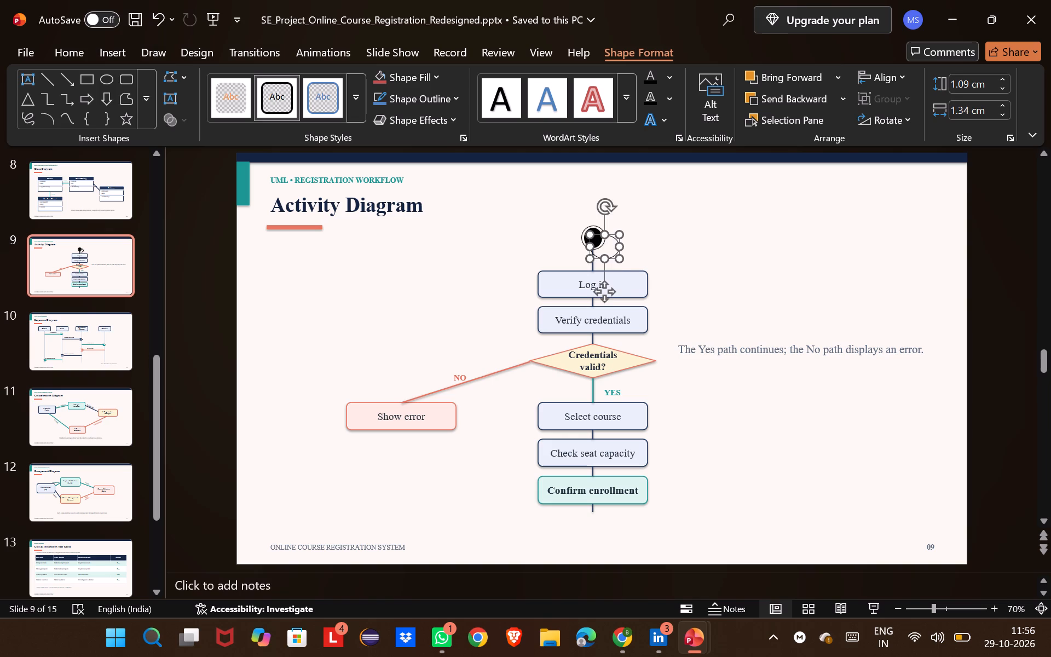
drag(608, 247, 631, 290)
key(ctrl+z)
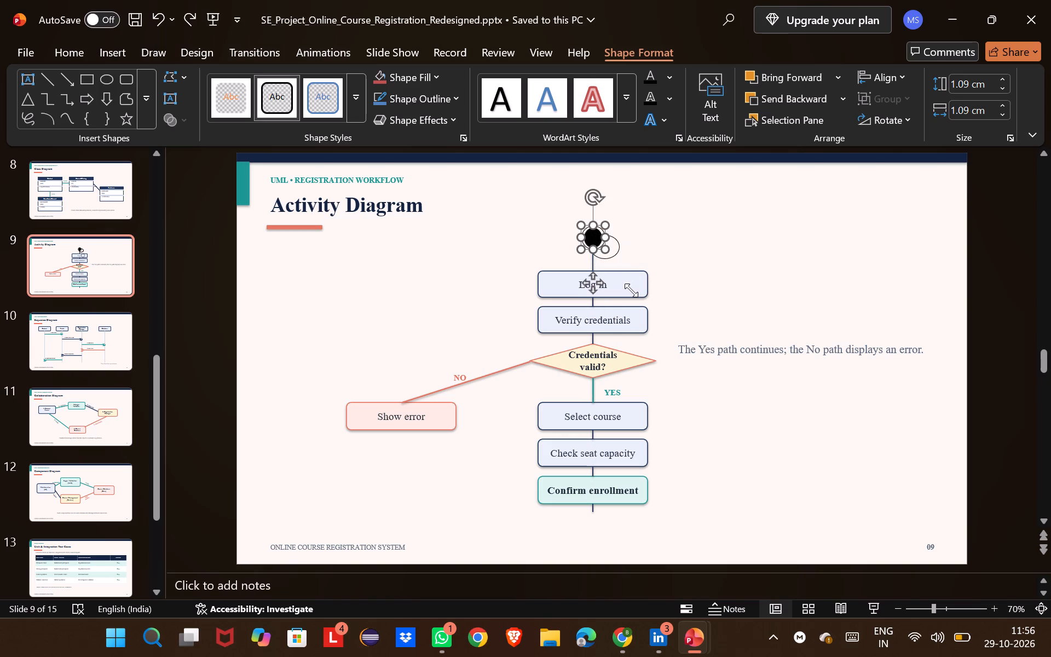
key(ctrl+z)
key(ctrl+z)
Paste a copy of the outlined circle, enlarge it to about 3.29 by 3.37 cm and place it beside the "Confirm enrollment" box.
click(655, 498)
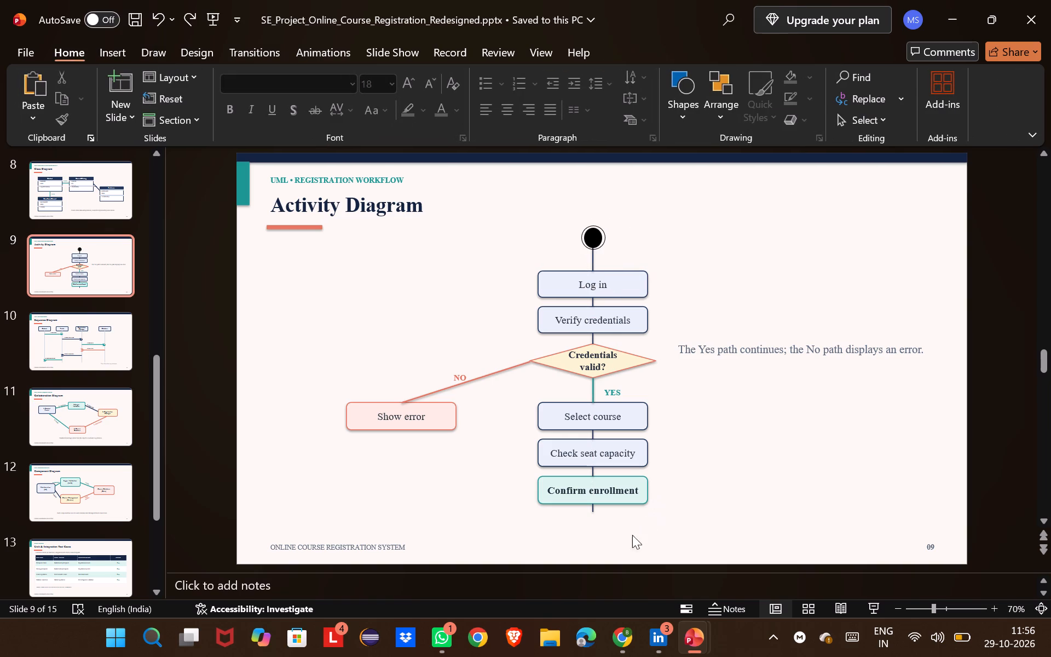
click(602, 541)
key(ctrl+v)
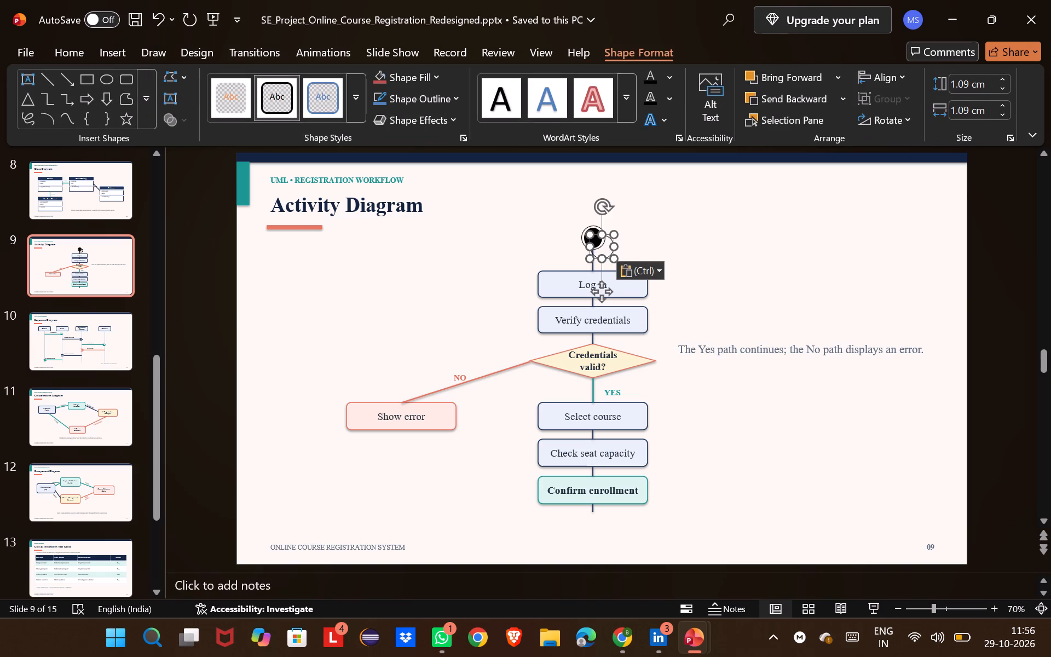
drag(615, 258, 661, 306)
click(664, 234)
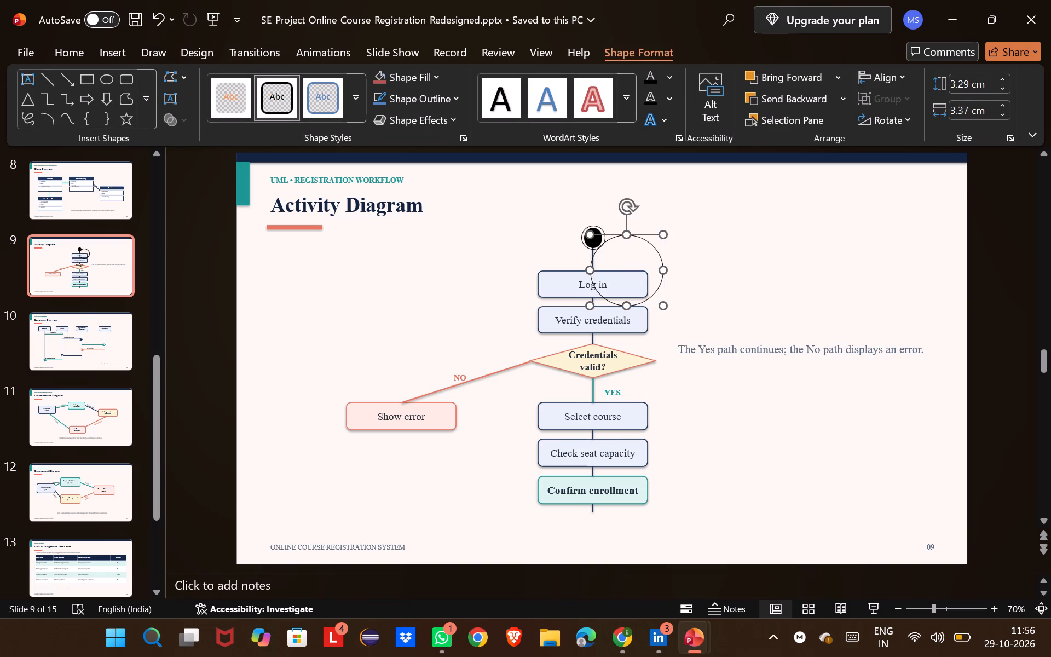
drag(660, 252, 739, 466)
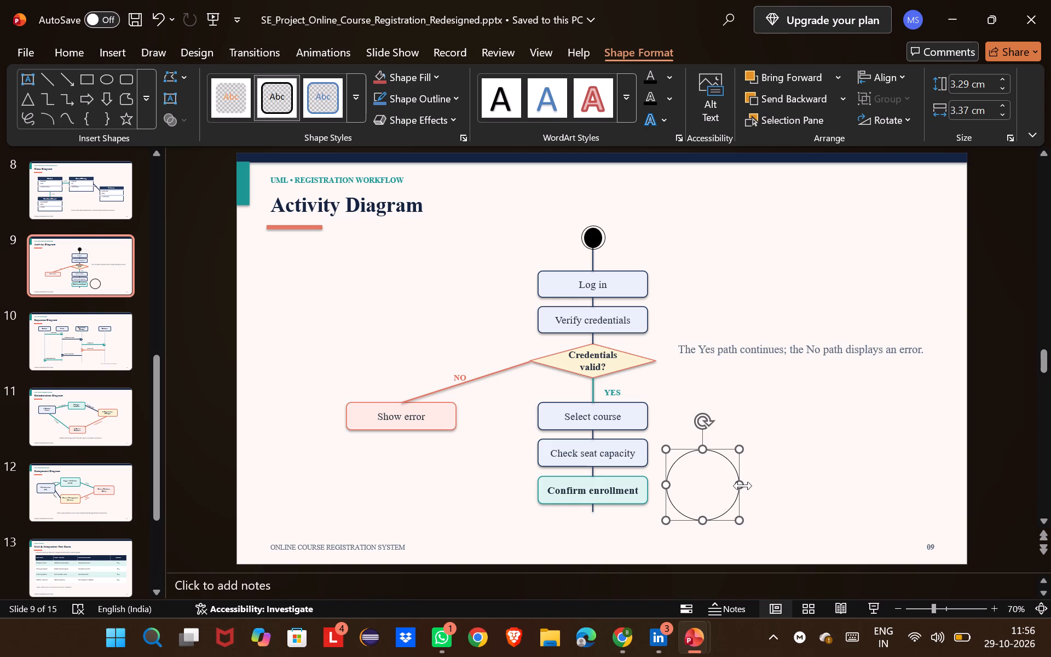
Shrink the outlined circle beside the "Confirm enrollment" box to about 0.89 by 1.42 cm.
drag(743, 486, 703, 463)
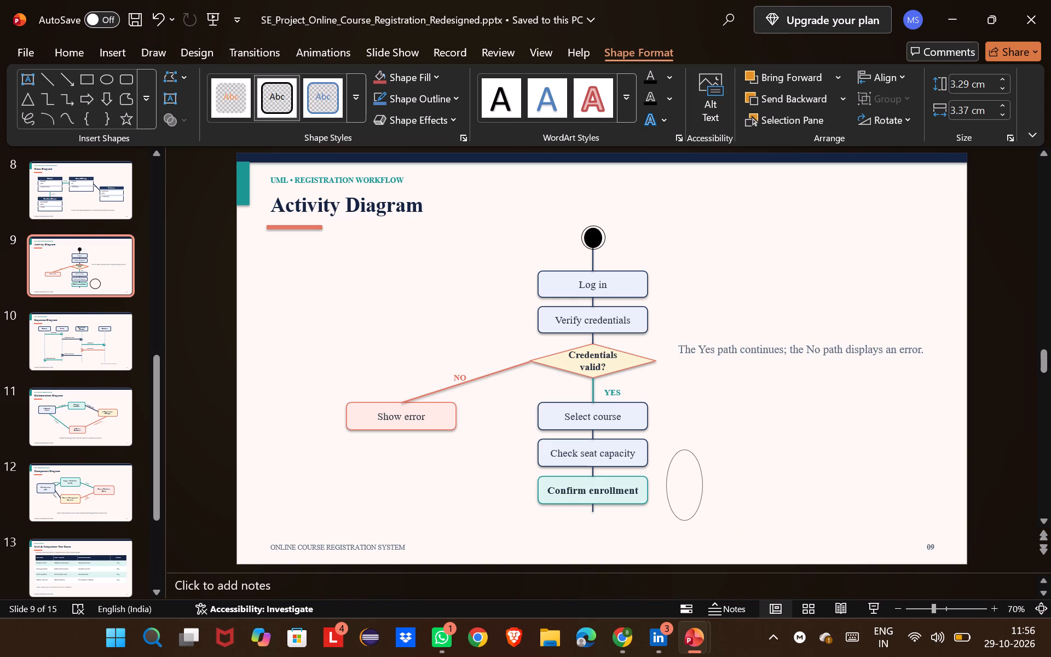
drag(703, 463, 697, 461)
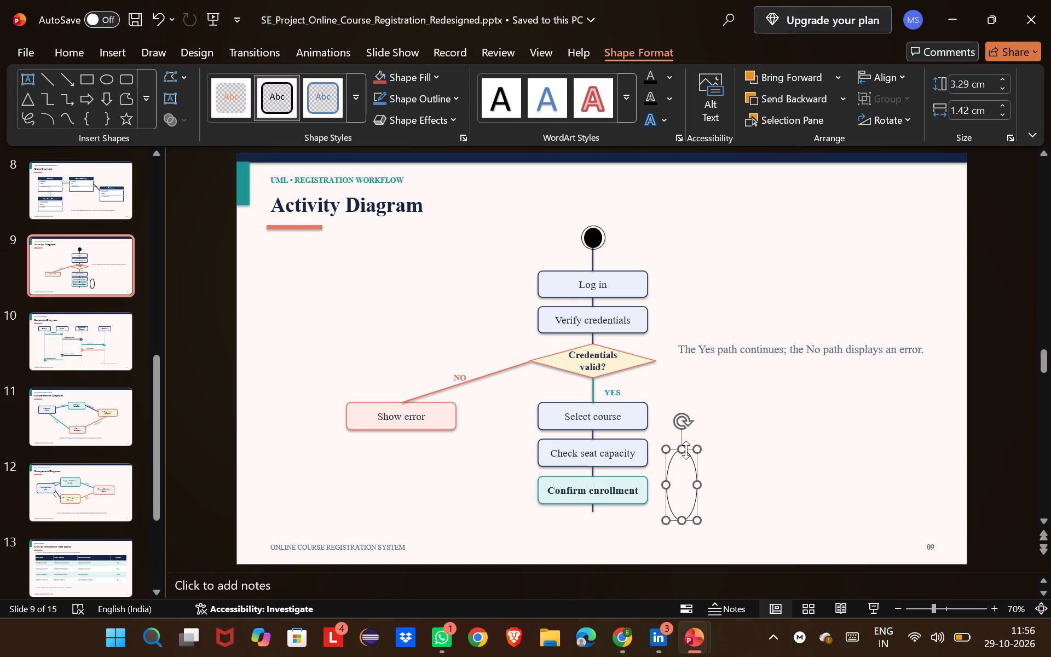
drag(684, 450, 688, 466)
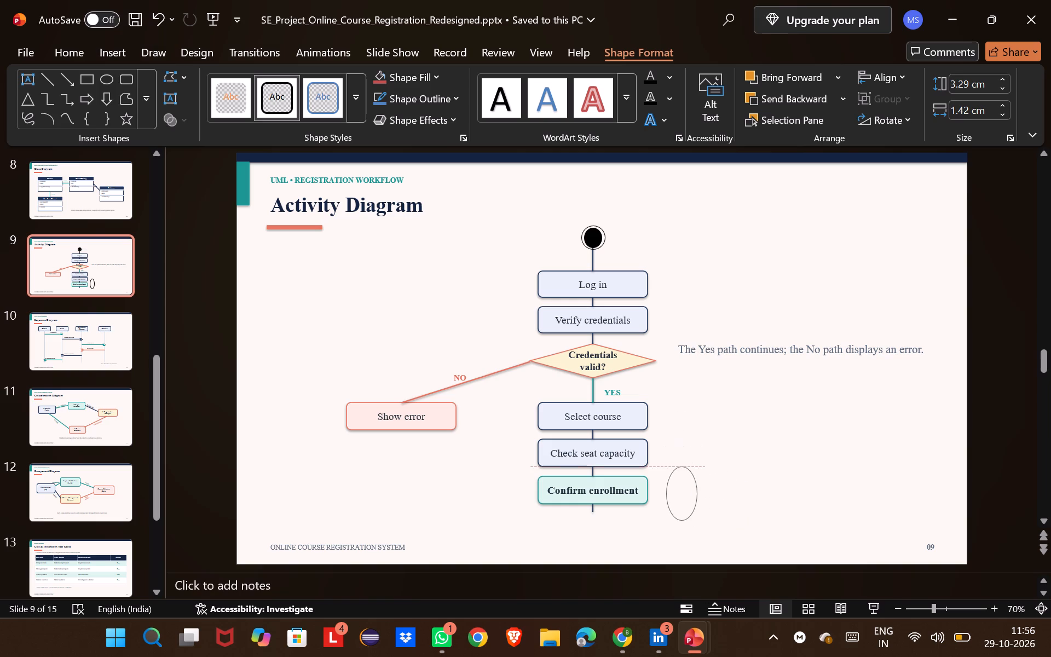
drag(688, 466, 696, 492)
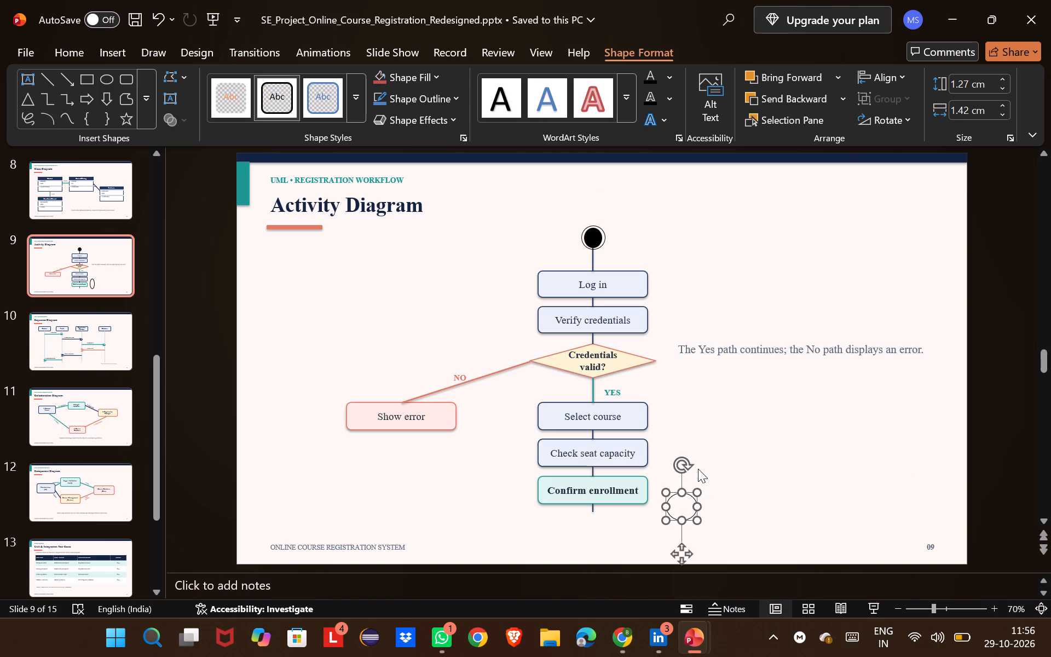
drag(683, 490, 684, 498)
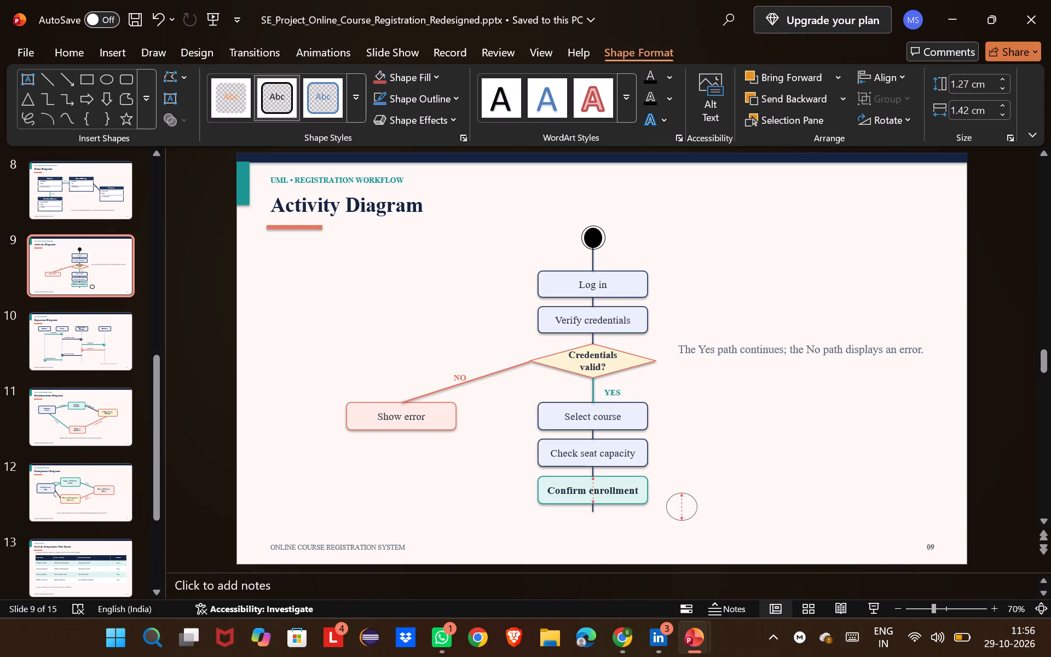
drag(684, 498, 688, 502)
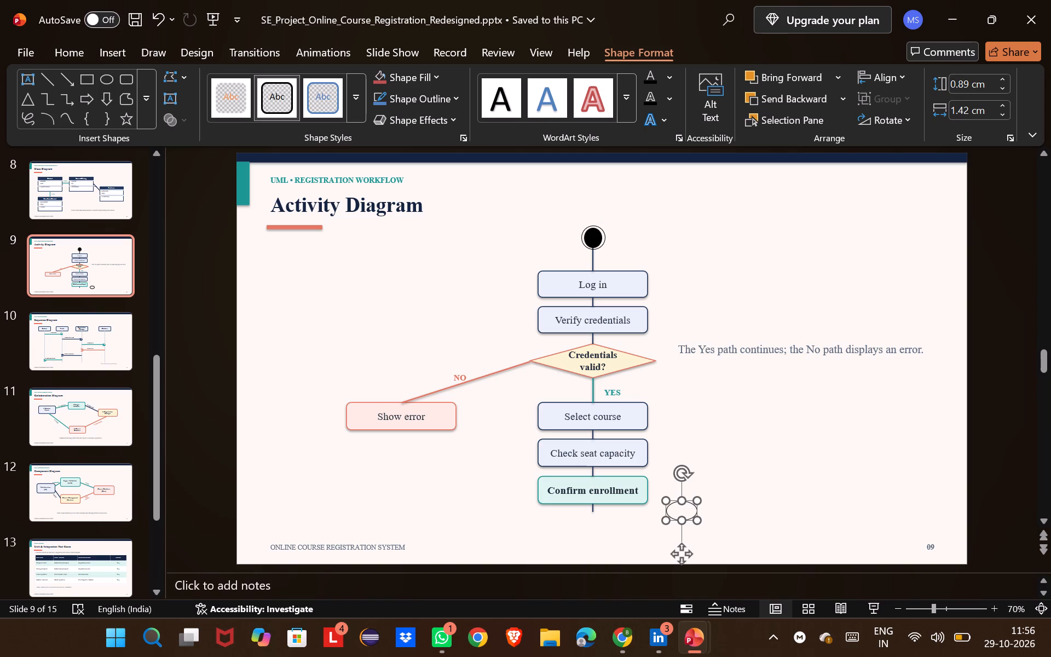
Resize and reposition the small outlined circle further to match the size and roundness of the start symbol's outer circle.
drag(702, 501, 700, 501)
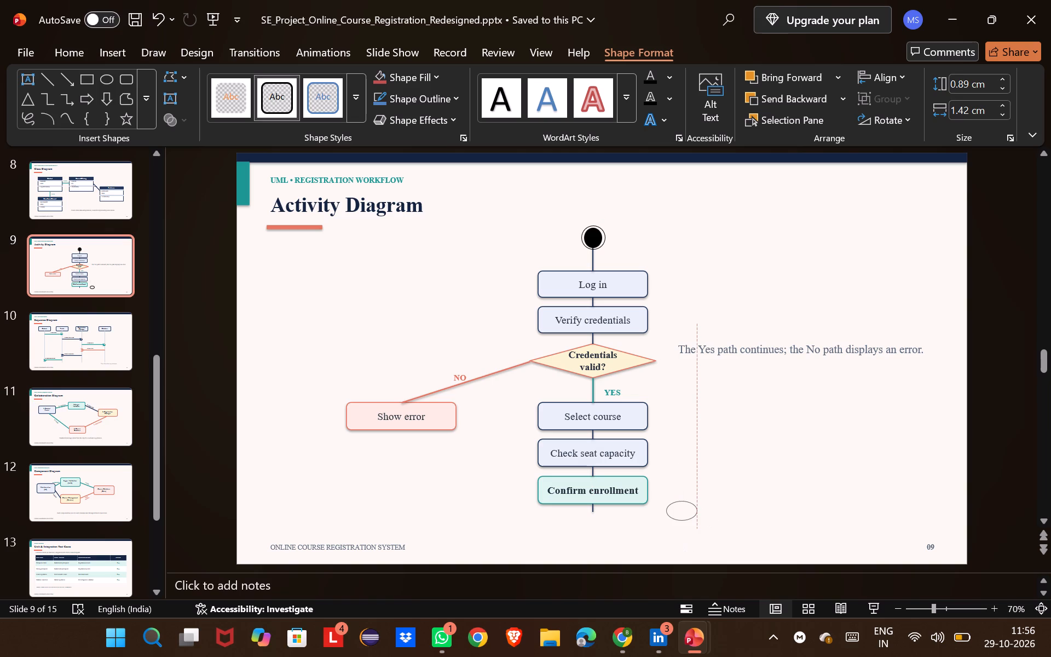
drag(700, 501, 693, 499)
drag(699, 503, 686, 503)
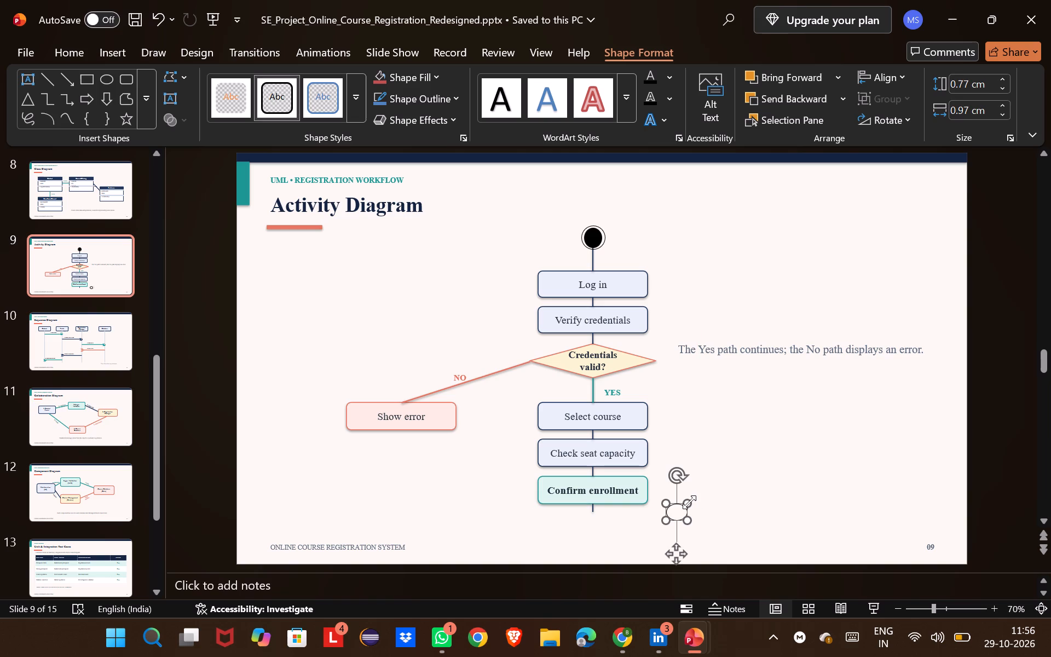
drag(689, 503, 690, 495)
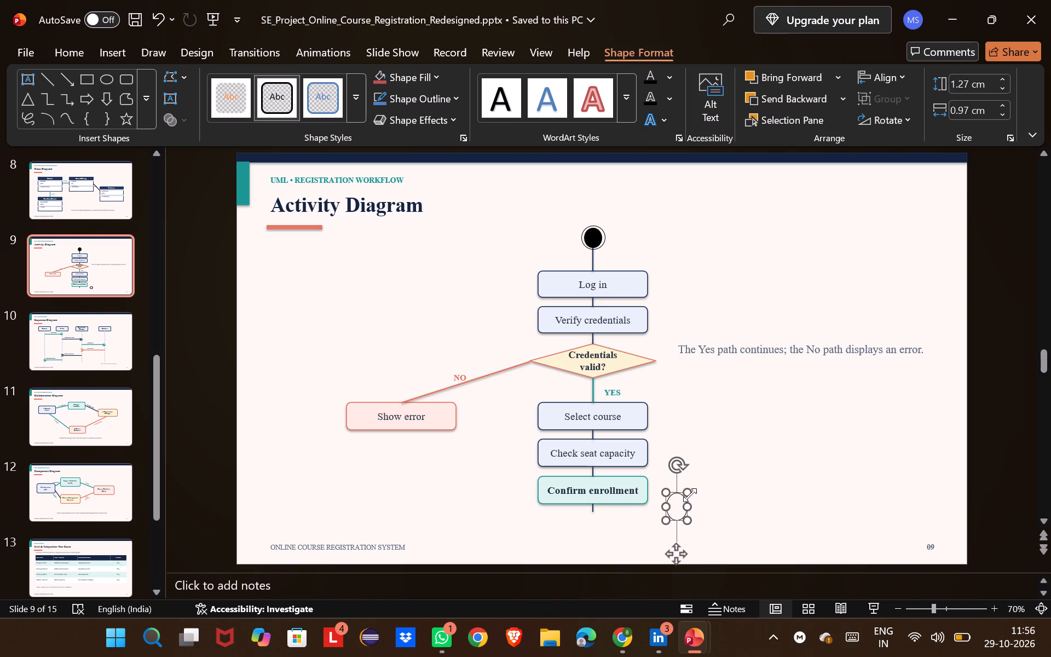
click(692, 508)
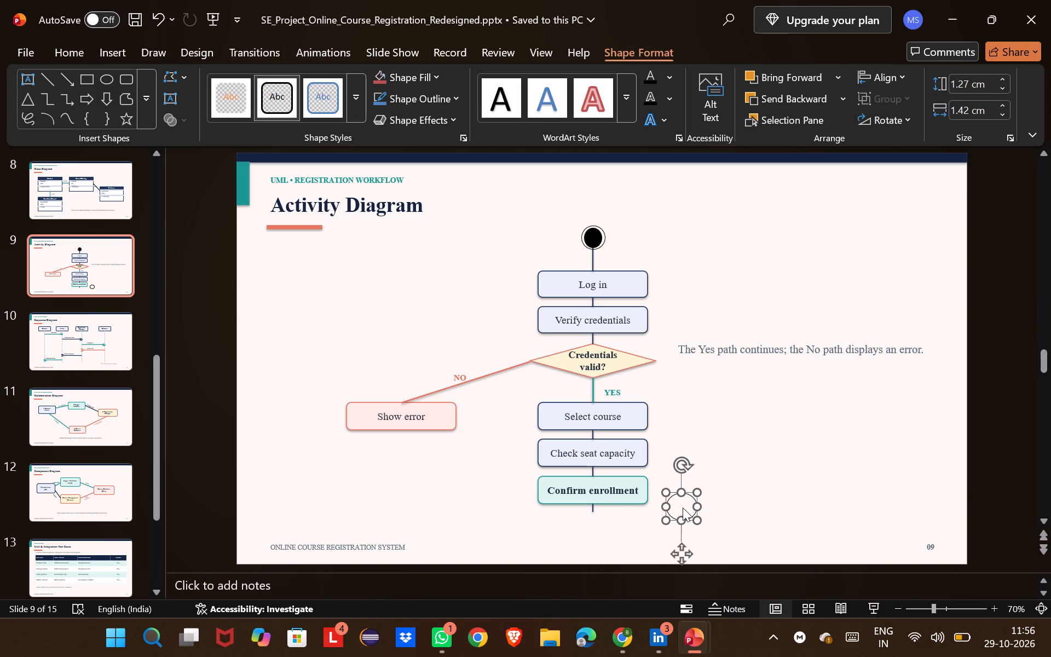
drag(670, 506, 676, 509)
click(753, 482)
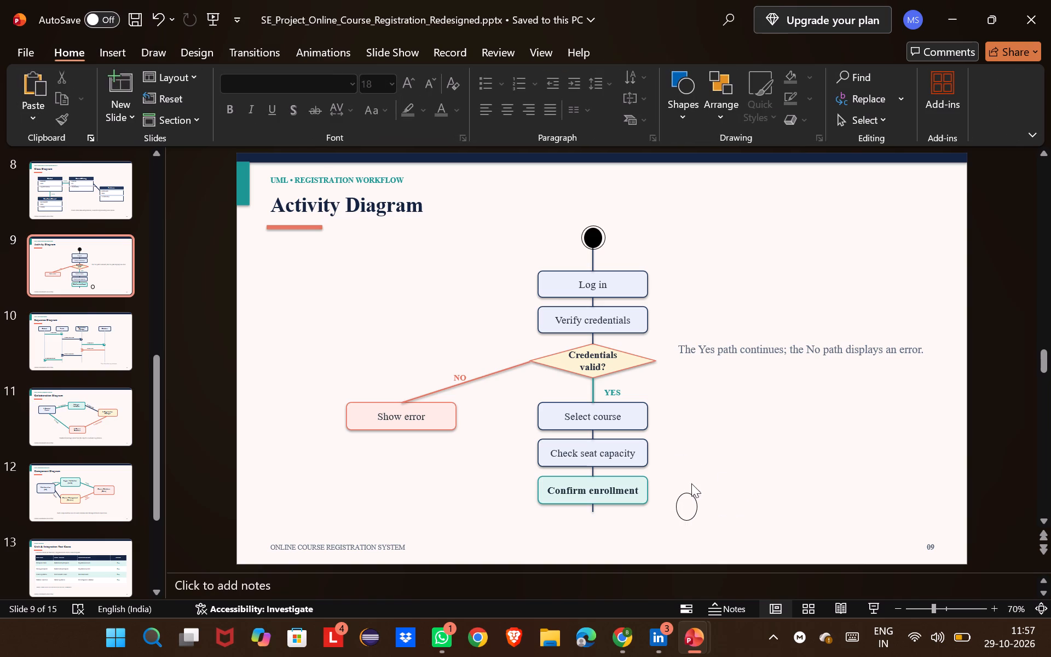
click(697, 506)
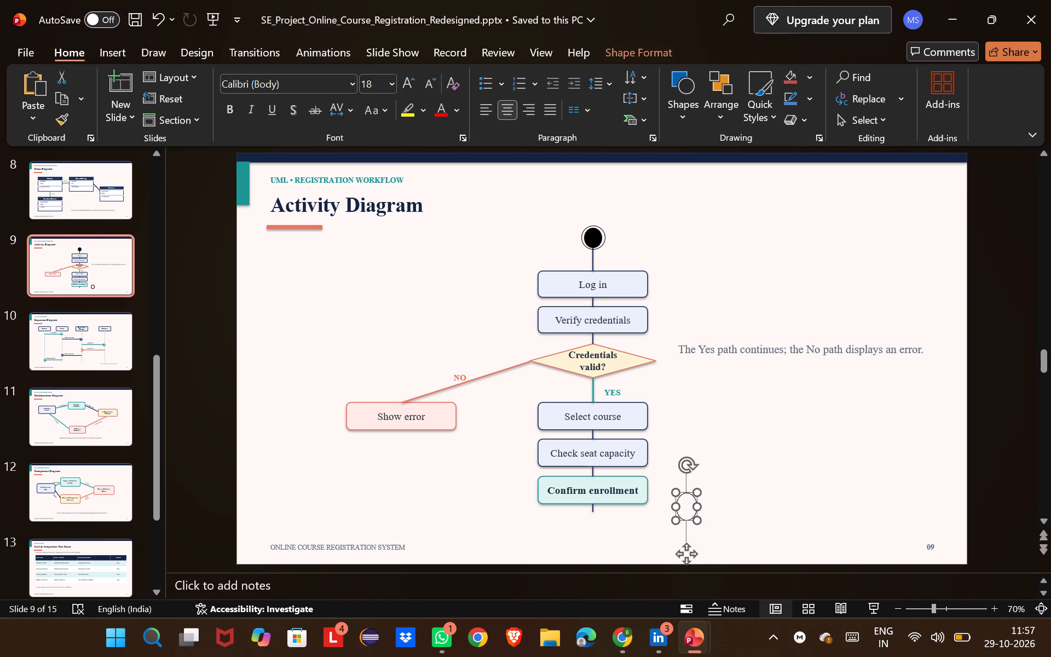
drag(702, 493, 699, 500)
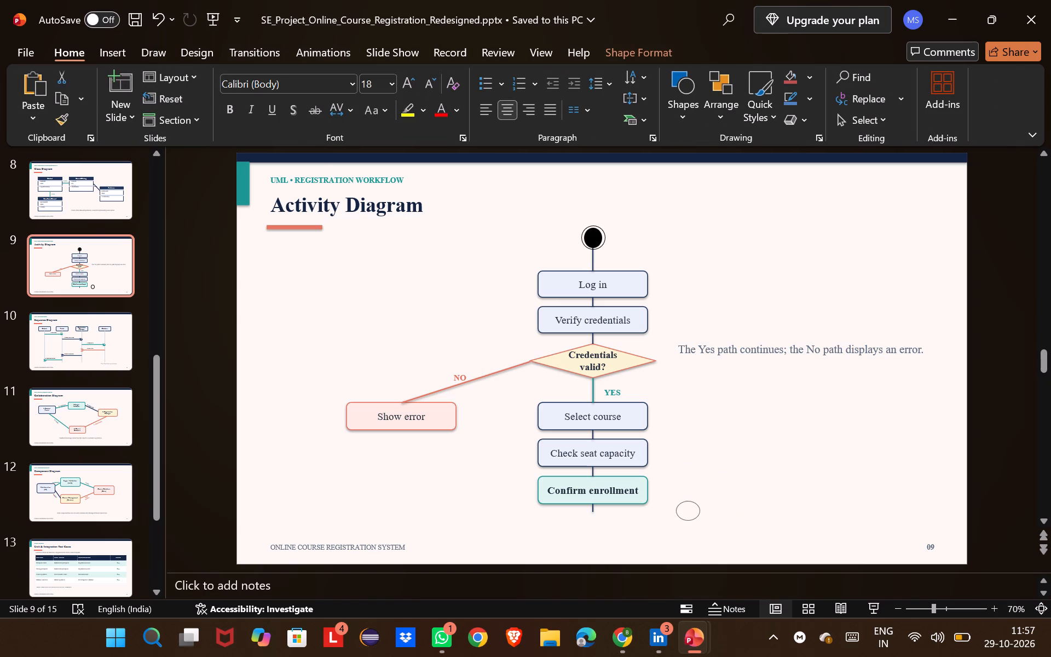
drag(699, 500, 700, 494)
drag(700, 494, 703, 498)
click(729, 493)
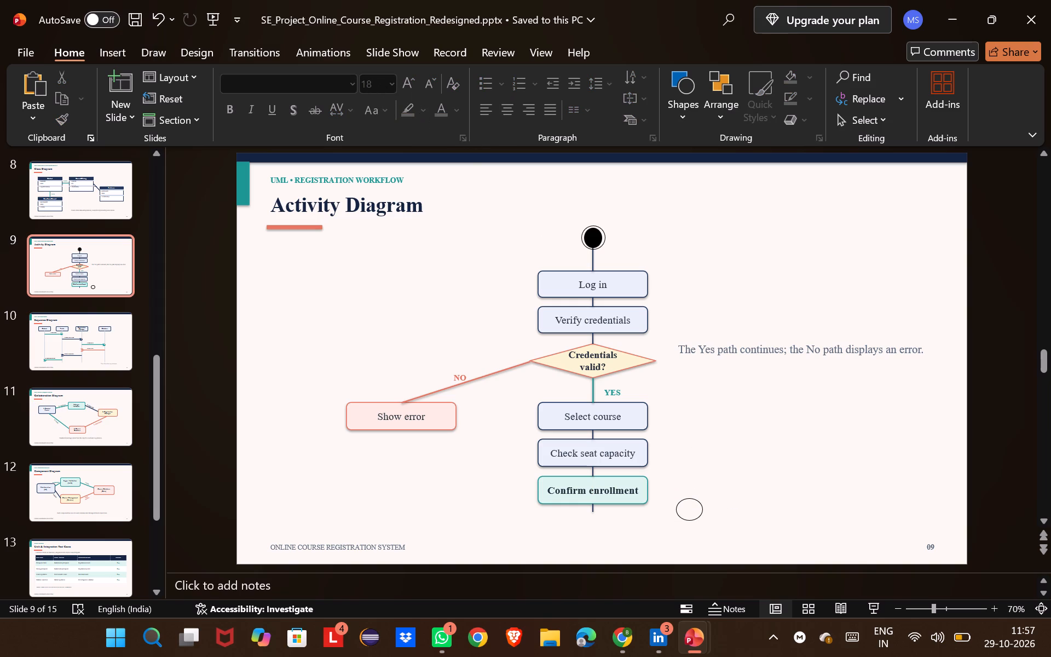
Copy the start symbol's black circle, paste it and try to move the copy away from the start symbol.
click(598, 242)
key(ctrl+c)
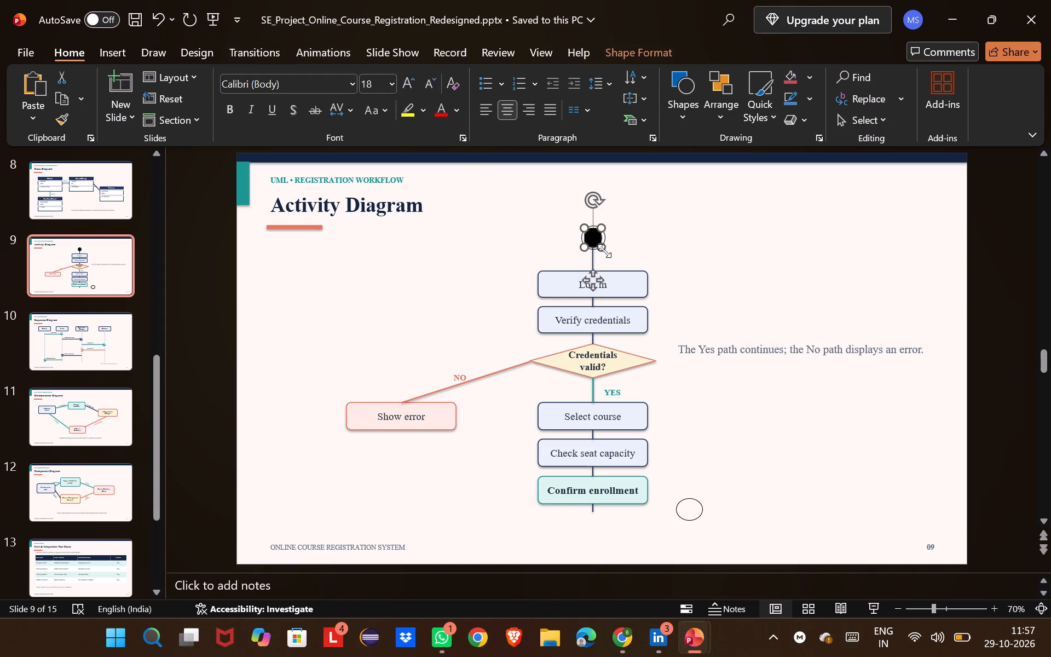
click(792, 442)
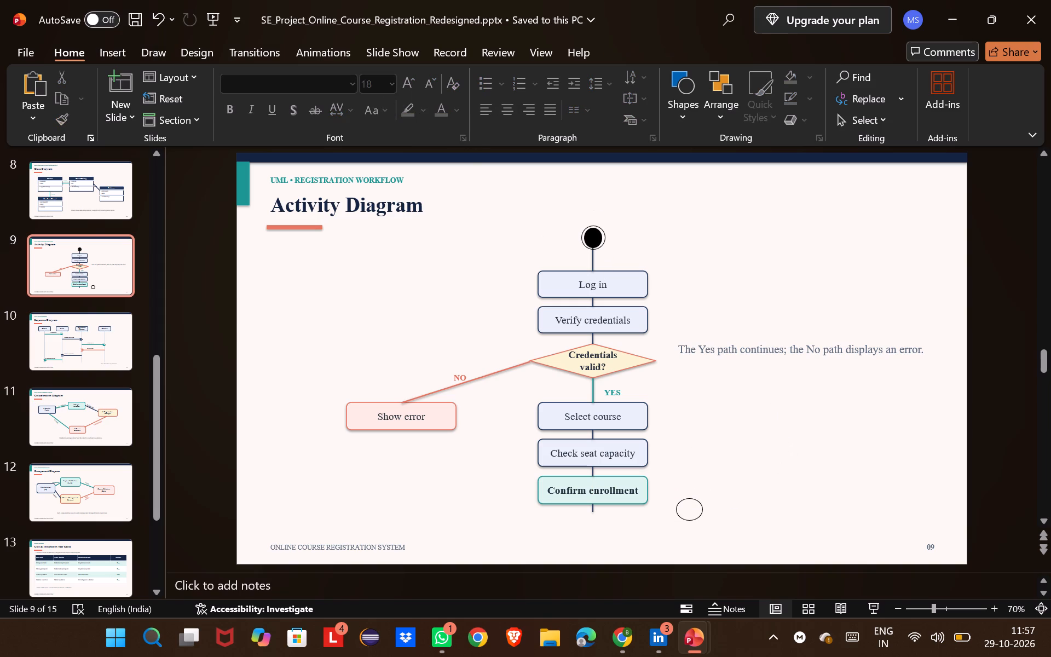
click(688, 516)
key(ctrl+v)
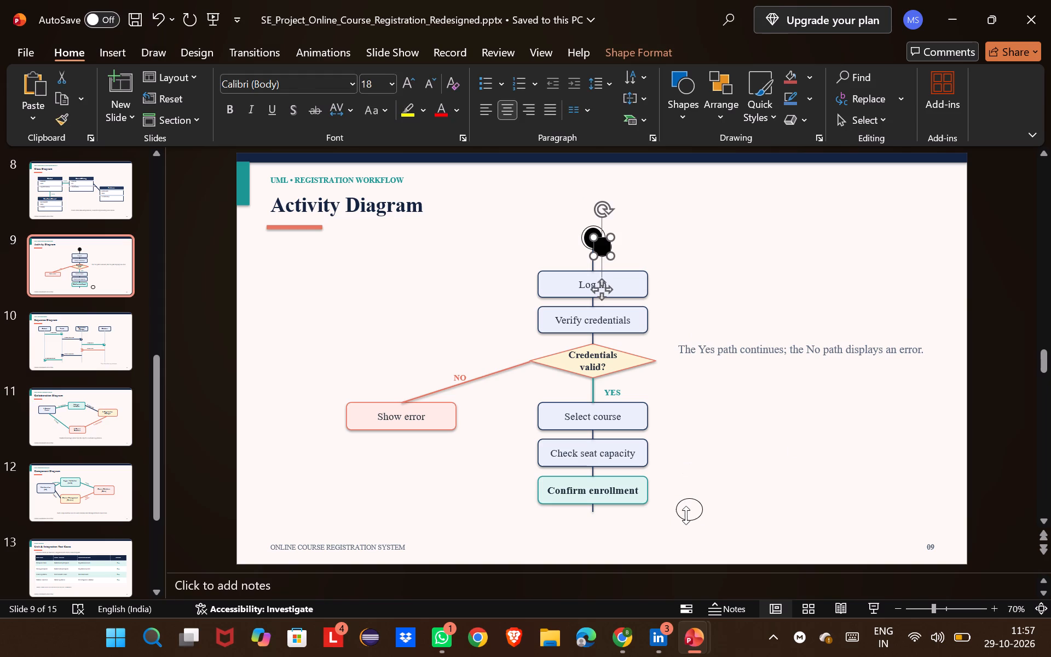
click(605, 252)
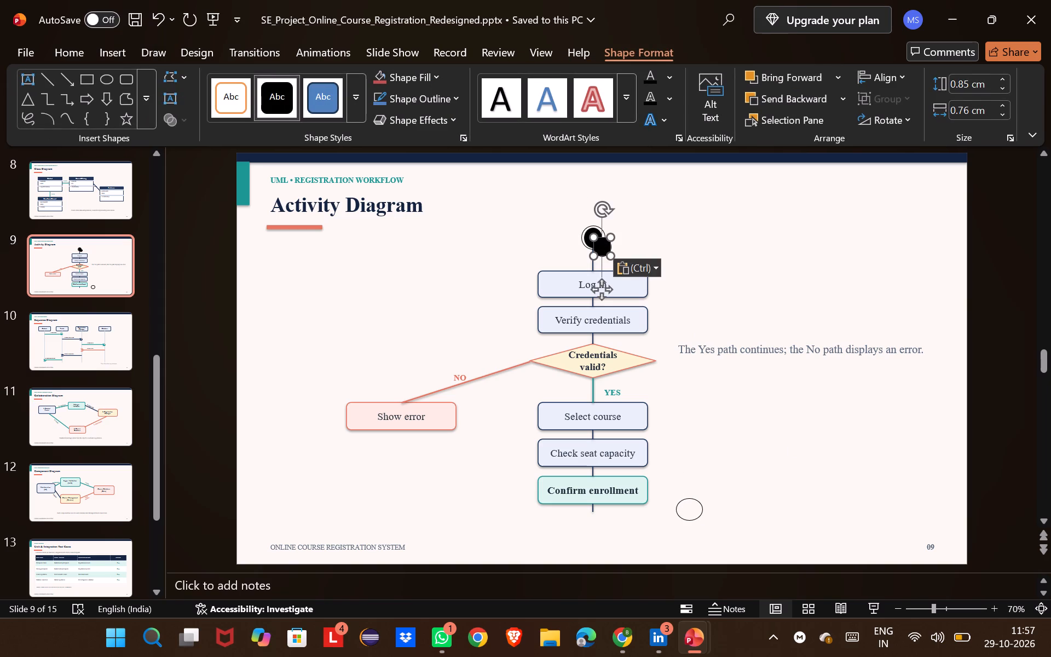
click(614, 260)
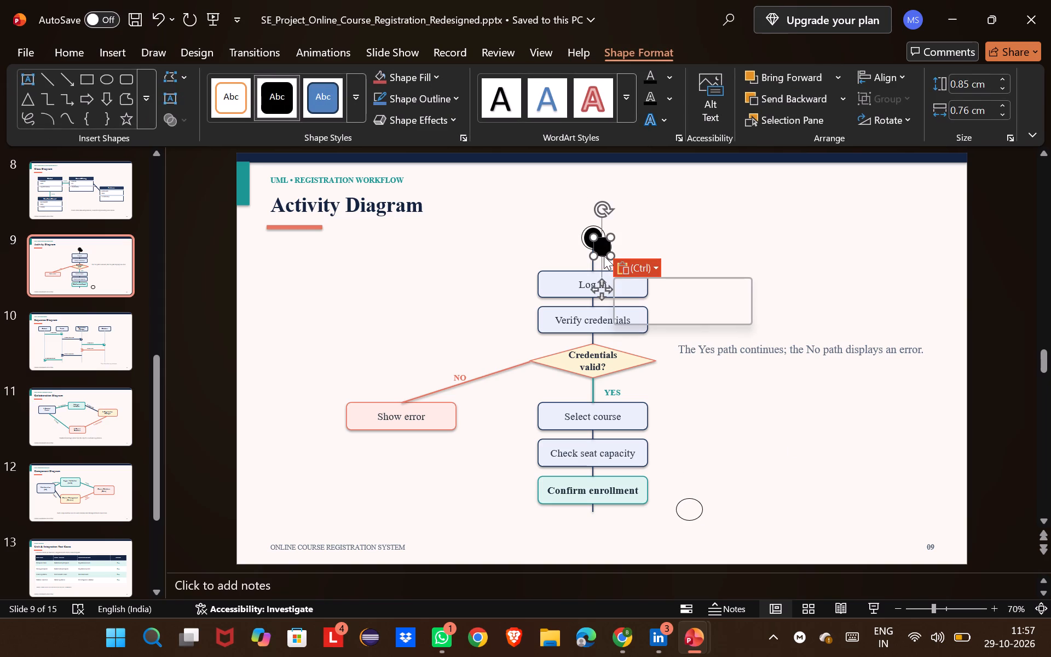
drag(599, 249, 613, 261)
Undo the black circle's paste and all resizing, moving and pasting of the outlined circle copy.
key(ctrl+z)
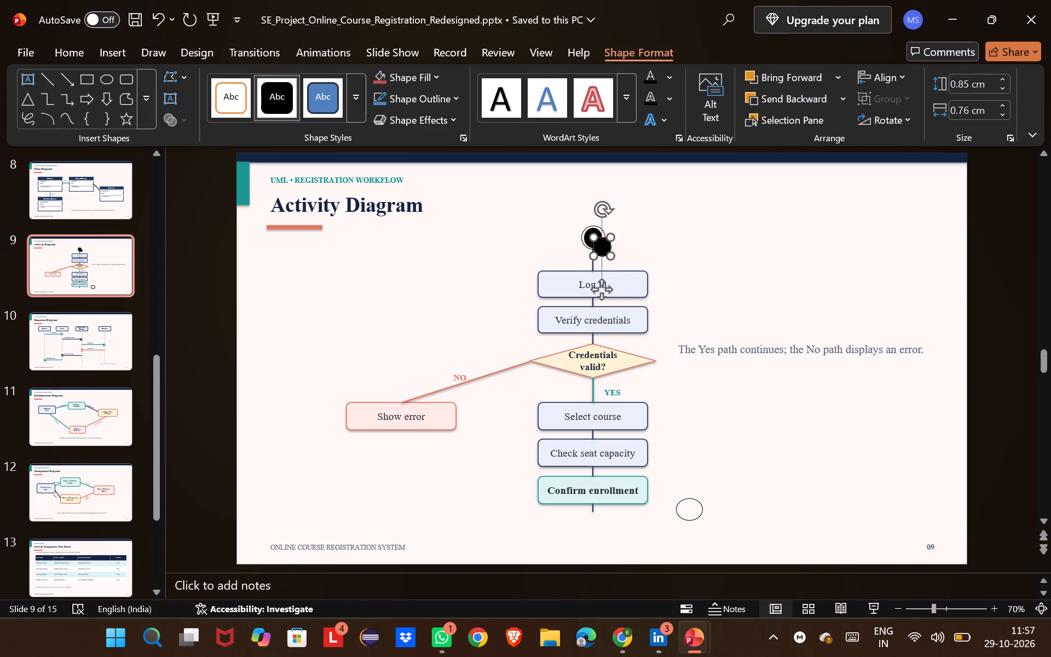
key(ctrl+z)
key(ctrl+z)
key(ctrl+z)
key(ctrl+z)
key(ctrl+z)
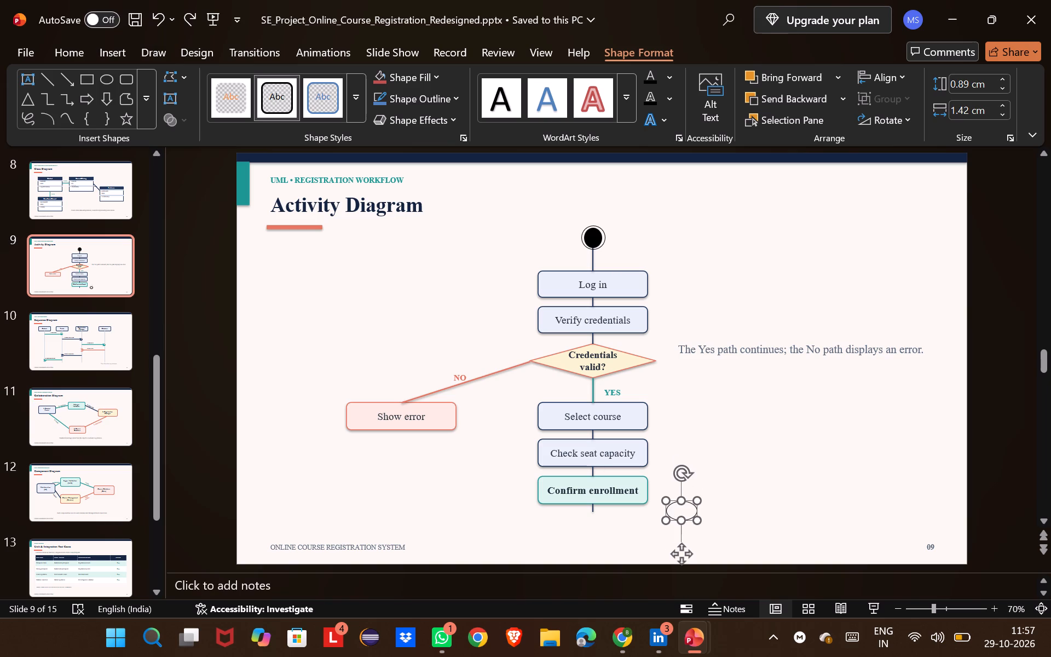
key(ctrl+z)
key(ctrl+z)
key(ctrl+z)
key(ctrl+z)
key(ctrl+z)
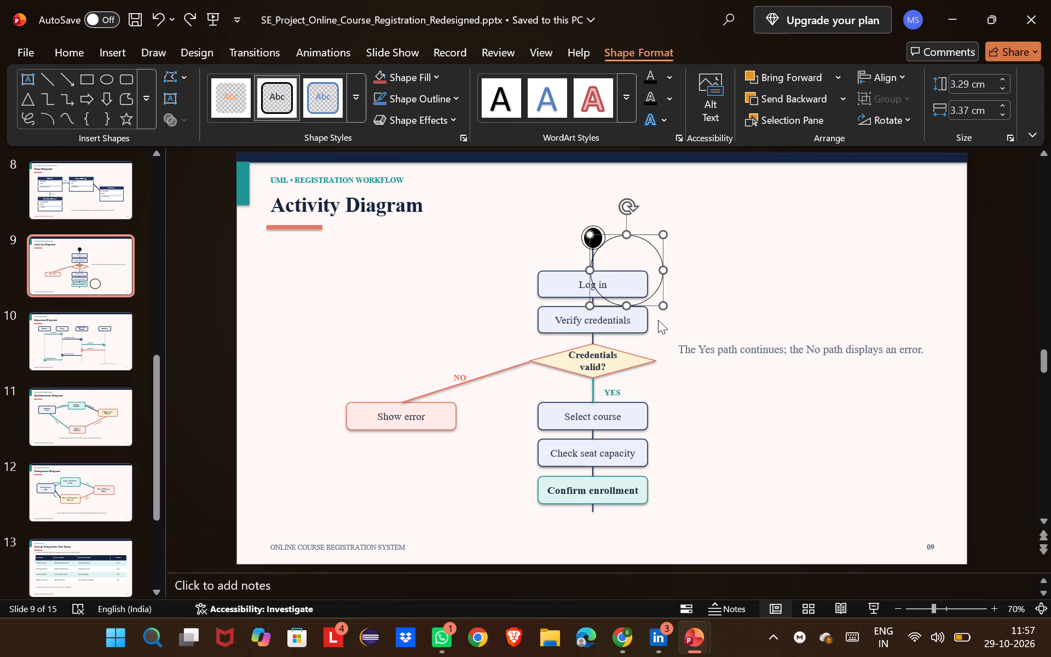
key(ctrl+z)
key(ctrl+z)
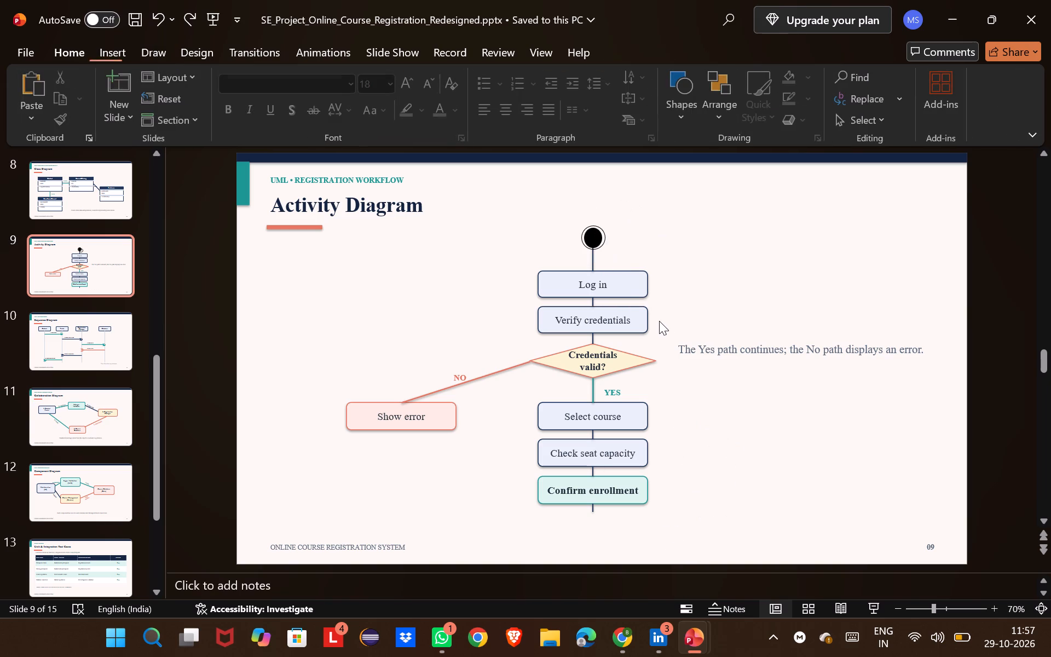
Duplicate the start symbol's black circle and place the copy in the empty area to the right of the "Confirm enrollment" box.
click(602, 237)
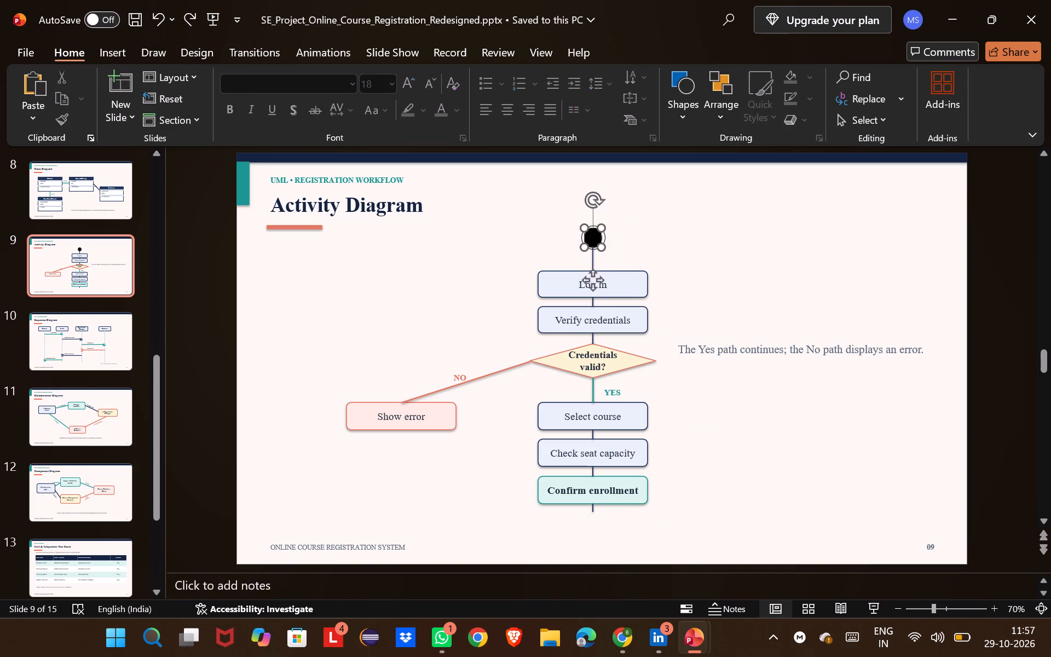
key(ctrl+c)
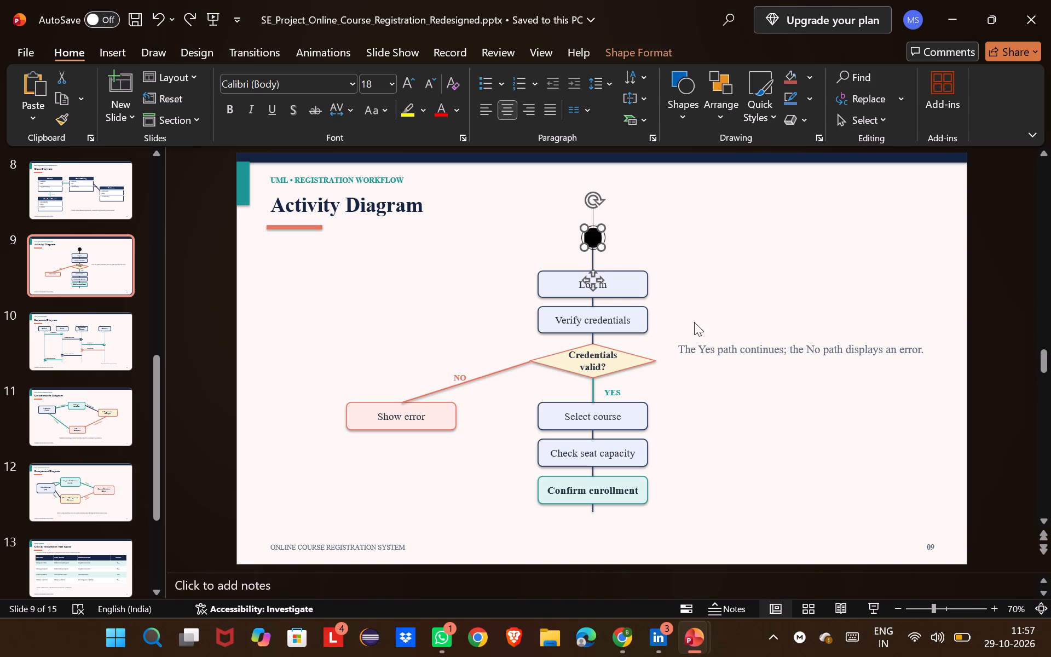
click(732, 423)
key(ctrl+v)
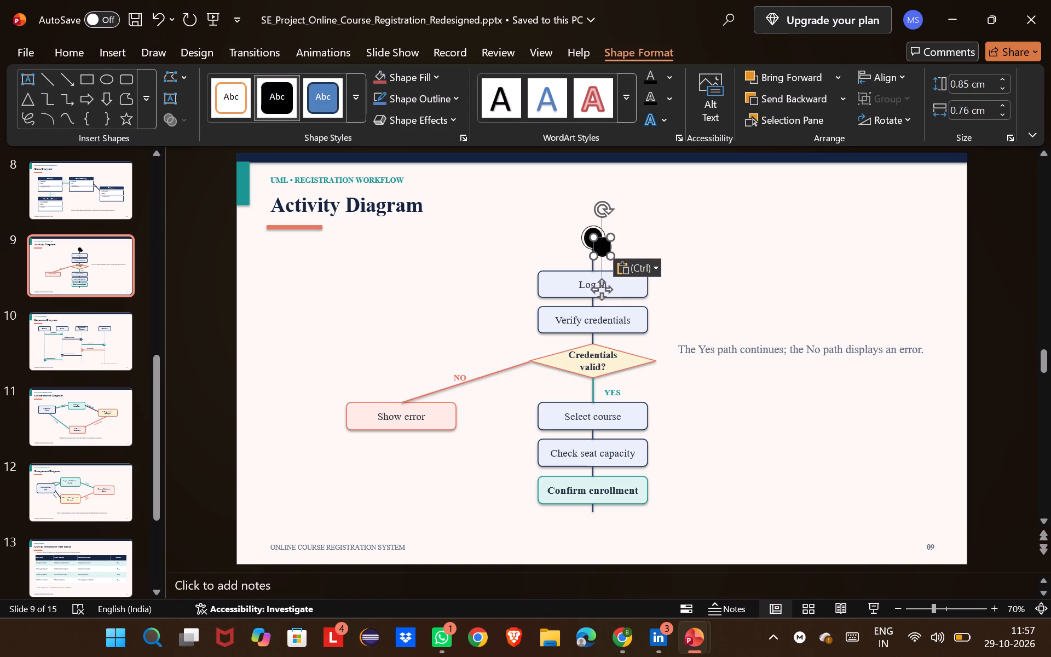
click(612, 236)
drag(609, 244, 777, 449)
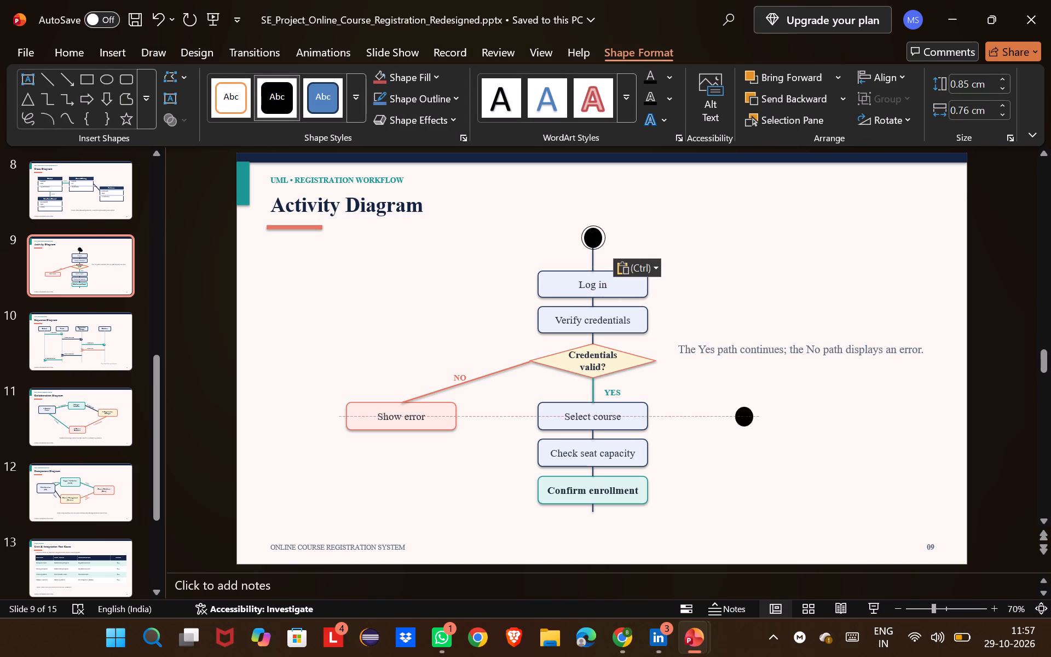
drag(777, 449, 765, 468)
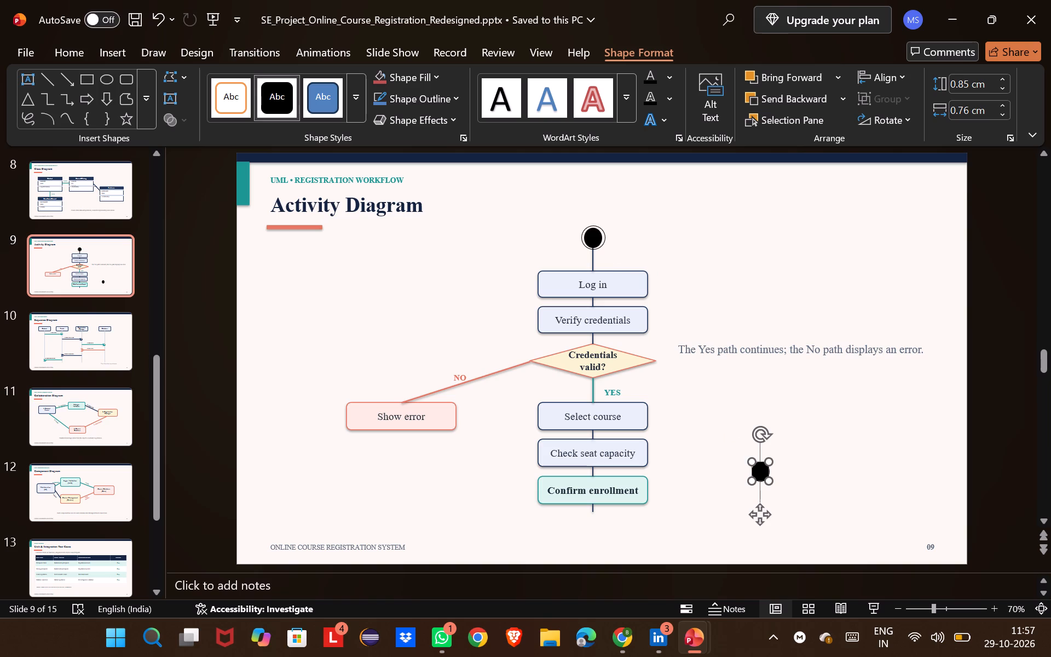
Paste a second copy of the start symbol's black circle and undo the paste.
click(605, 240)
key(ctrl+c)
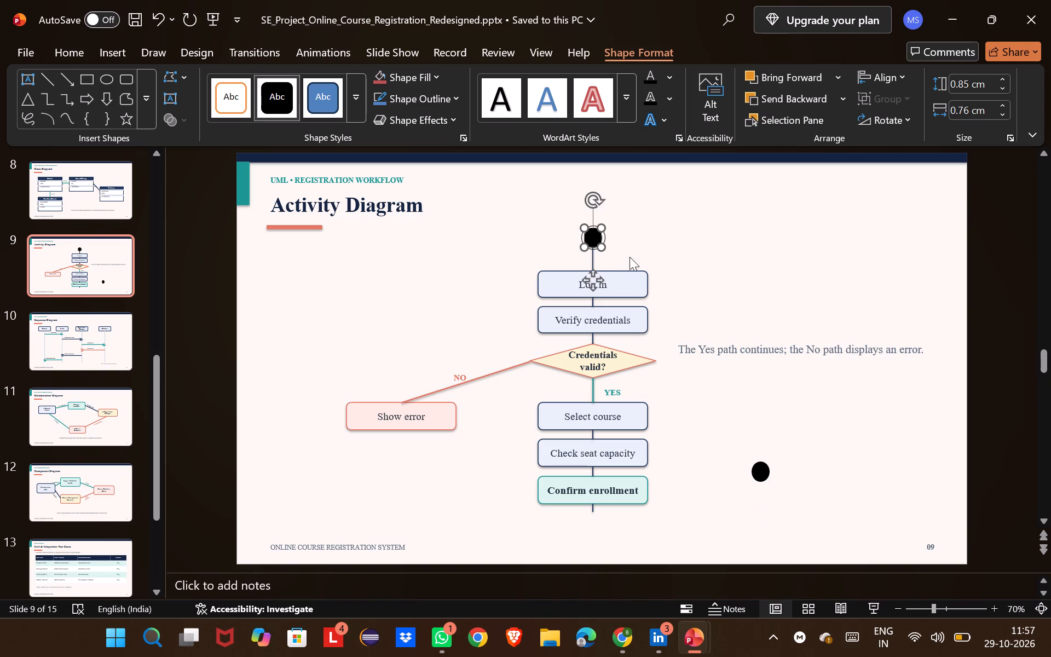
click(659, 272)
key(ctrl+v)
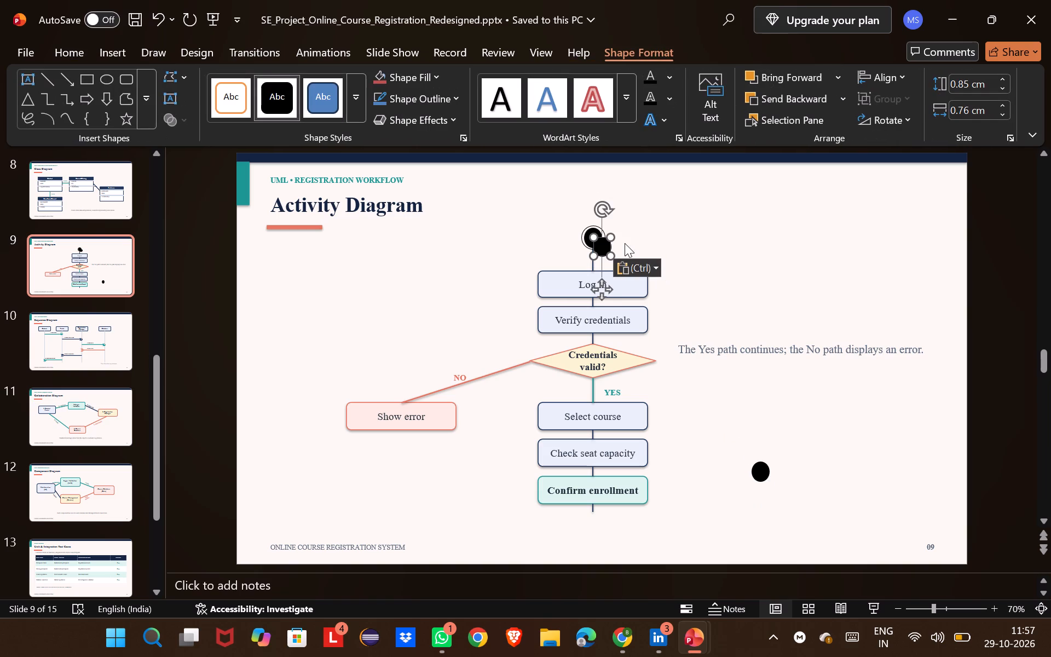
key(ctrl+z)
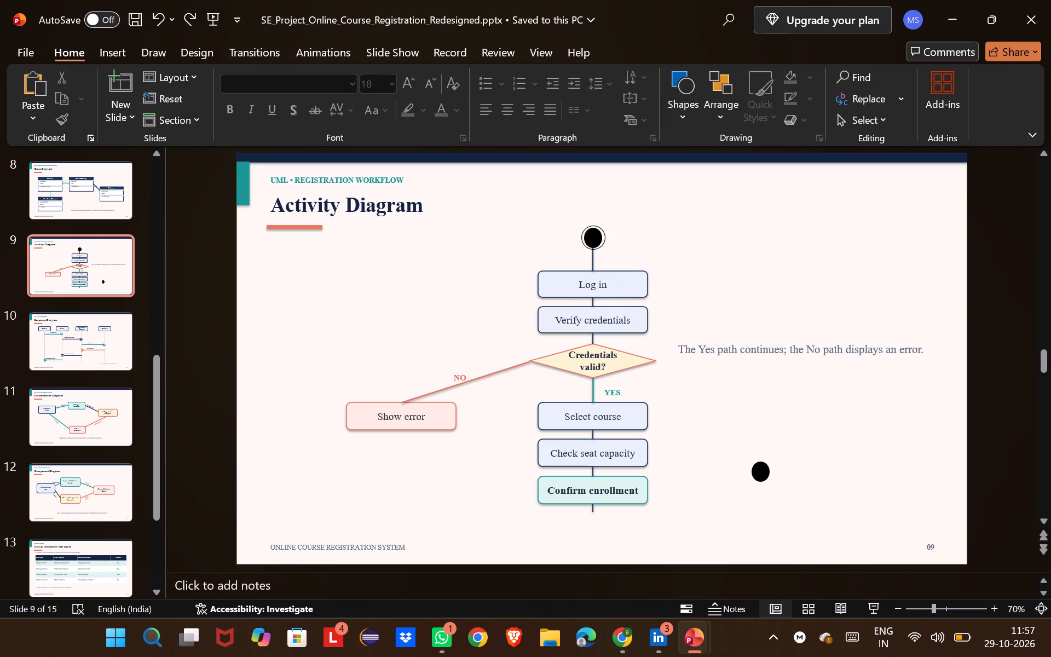
Copy the start symbol's outlined circle.
click(607, 234)
key(ctrl+c)
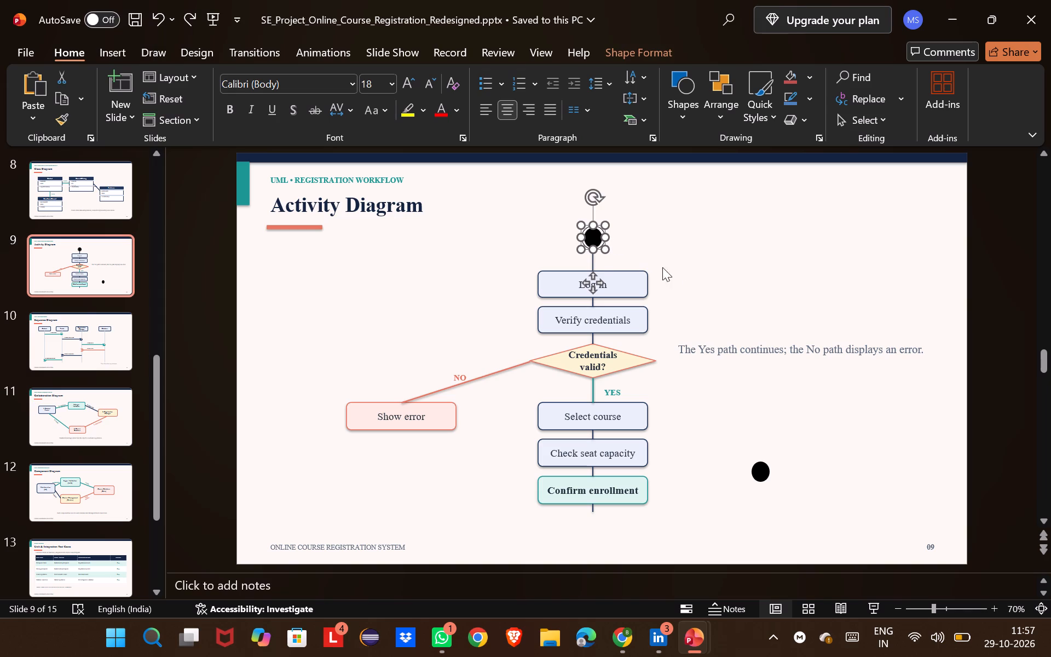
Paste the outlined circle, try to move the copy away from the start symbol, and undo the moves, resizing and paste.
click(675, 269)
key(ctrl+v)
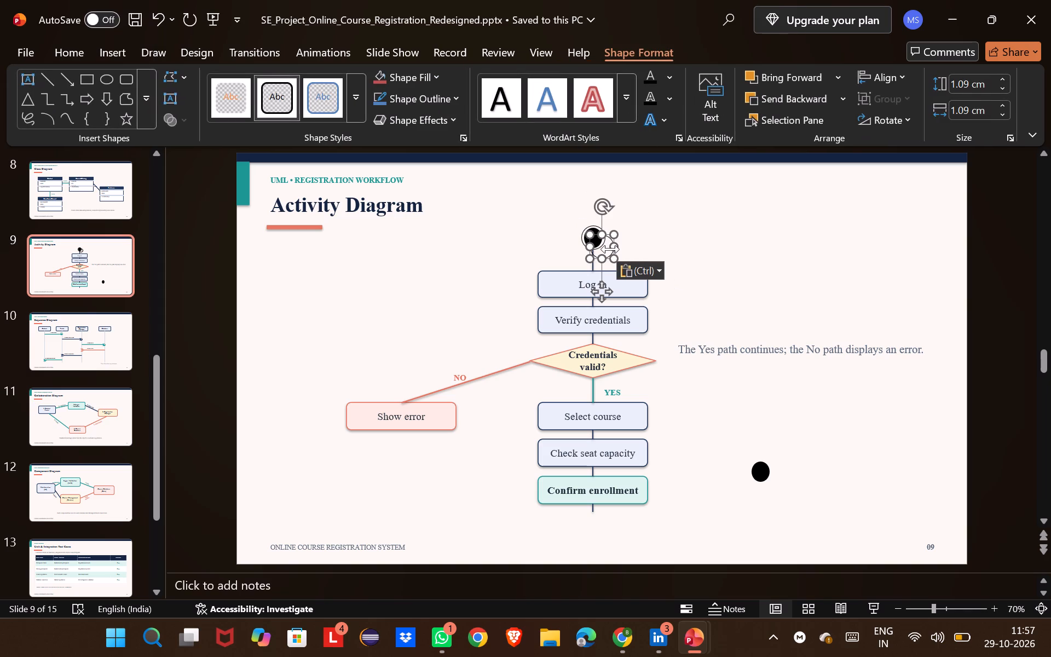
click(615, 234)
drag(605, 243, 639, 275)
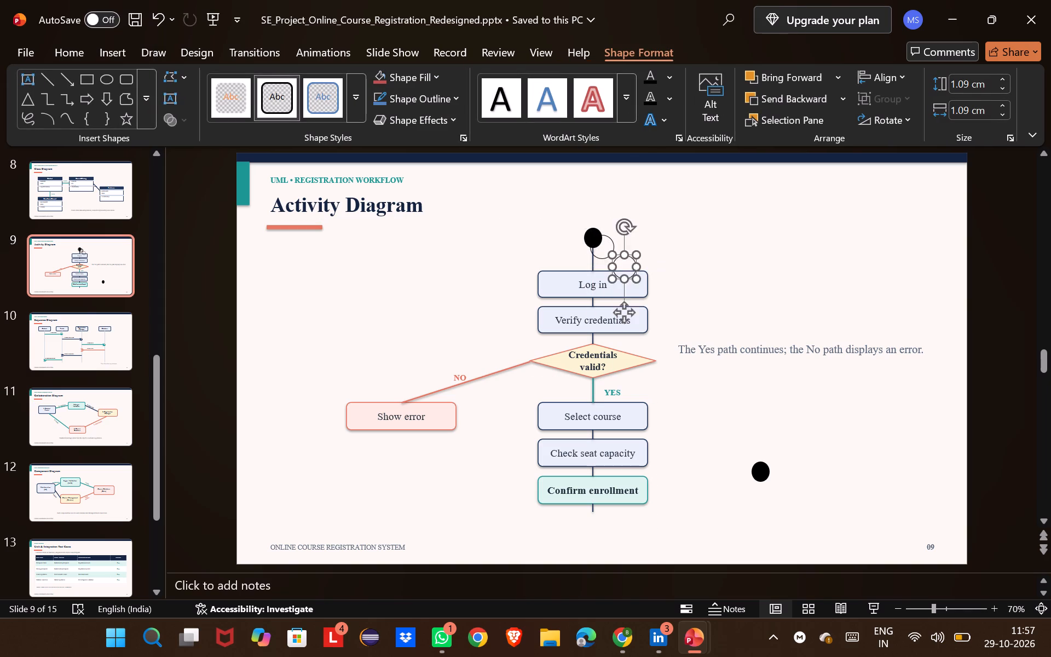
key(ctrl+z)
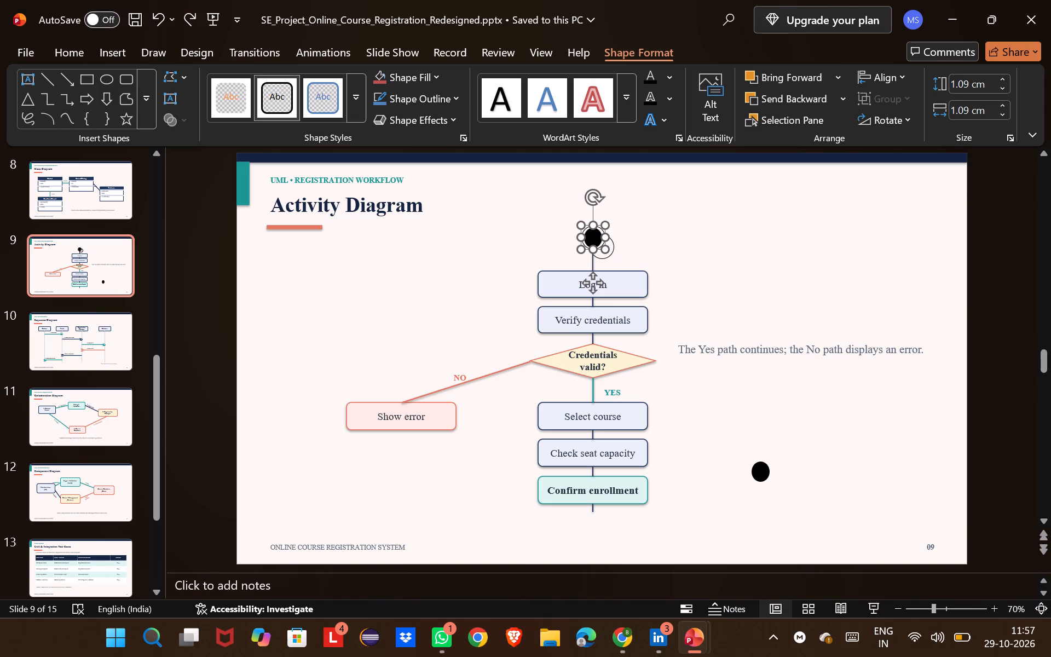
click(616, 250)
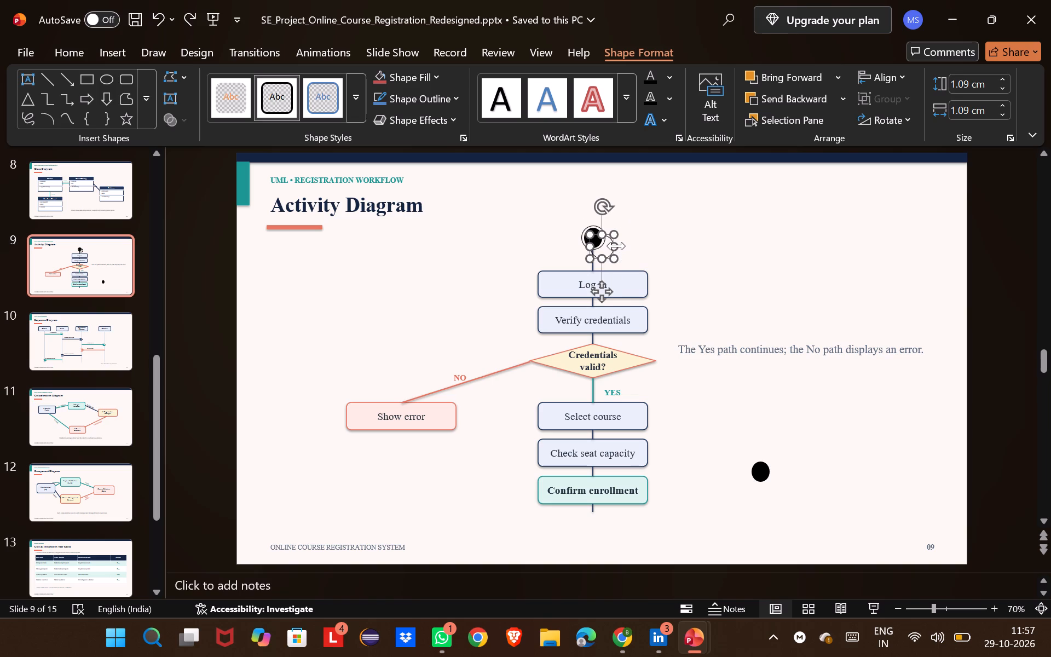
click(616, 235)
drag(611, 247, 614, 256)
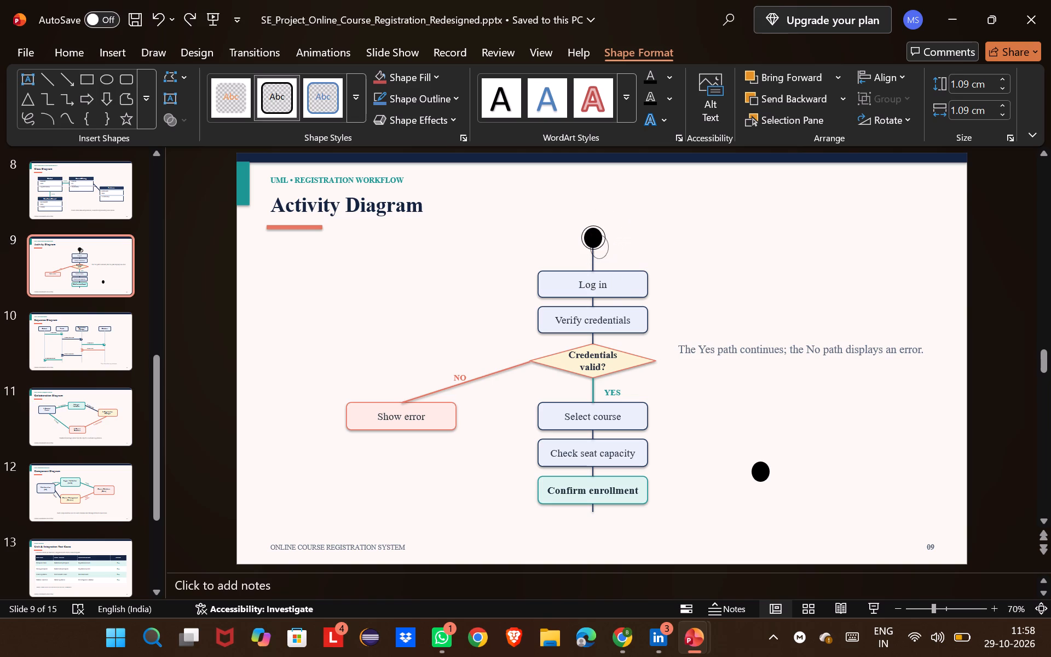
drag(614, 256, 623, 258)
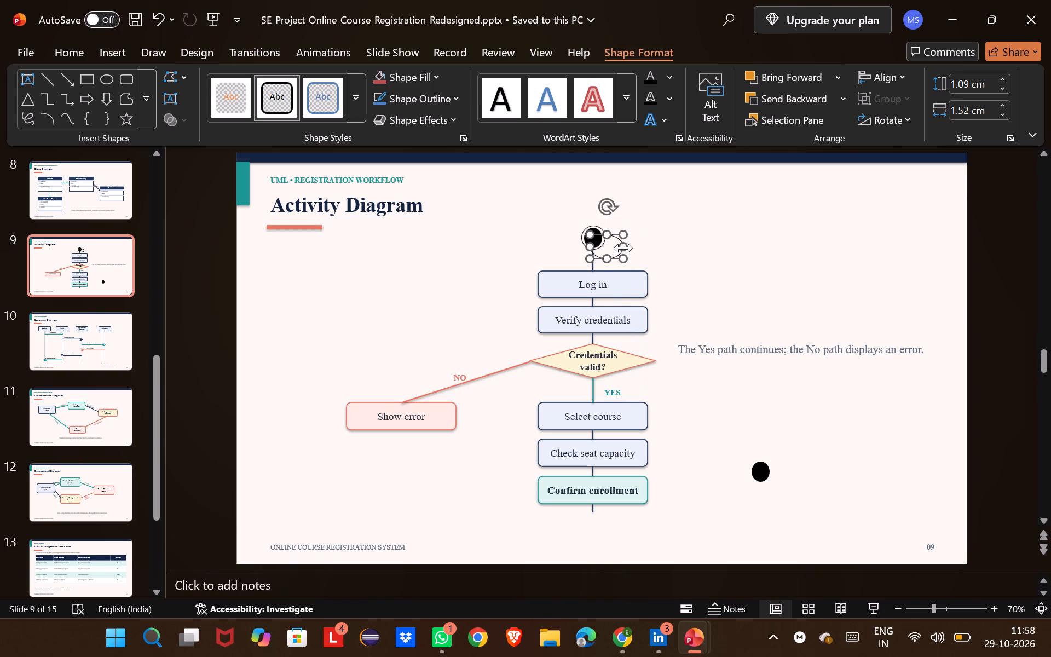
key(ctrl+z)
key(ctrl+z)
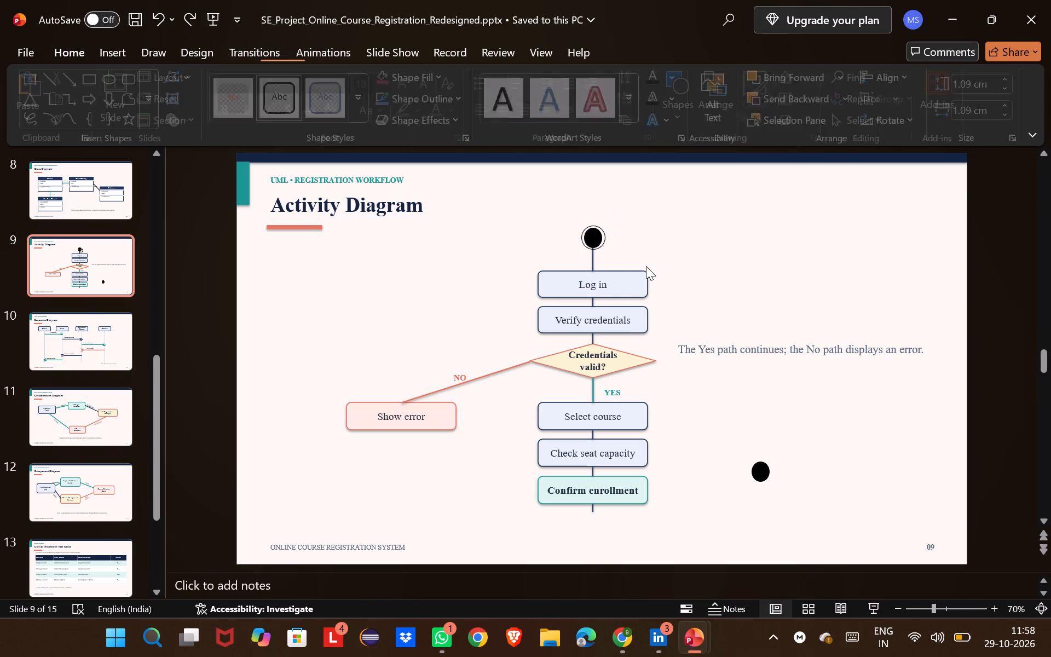
Paste another copy of the start symbol's outlined circle.
key(ctrl+v)
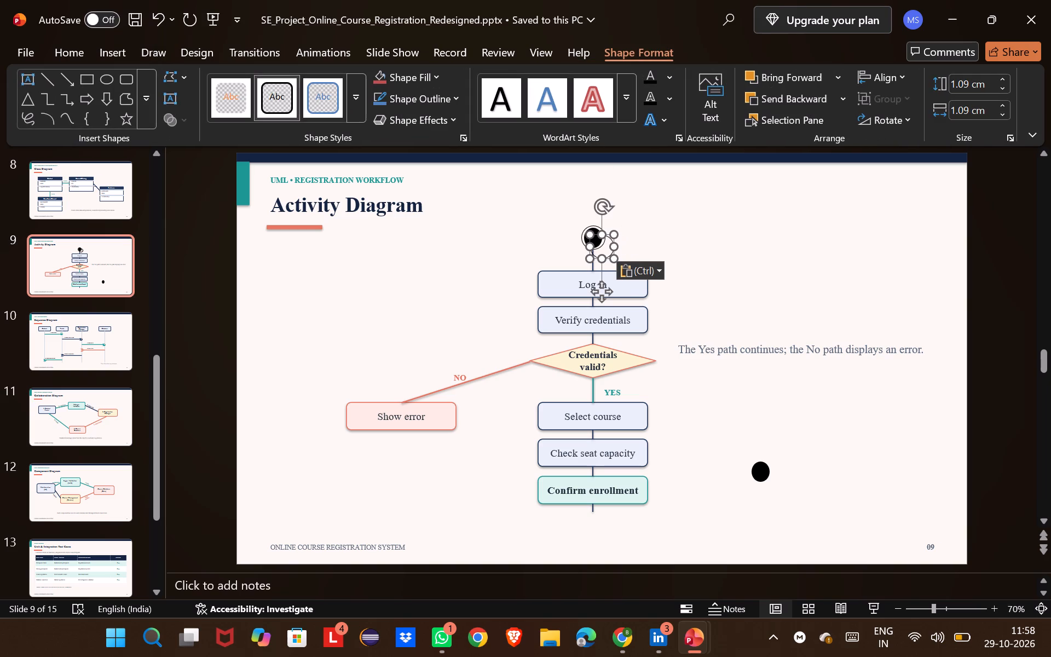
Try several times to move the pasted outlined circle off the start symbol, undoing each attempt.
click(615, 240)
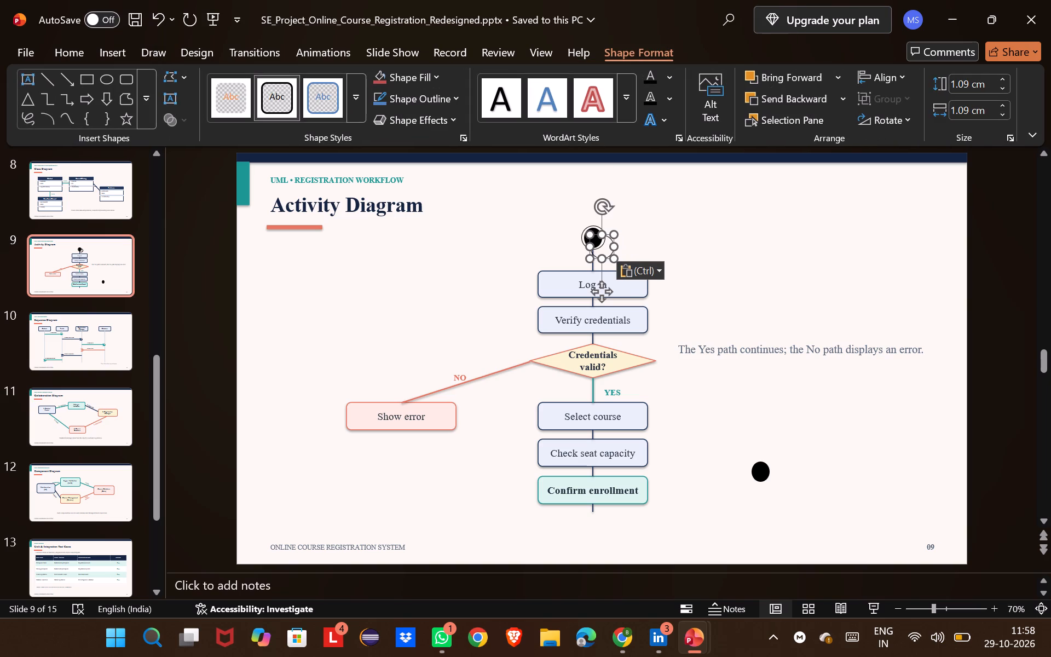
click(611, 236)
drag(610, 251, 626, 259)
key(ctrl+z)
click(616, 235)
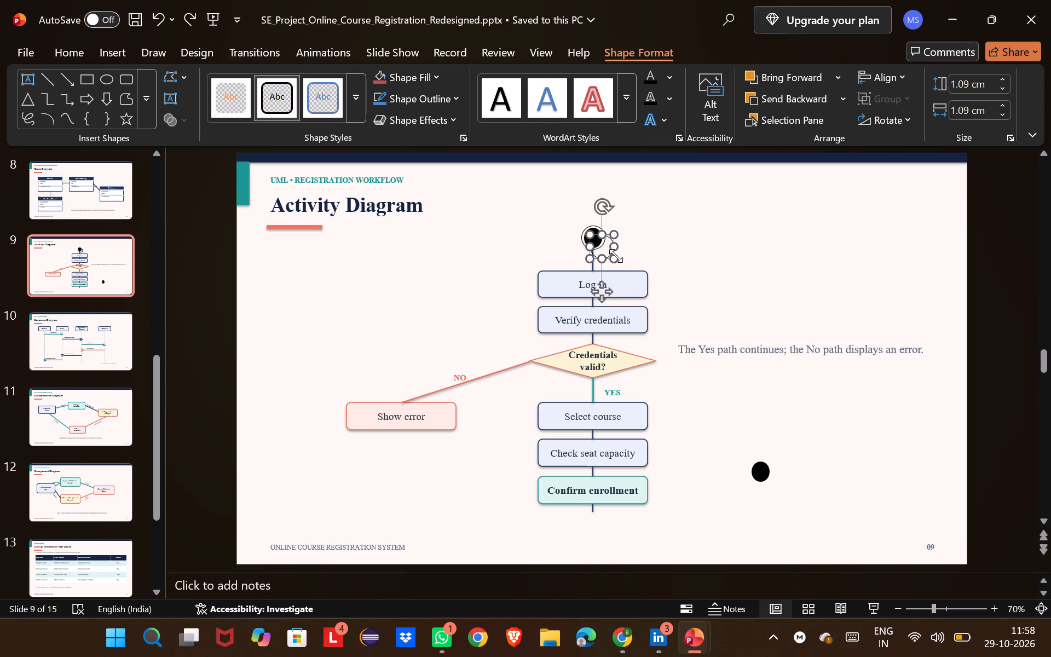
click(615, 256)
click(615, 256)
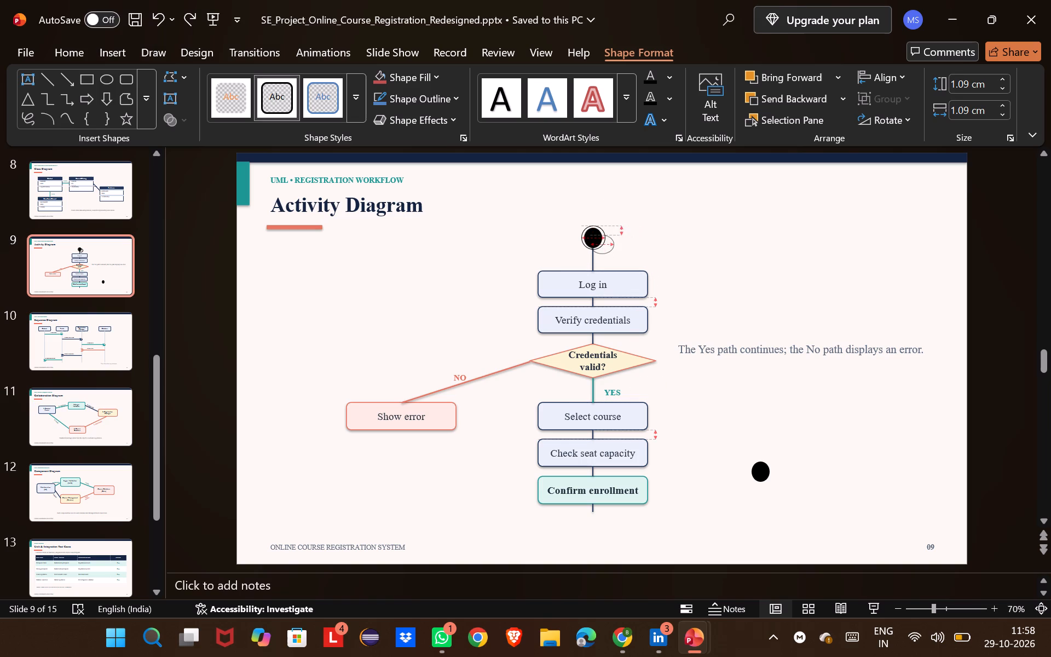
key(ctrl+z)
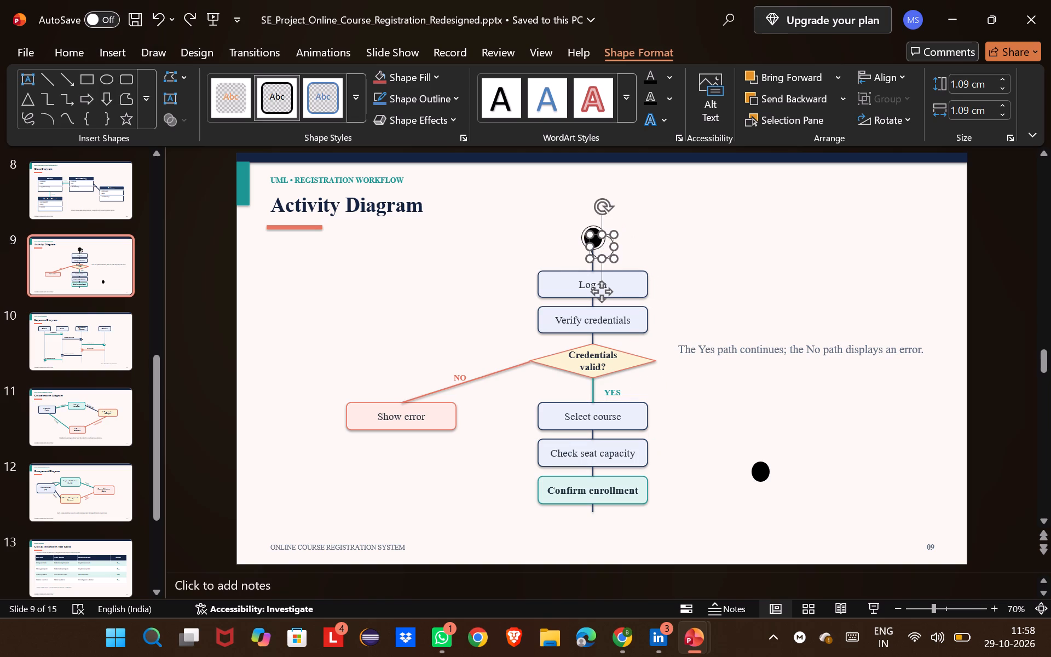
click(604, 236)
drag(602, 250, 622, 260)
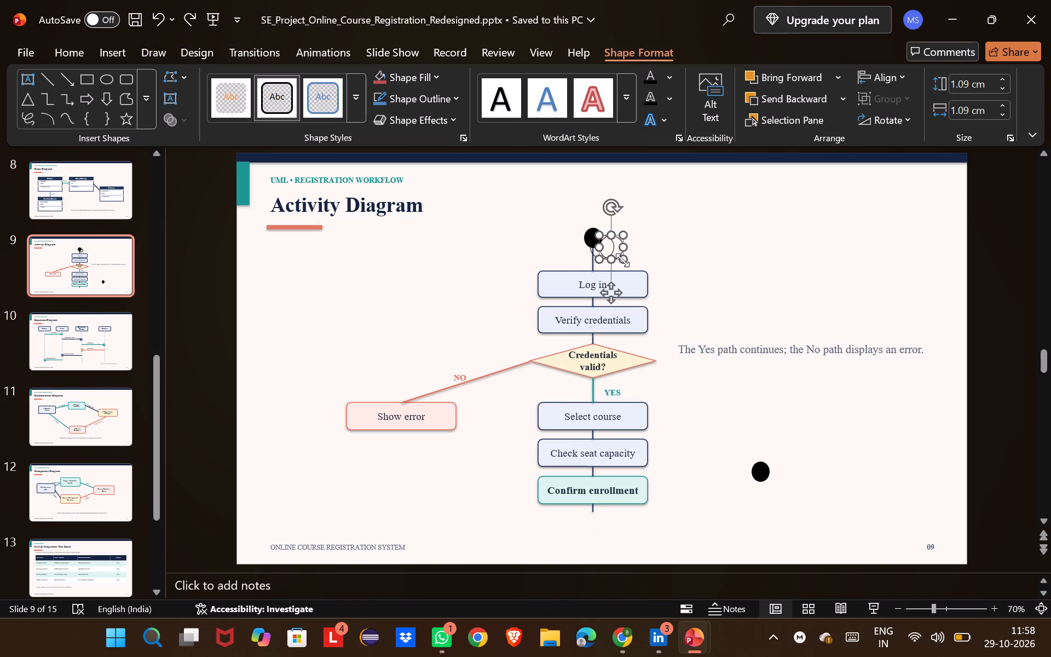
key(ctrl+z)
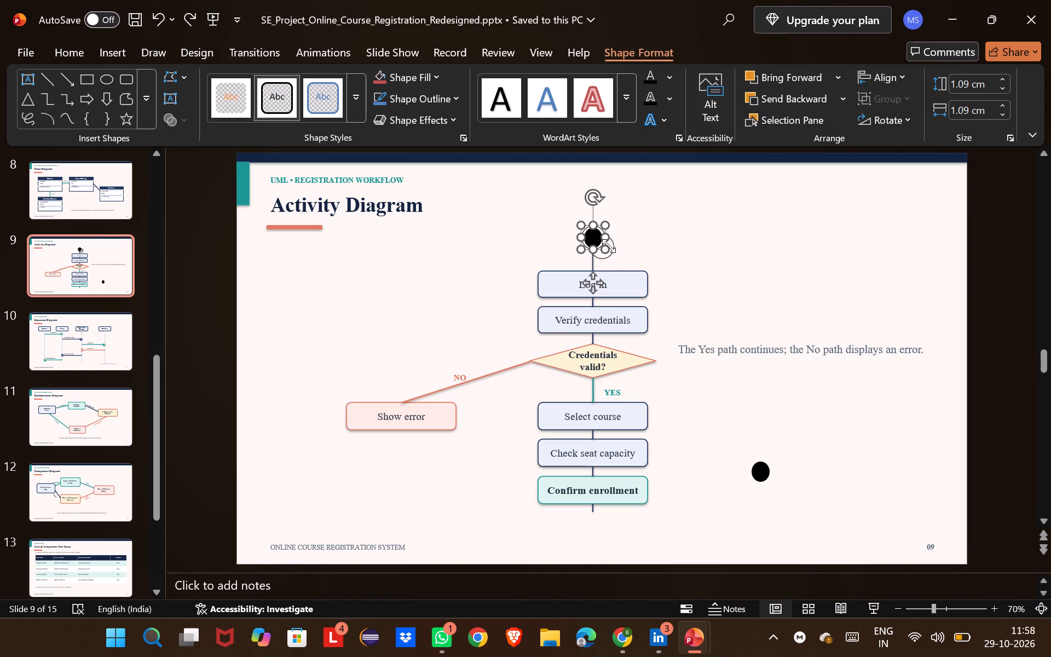
Move the outlined circle copy below the "Confirm enrollment" box, centred under its short connector line.
drag(612, 250, 678, 328)
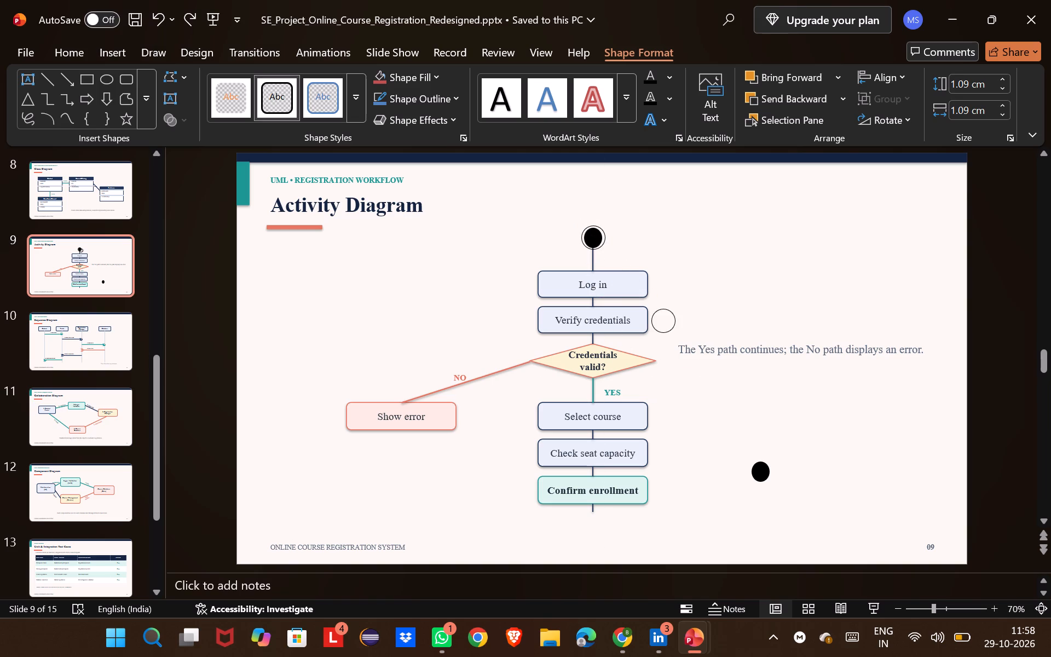
drag(678, 328, 773, 476)
drag(773, 476, 771, 477)
drag(771, 477, 686, 529)
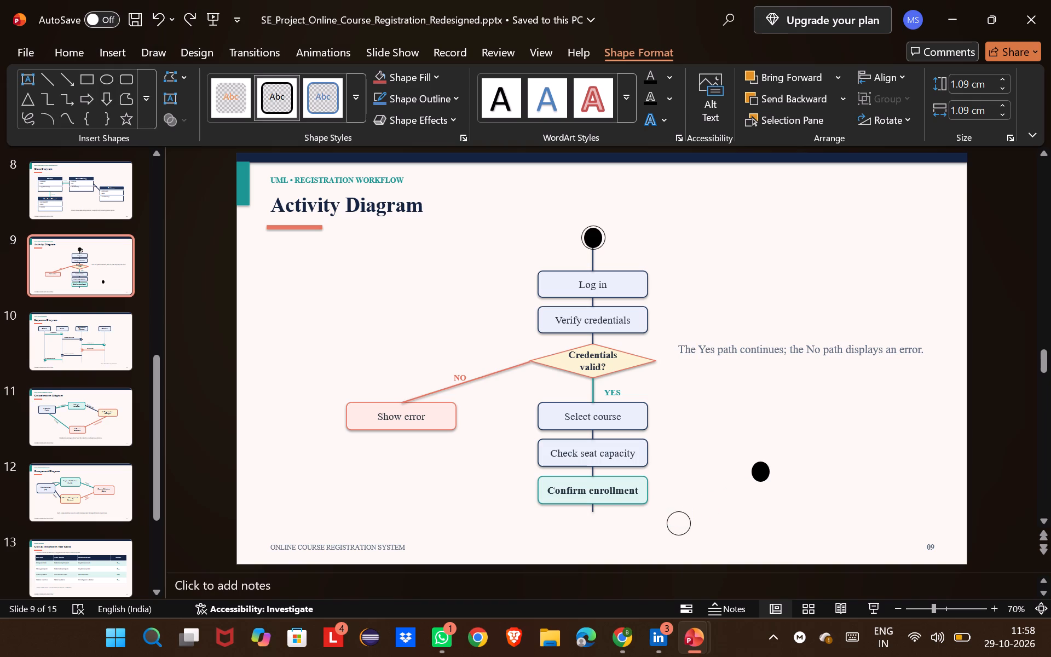
drag(686, 529, 610, 528)
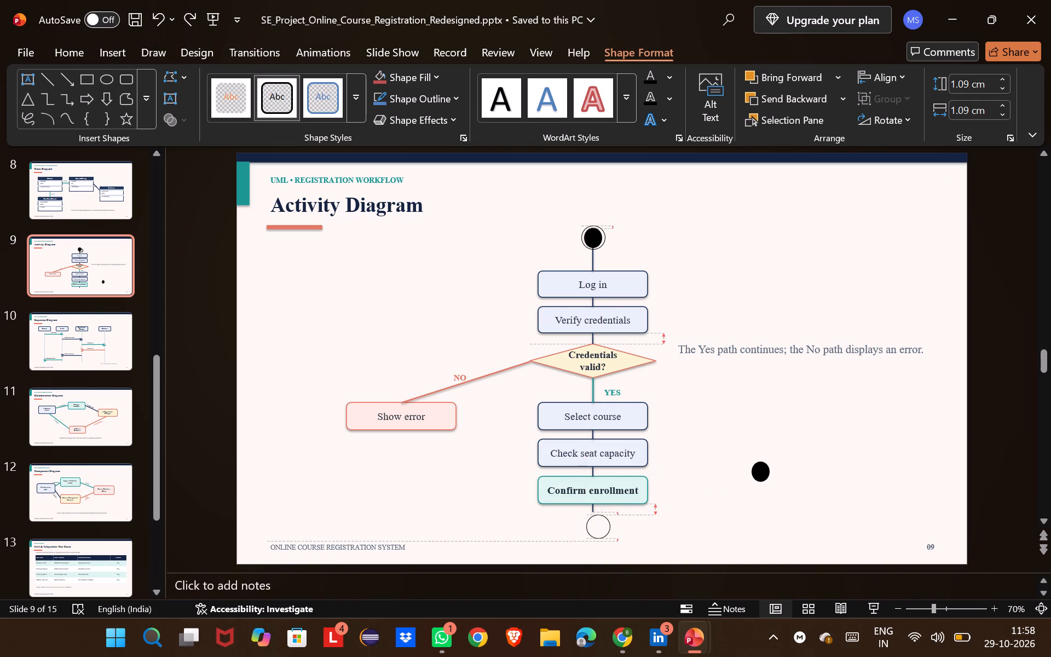
drag(610, 528, 603, 529)
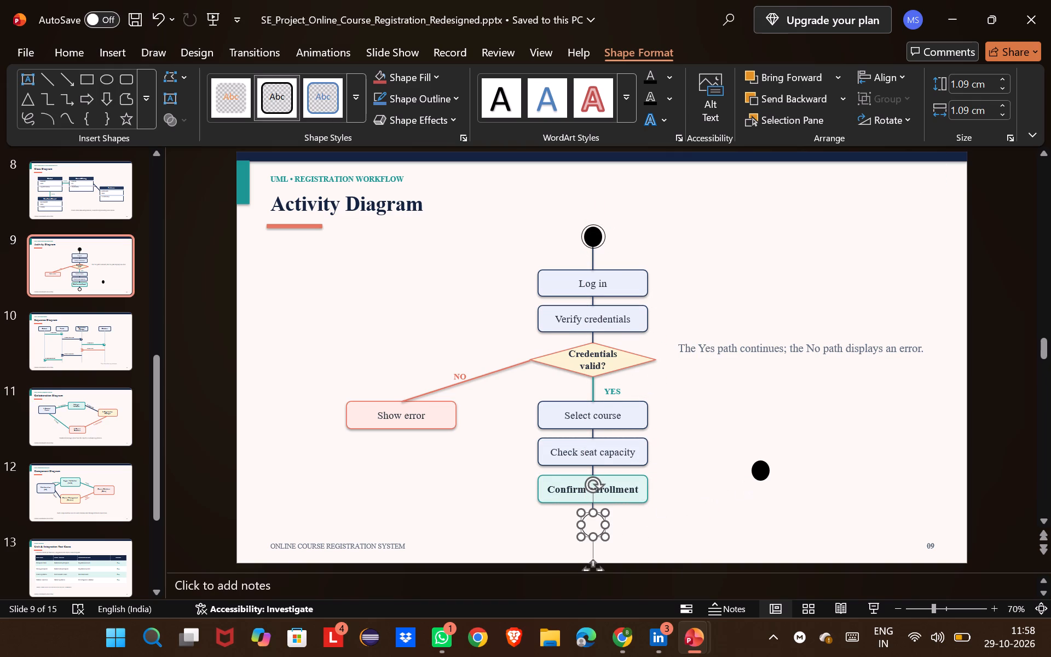
Move the black circle copy into the centre of the outlined circle below "Confirm enrollment".
drag(759, 472, 616, 521)
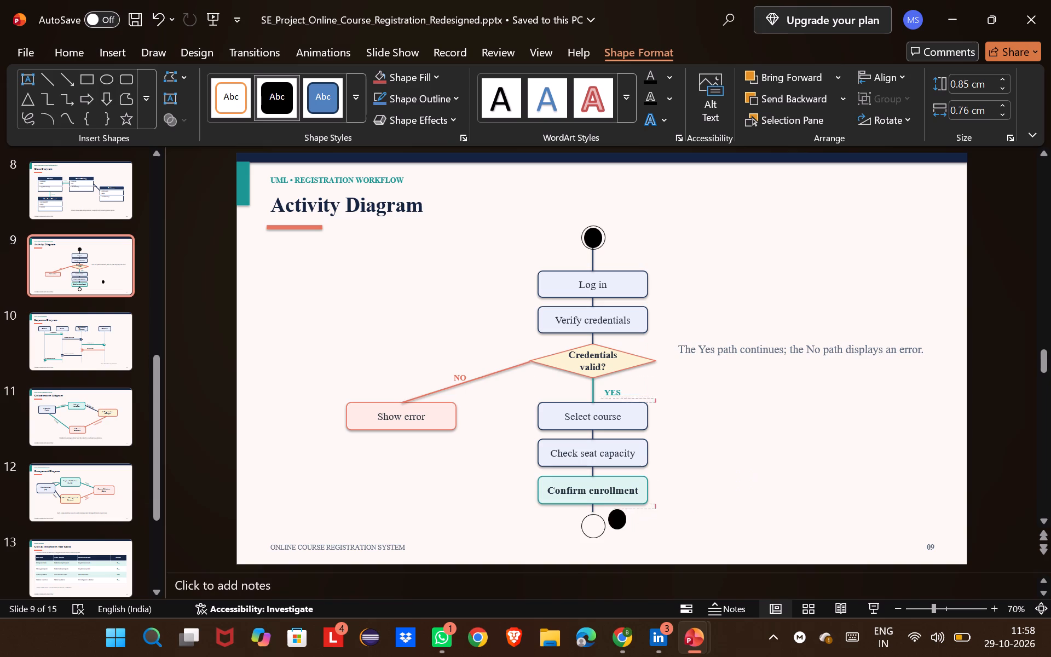
drag(616, 521, 594, 531)
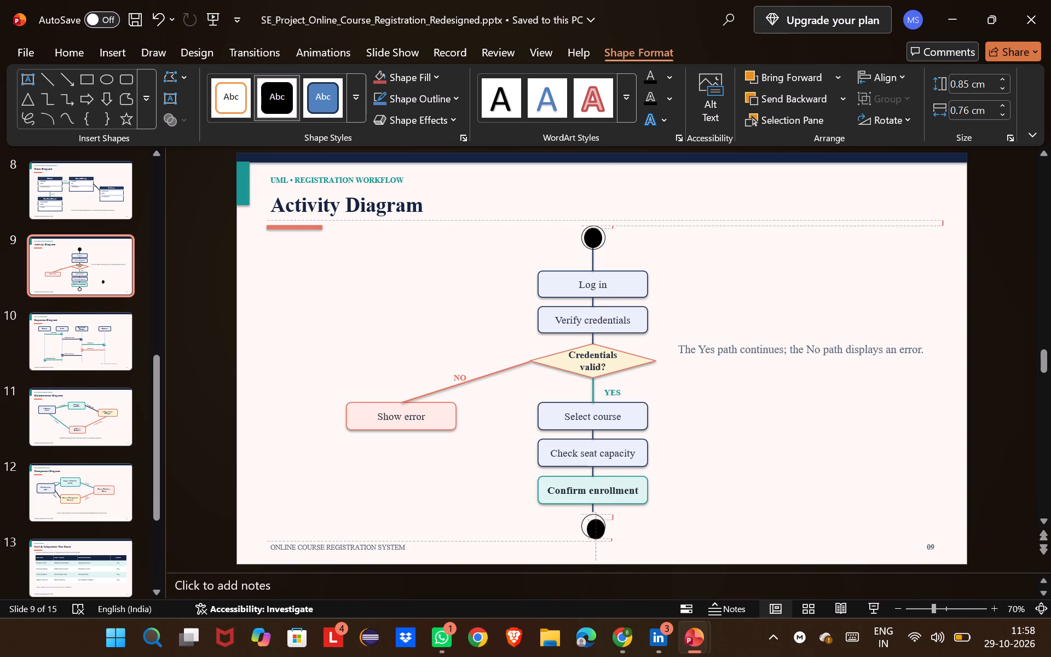
drag(594, 531, 592, 525)
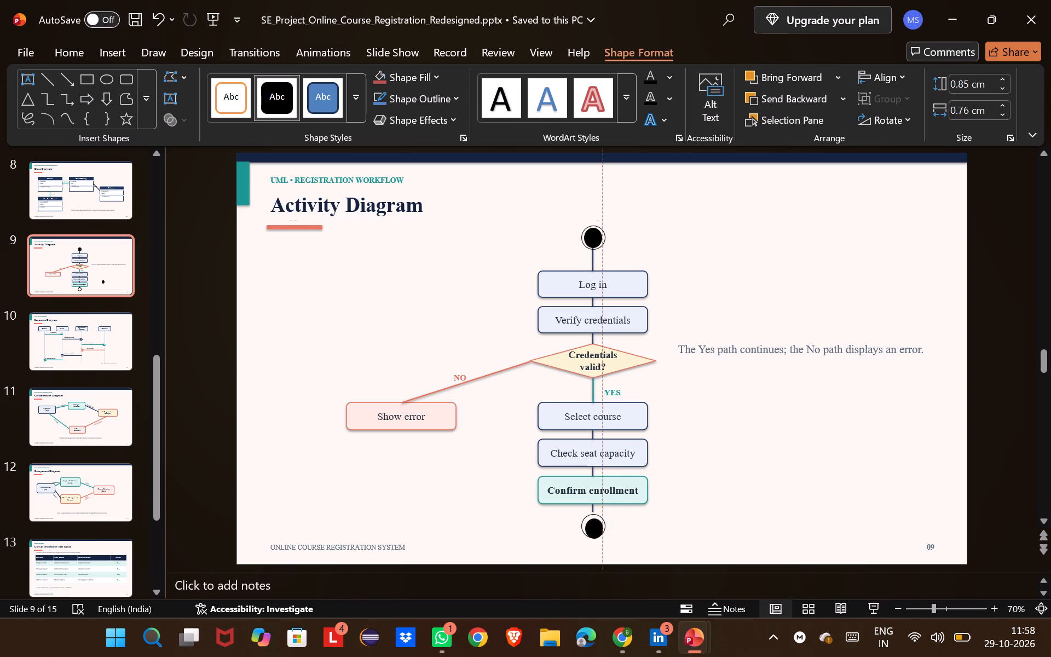
drag(592, 525, 596, 526)
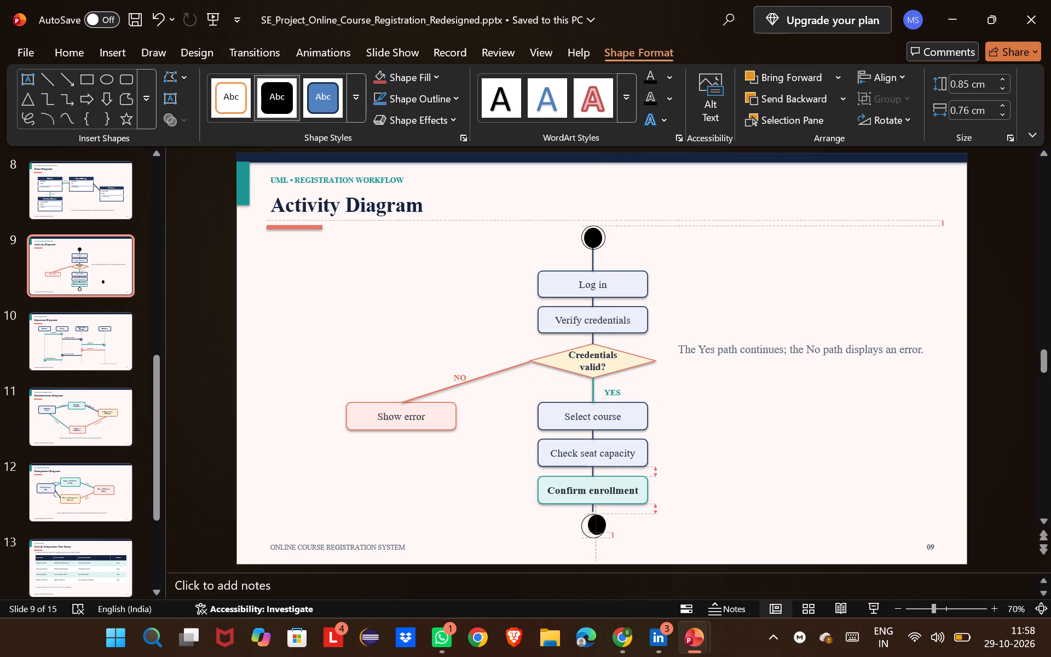
drag(596, 526, 591, 525)
click(628, 512)
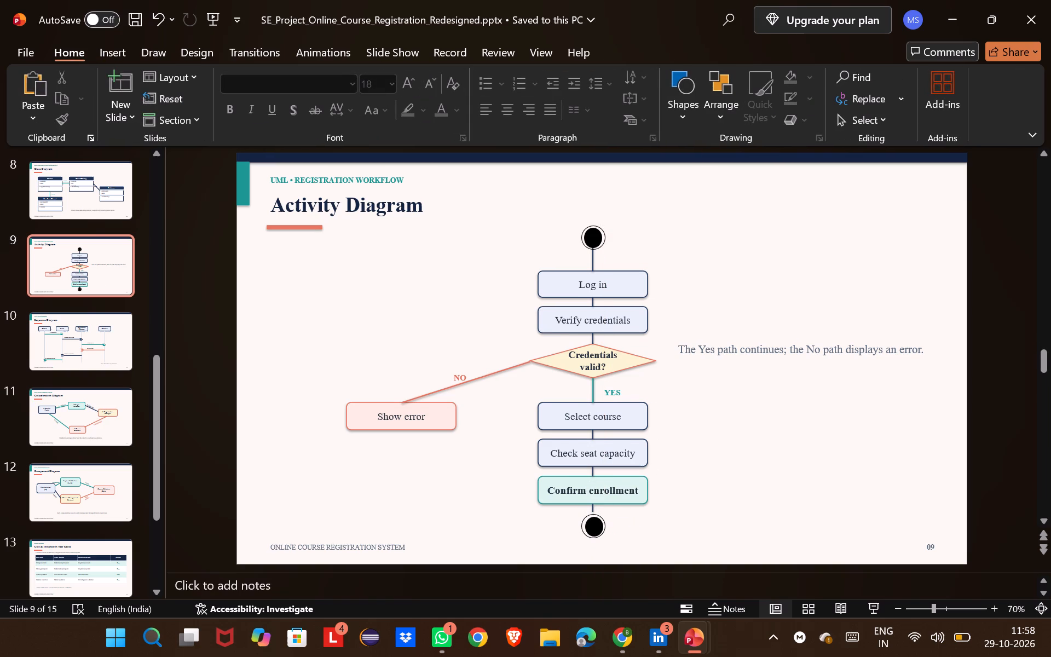
Extend the connector line's lower end below "Confirm enrollment" to meet the top of the end symbol.
click(594, 504)
click(593, 514)
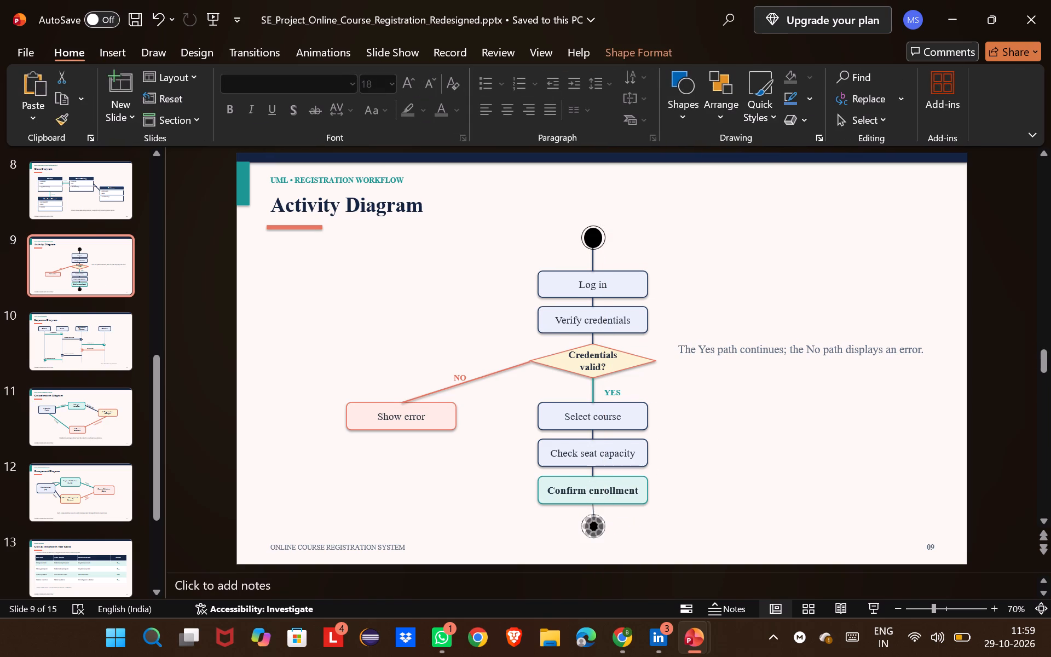
click(639, 513)
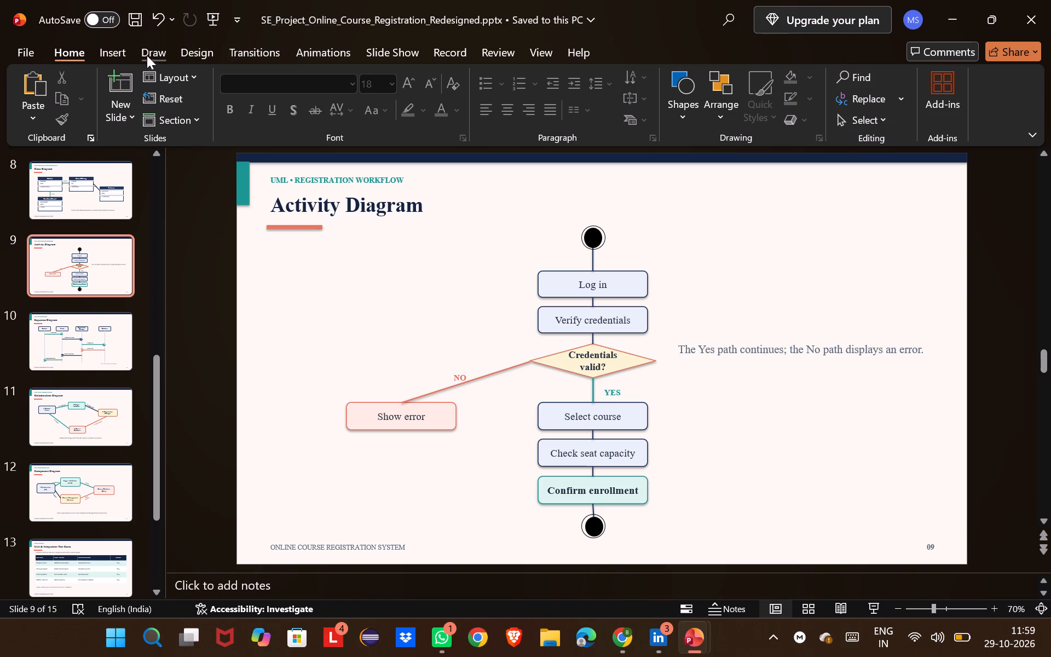
Draw a straight line from the bottom of the "Show error" box to the end symbol below "Confirm enrollment".
click(123, 54)
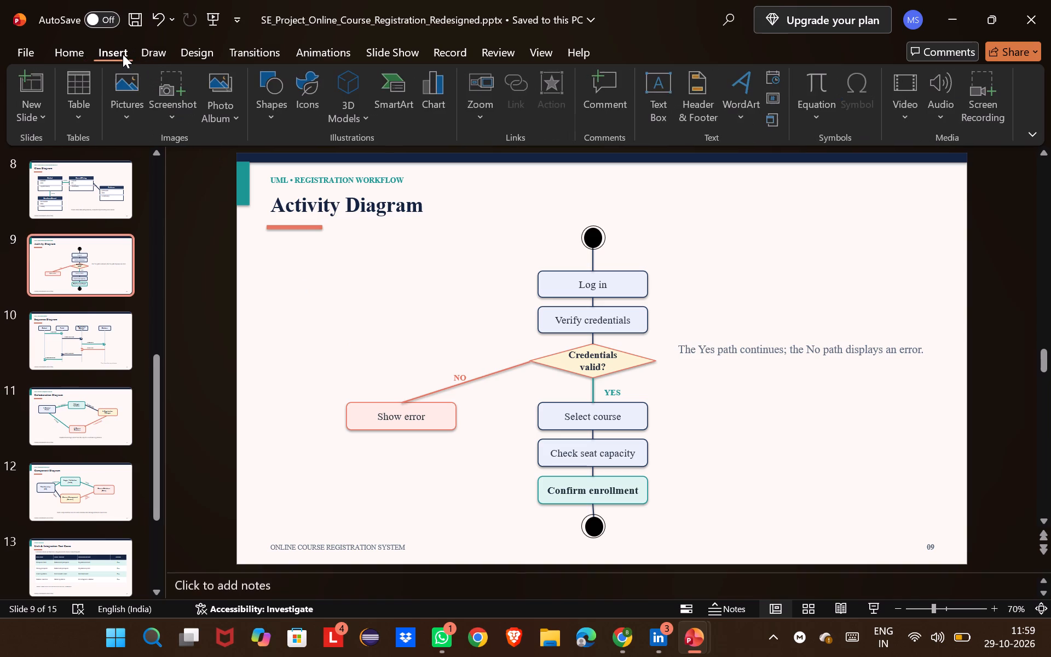
click(272, 118)
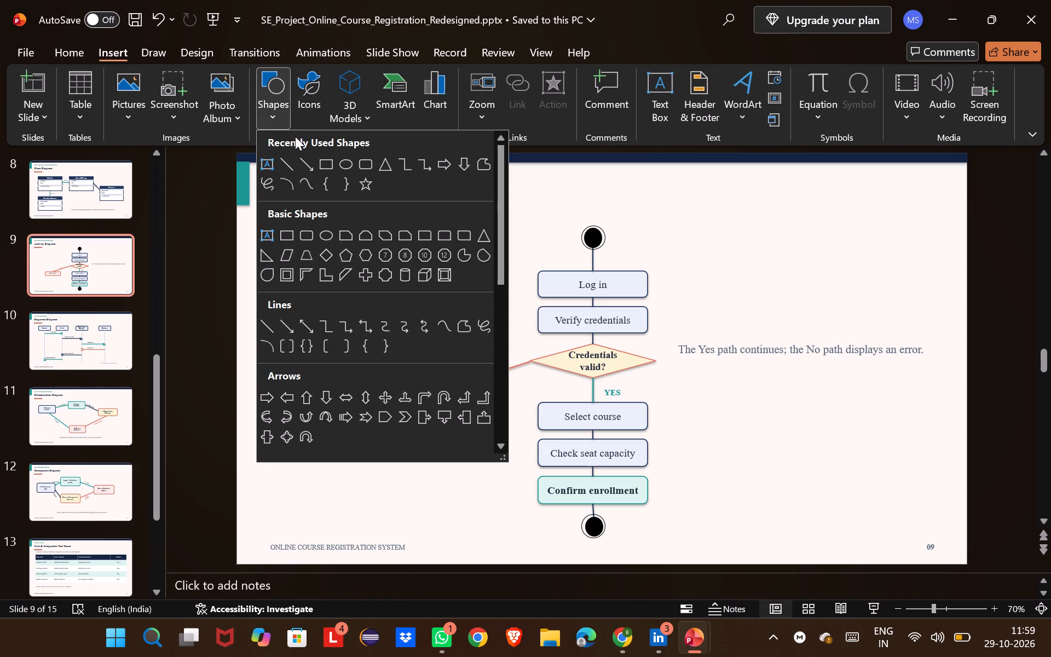
click(290, 166)
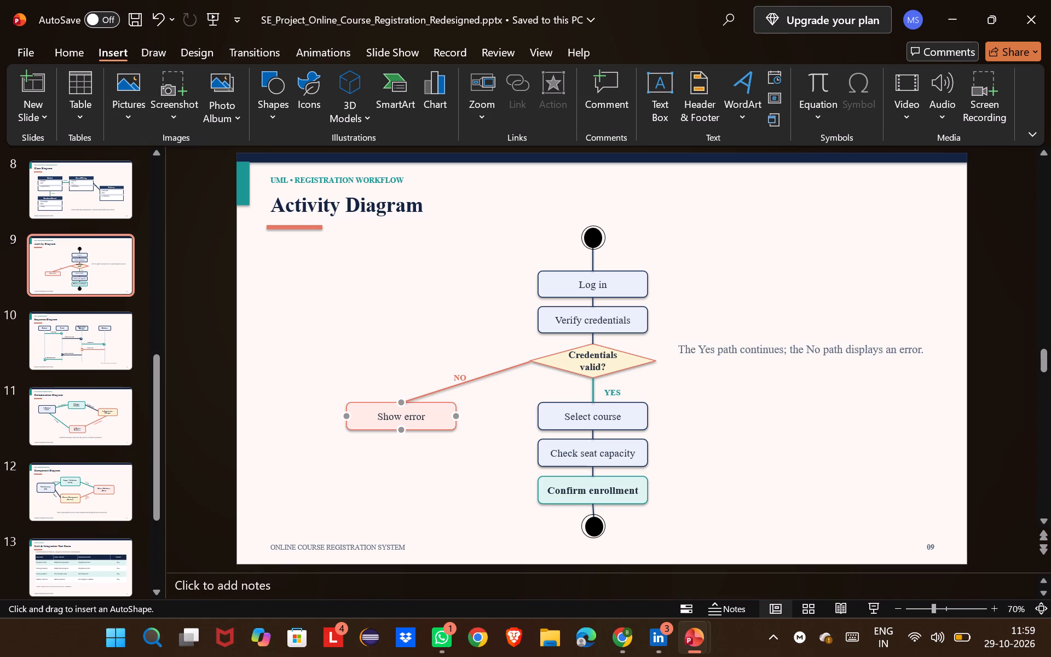
drag(401, 427, 411, 446)
drag(411, 446, 595, 529)
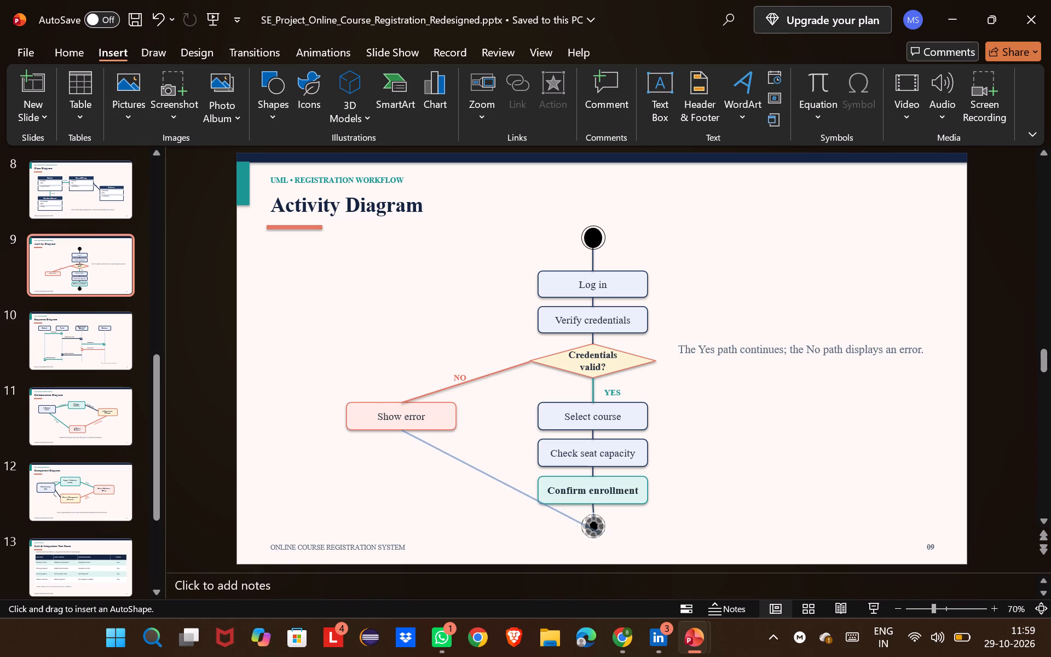
click(489, 521)
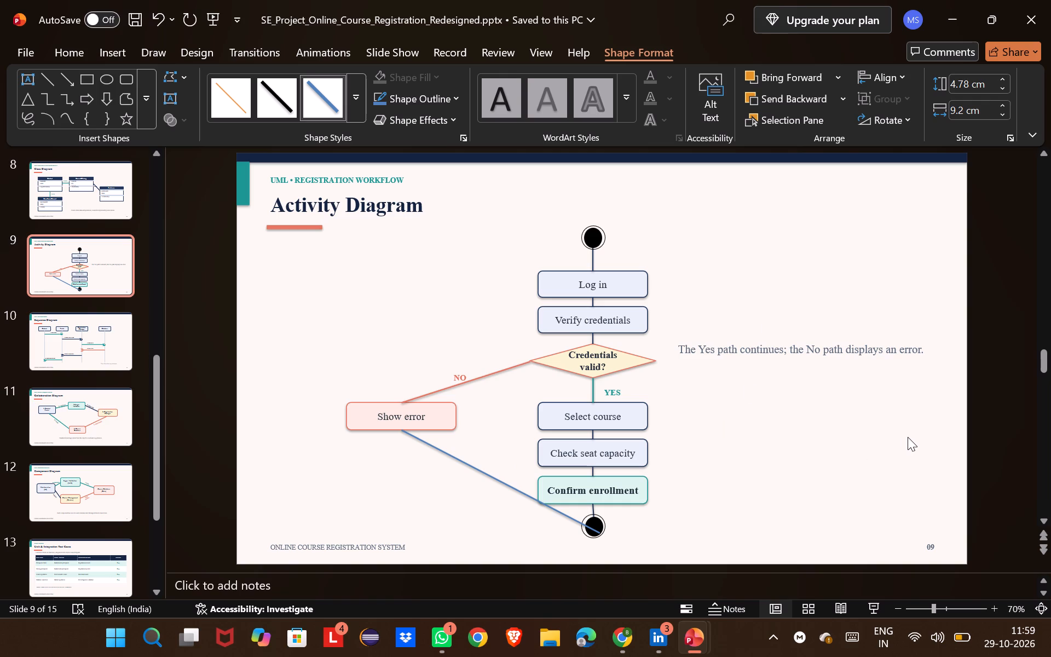
Look through the slides after the Activity Diagram up to the conclusion, and return to the Class Diagram on slide 8.
scroll(905, 426, down, 2)
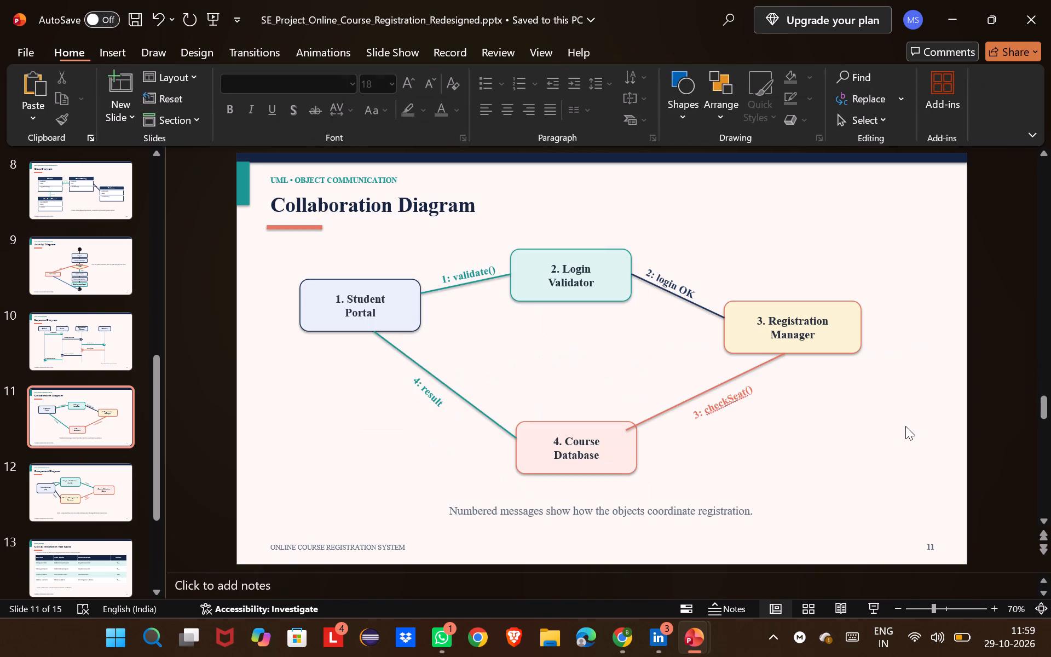
scroll(909, 428, down, 4)
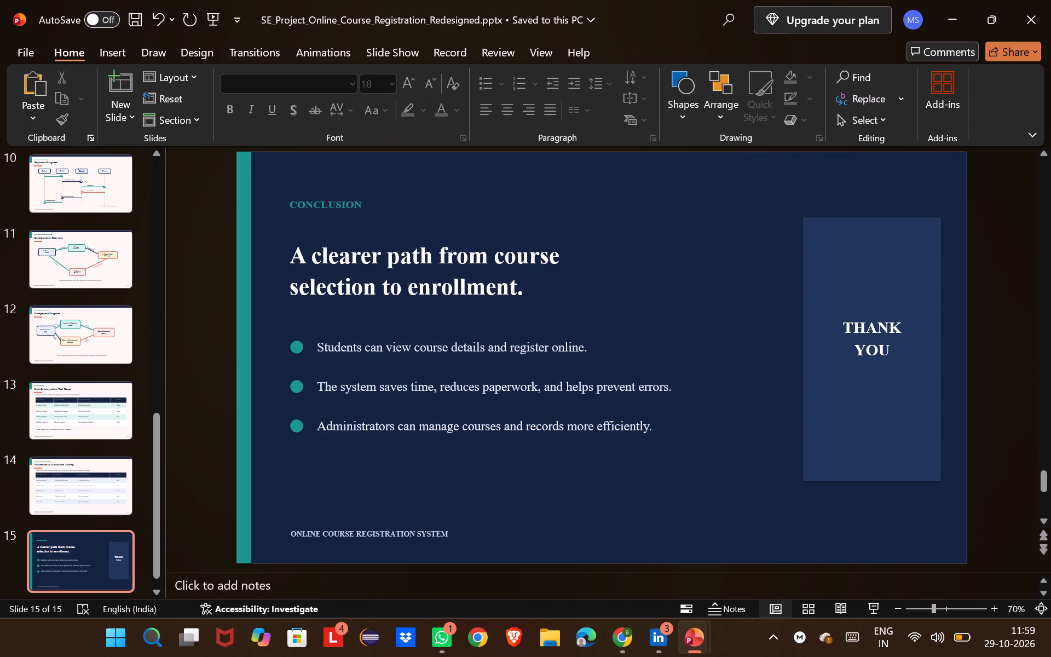
click(100, 481)
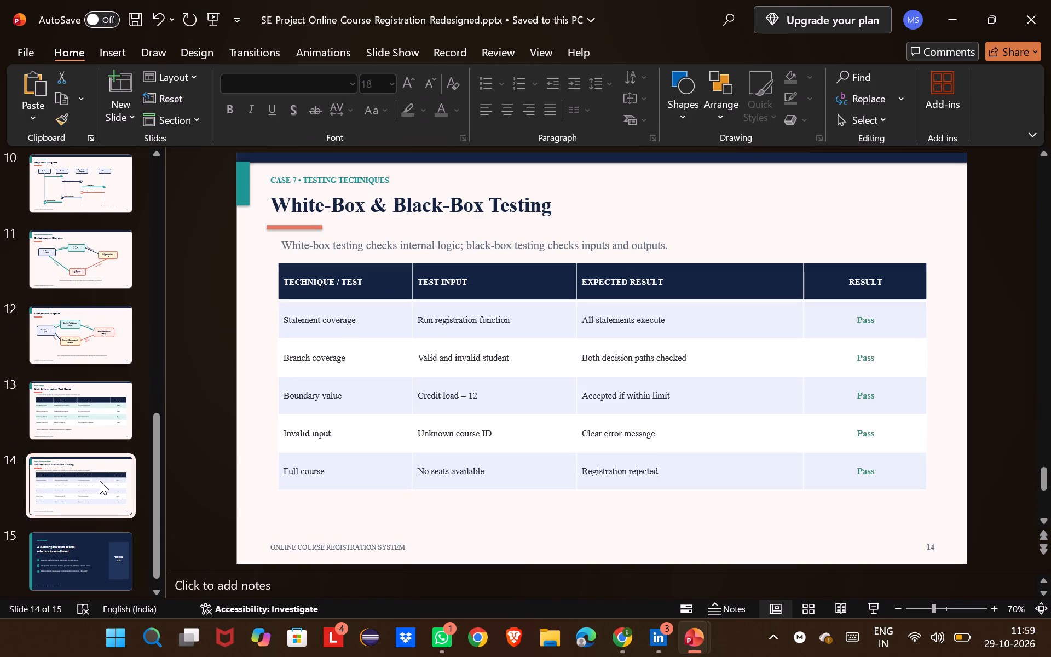
click(109, 476)
click(124, 426)
click(102, 349)
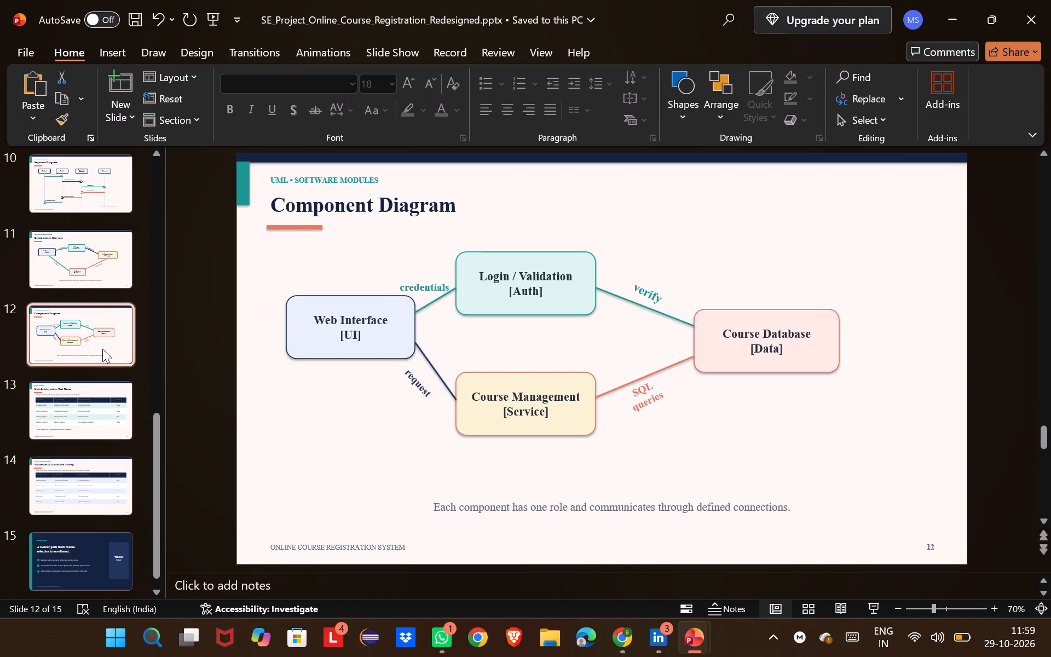
click(107, 287)
scroll(113, 280, up, 3)
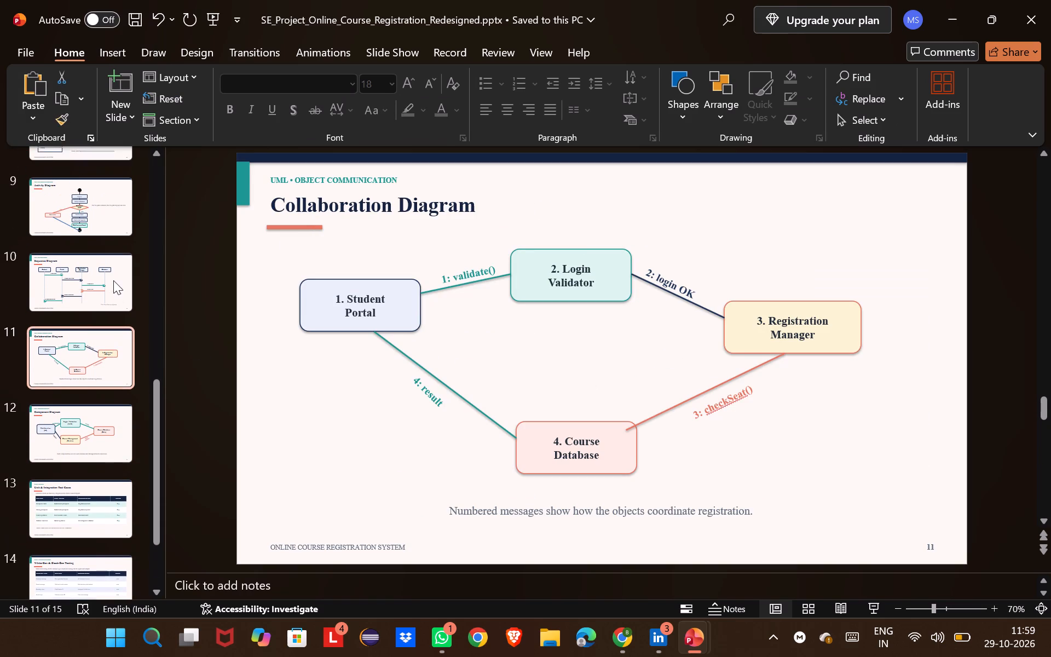
click(91, 236)
scroll(91, 236, up, 3)
click(99, 242)
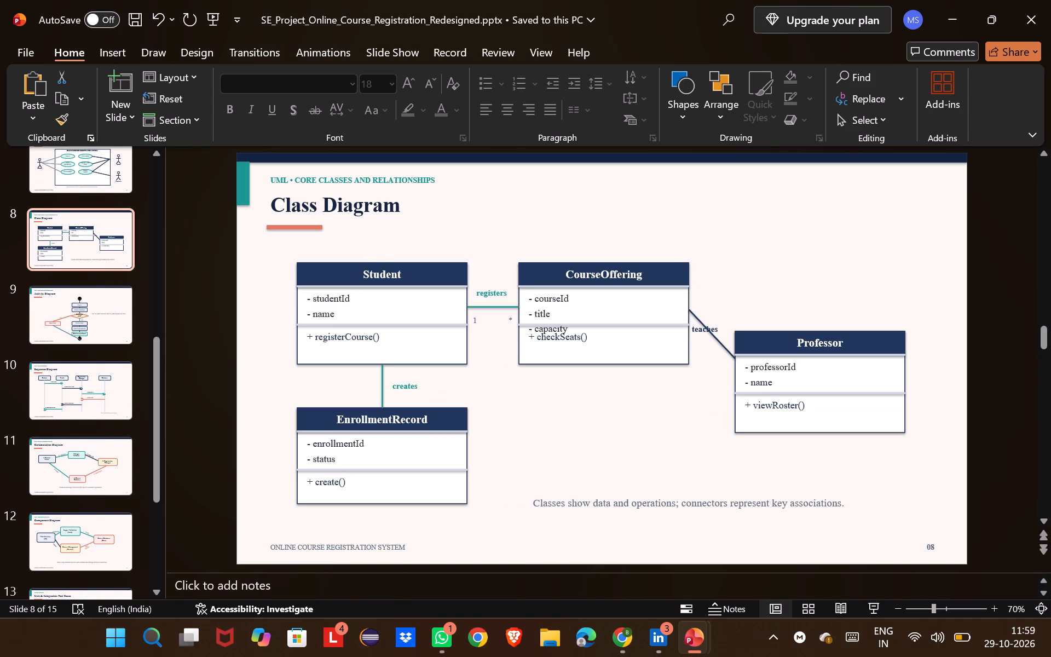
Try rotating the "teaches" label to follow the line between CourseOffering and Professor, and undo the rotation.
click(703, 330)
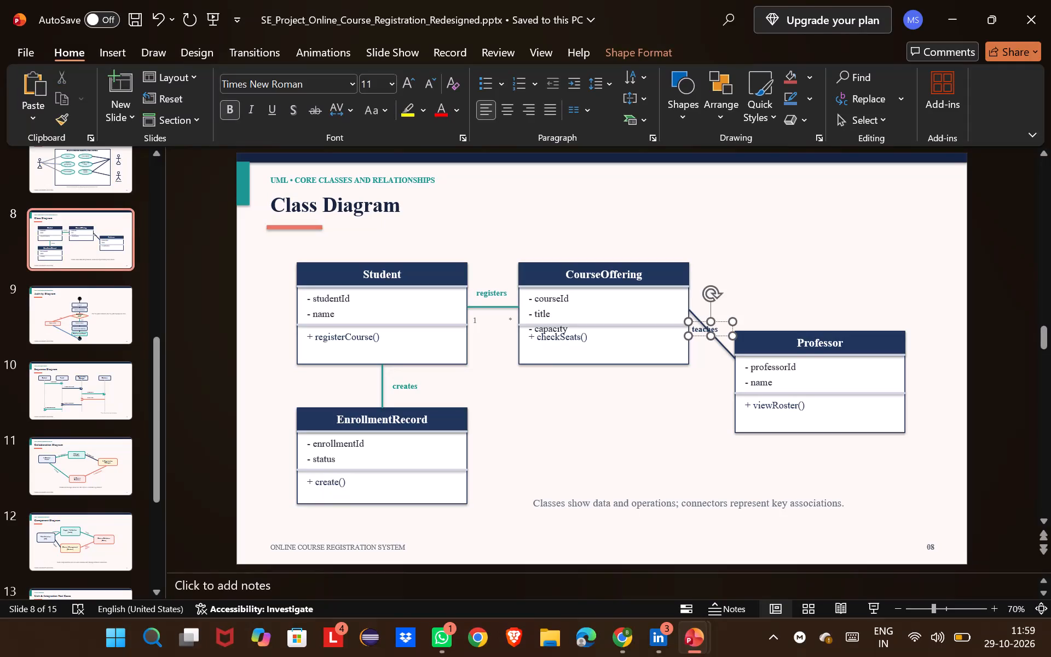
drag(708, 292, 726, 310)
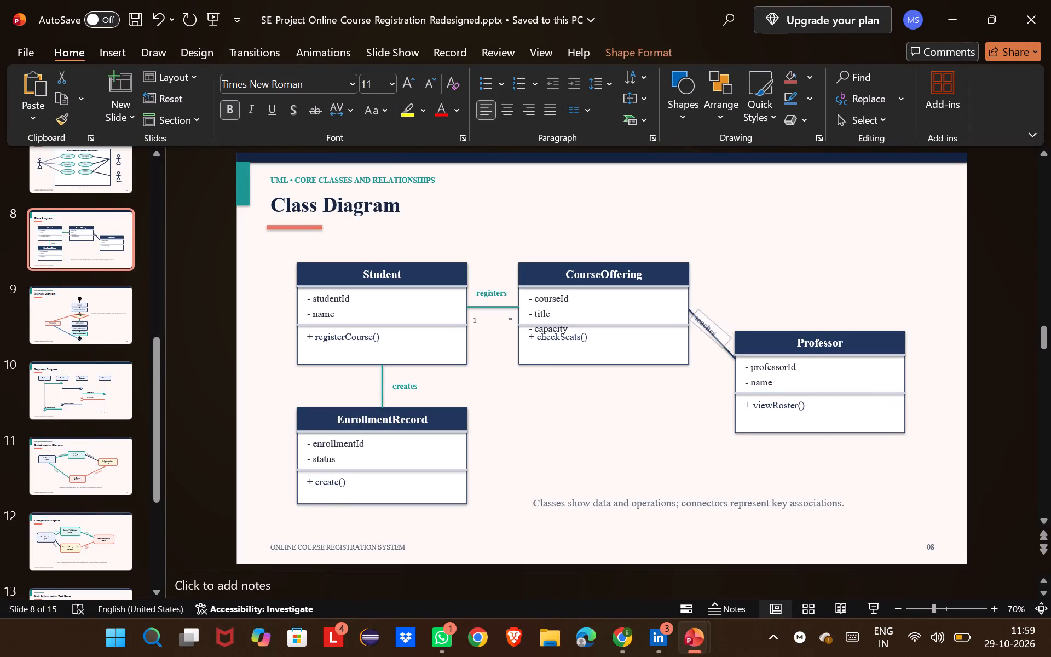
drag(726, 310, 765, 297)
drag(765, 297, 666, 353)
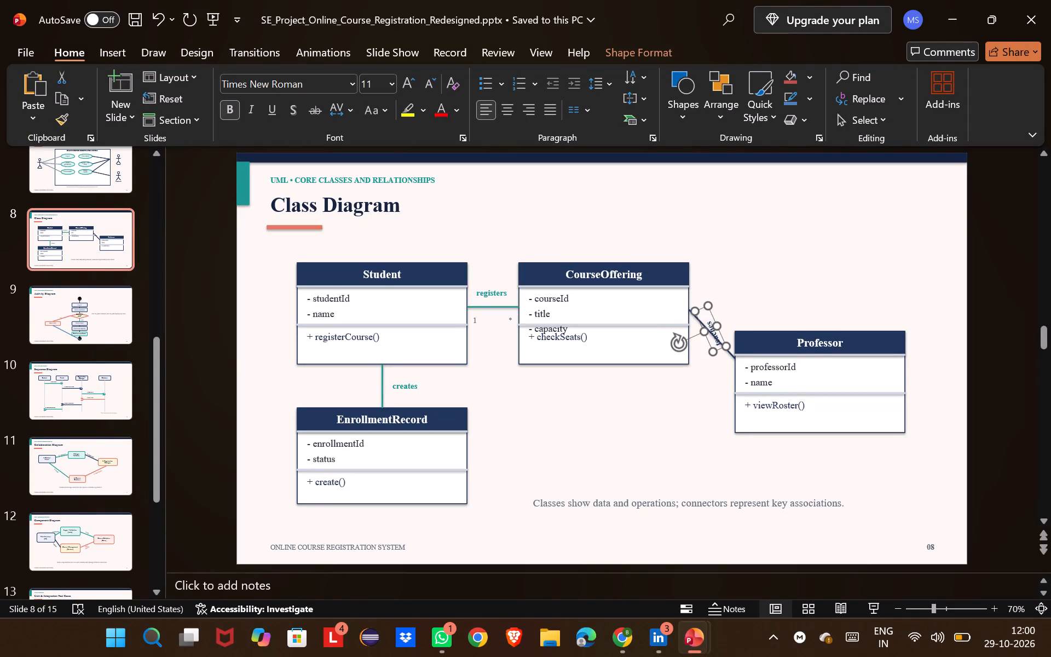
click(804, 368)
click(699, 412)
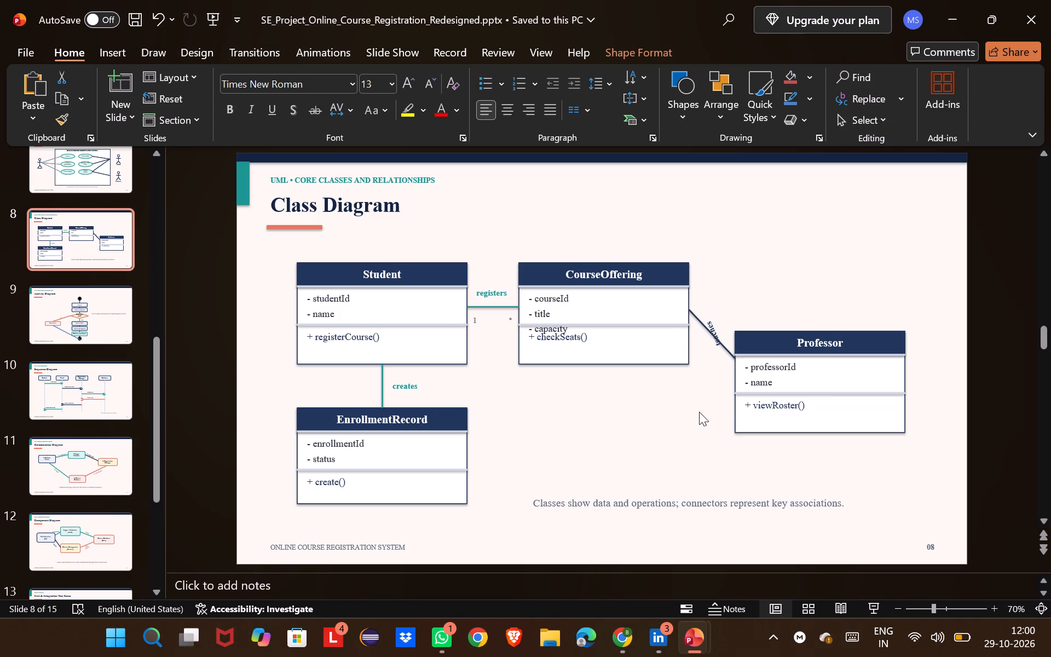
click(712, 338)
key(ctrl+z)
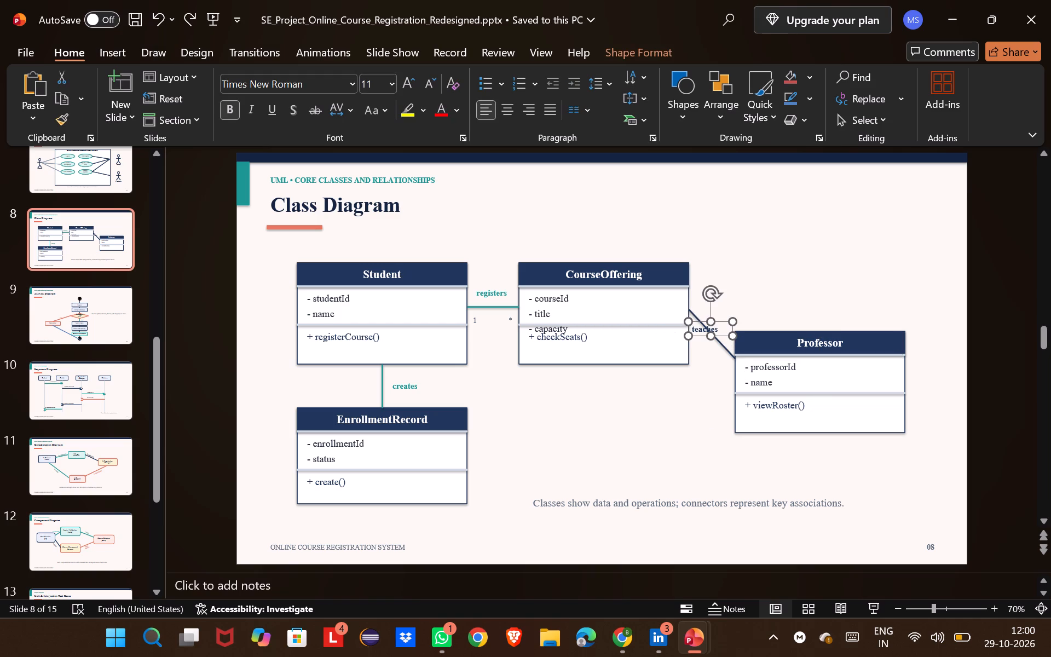
Shrink the "teaches" label box, shift it above its connector line, and rotate it clockwise to run parallel to the line.
drag(685, 319, 685, 309)
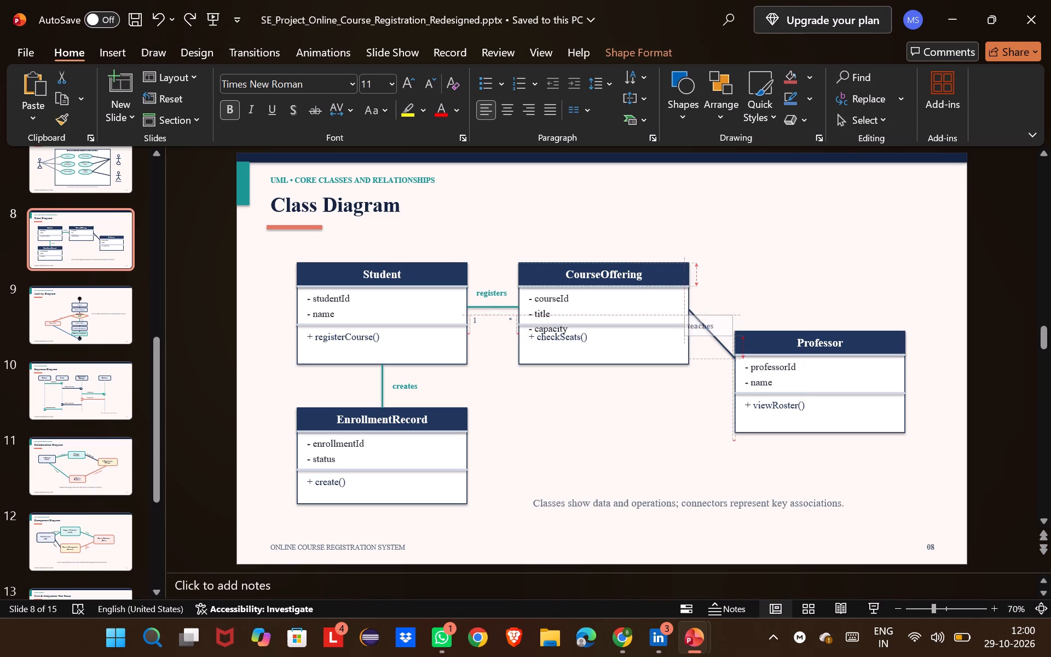
drag(685, 309, 694, 291)
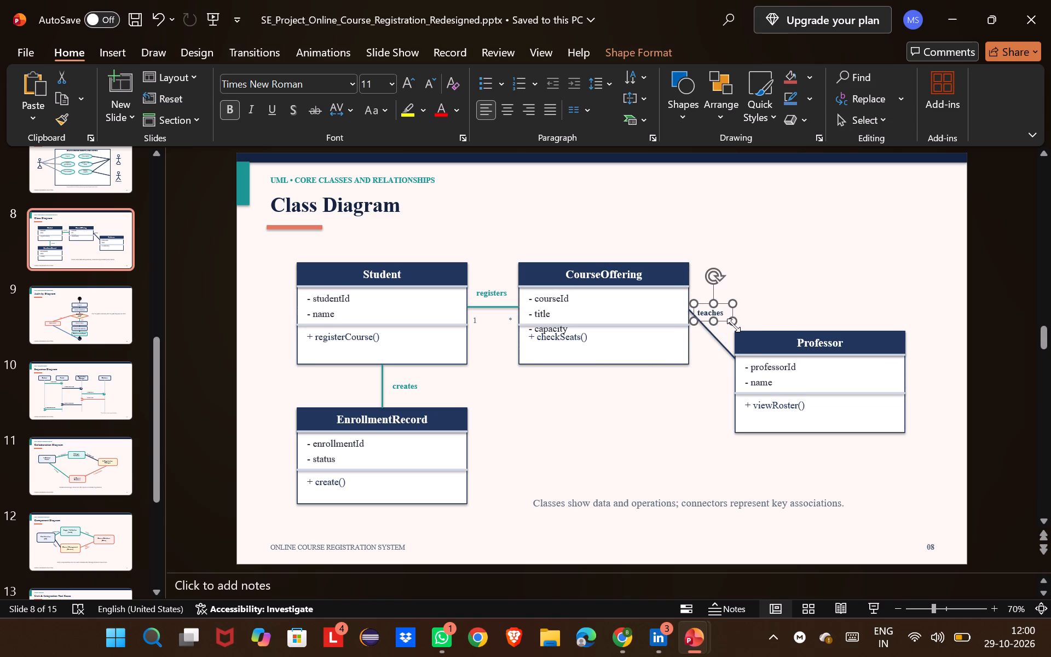
click(732, 322)
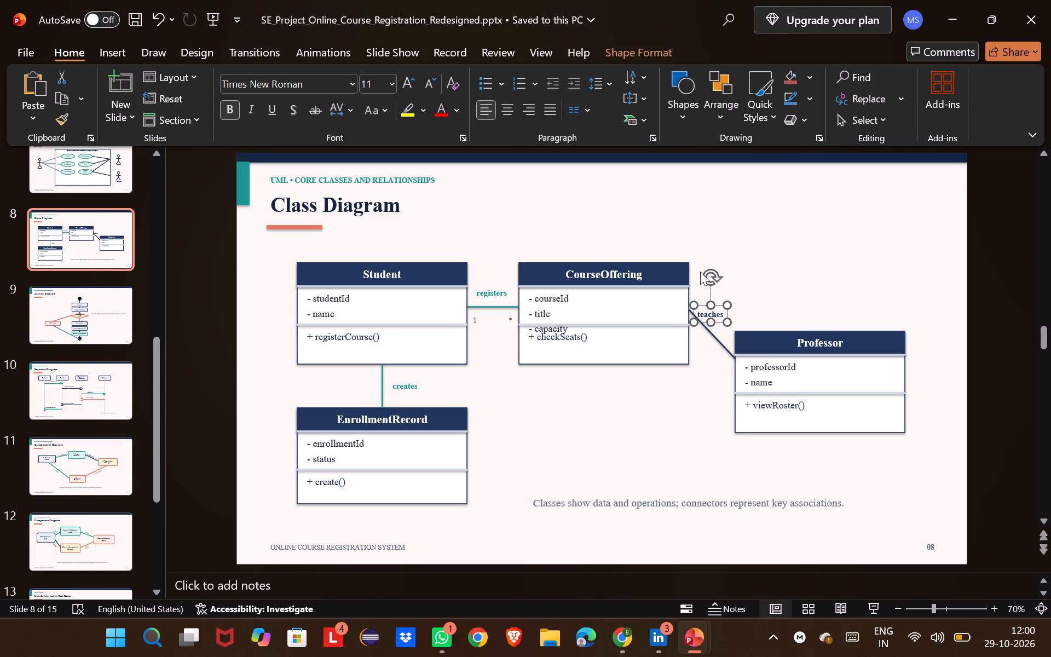
drag(715, 278, 729, 303)
click(714, 387)
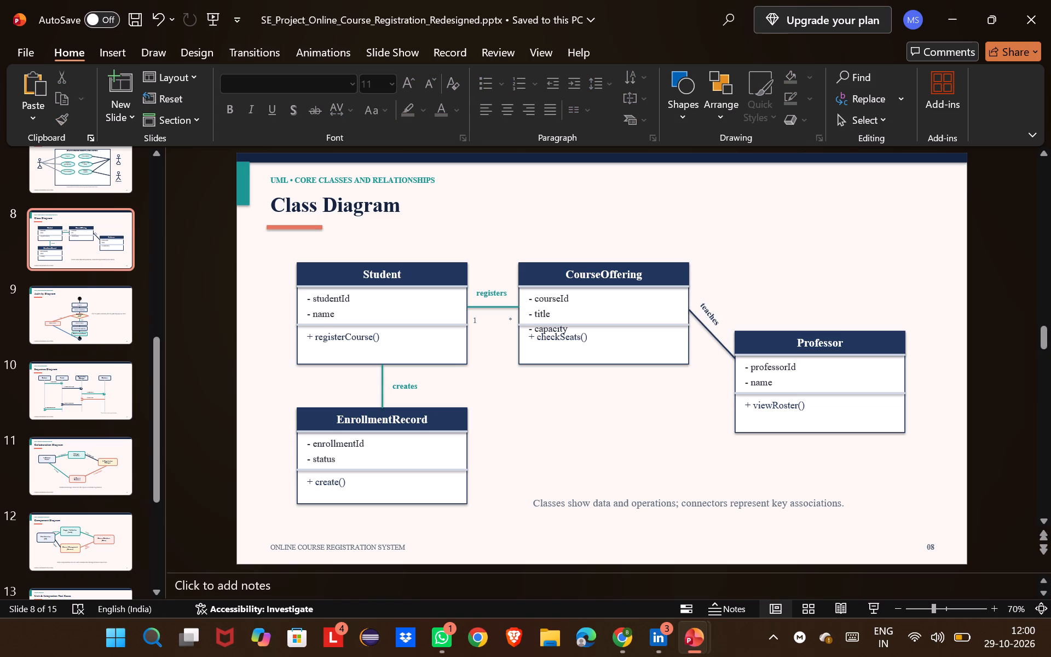
Enlarge the "teaches" label text to 14 pt and widen its box so the word fits on one line.
double_click(707, 315)
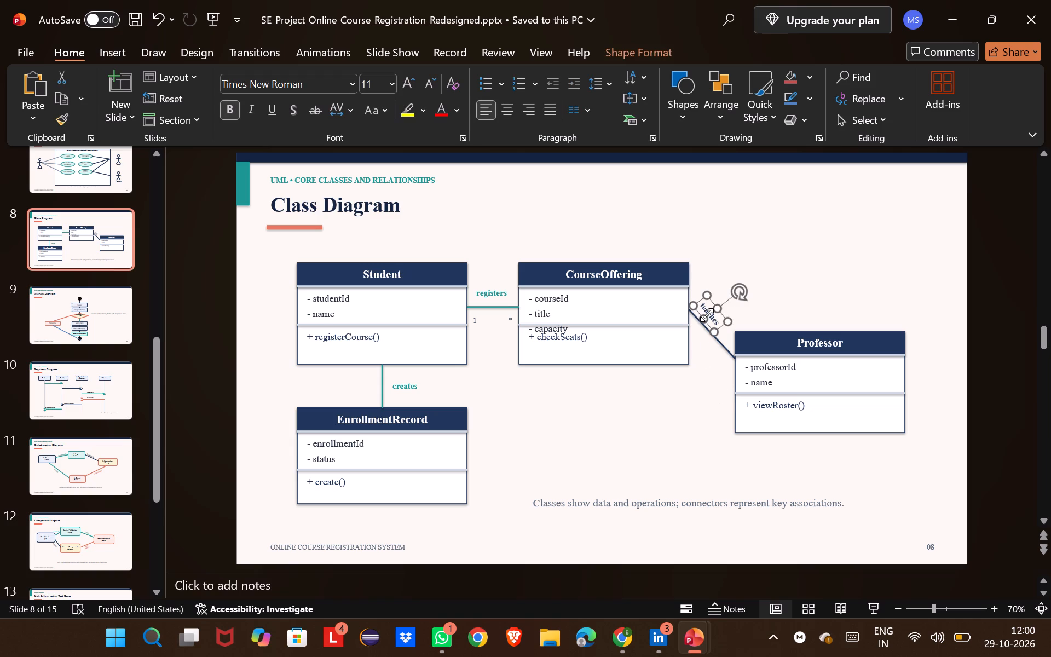
triple_click(715, 321)
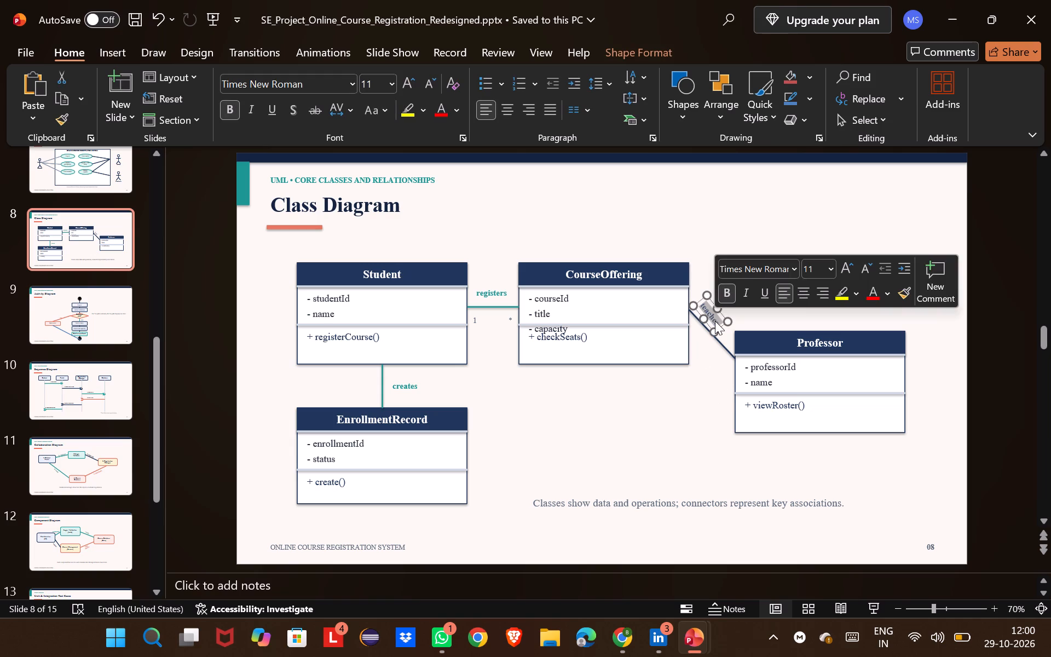
click(415, 74)
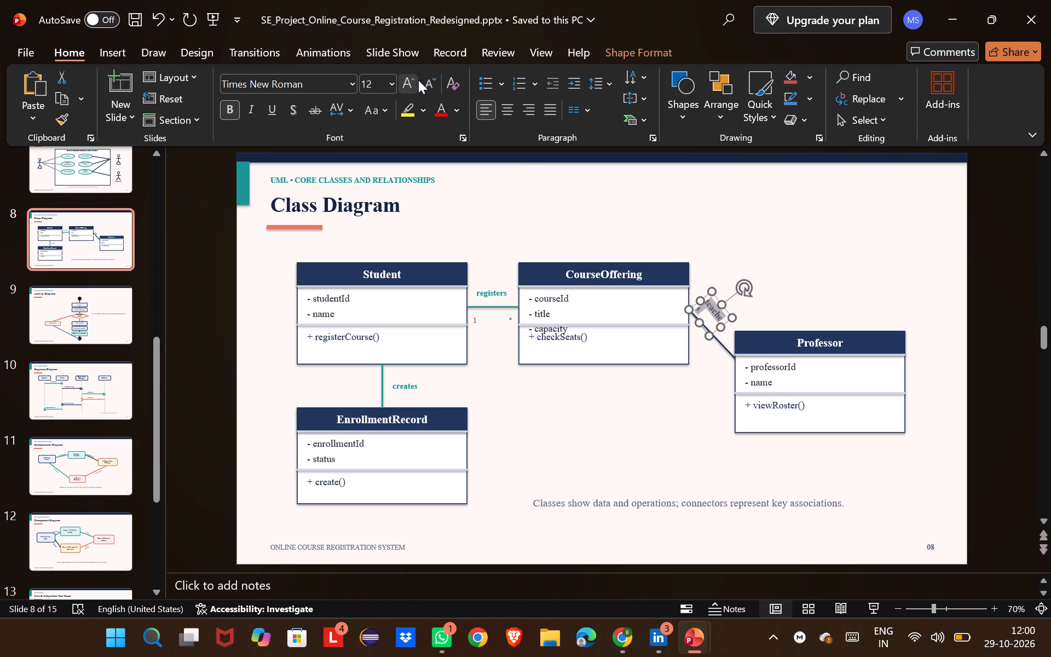
click(417, 86)
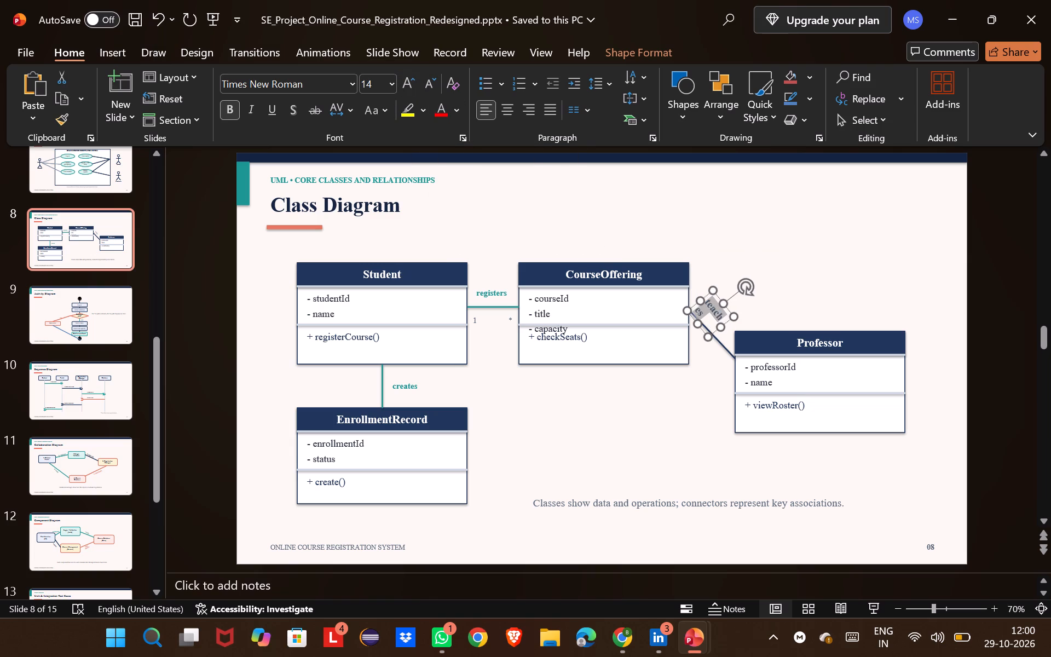
drag(723, 325, 724, 332)
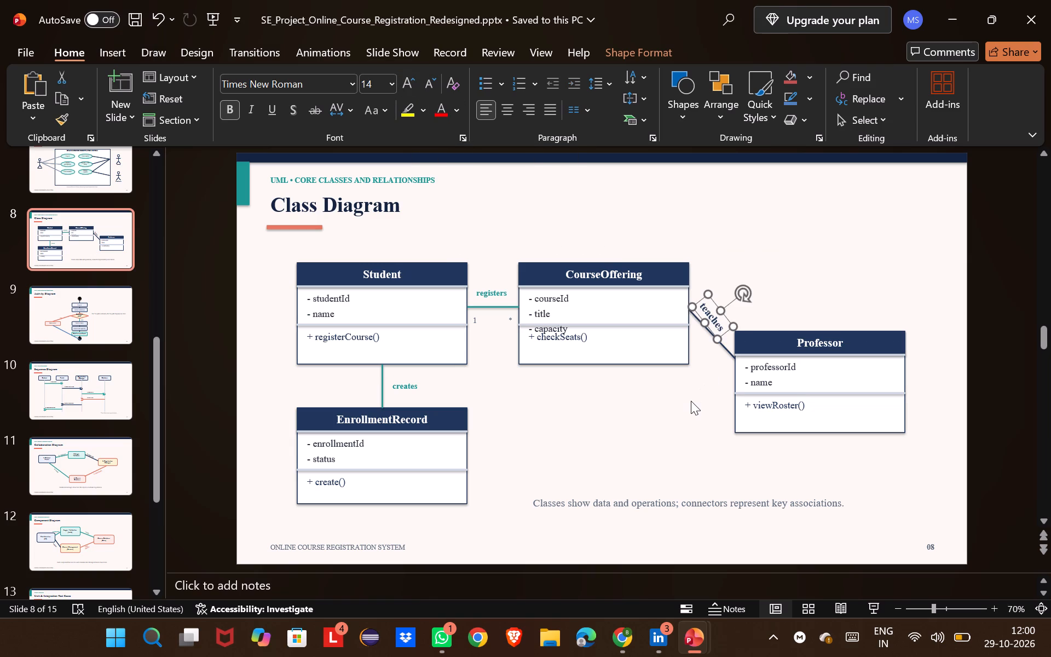
click(662, 419)
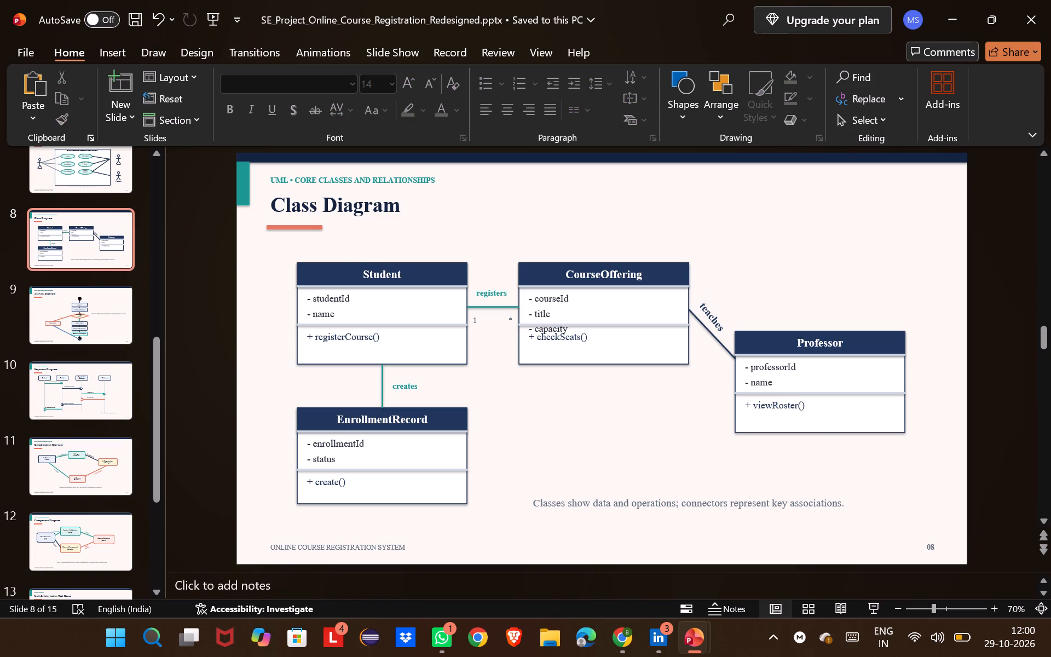
Enlarge the "registers" and "creates" relationship labels to 14 pt.
triple_click(483, 293)
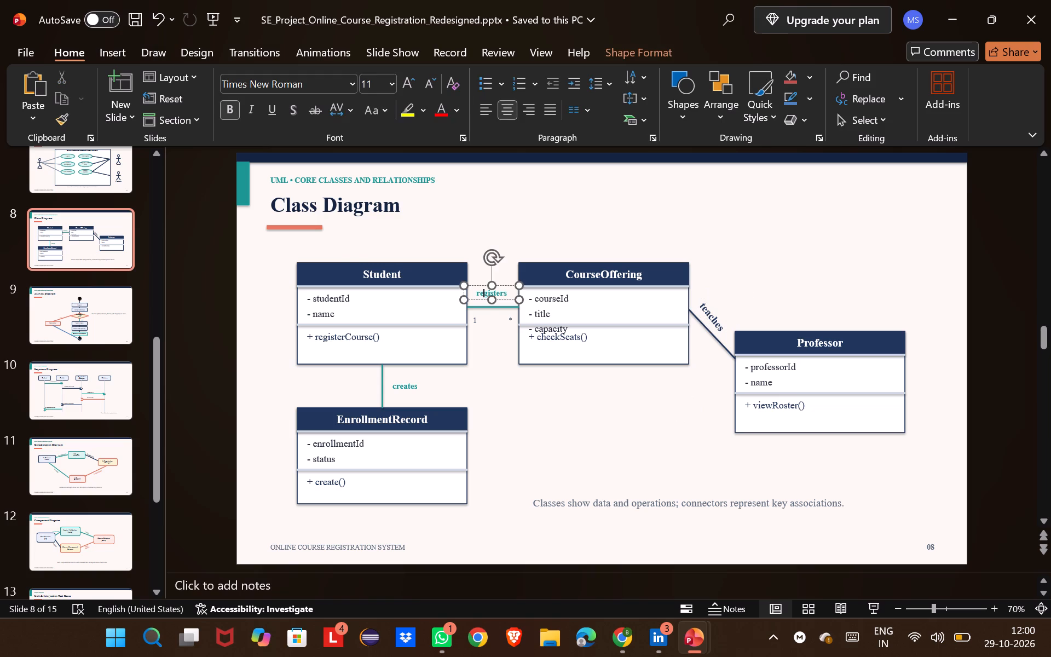
double_click(408, 83)
drag(501, 416, 501, 410)
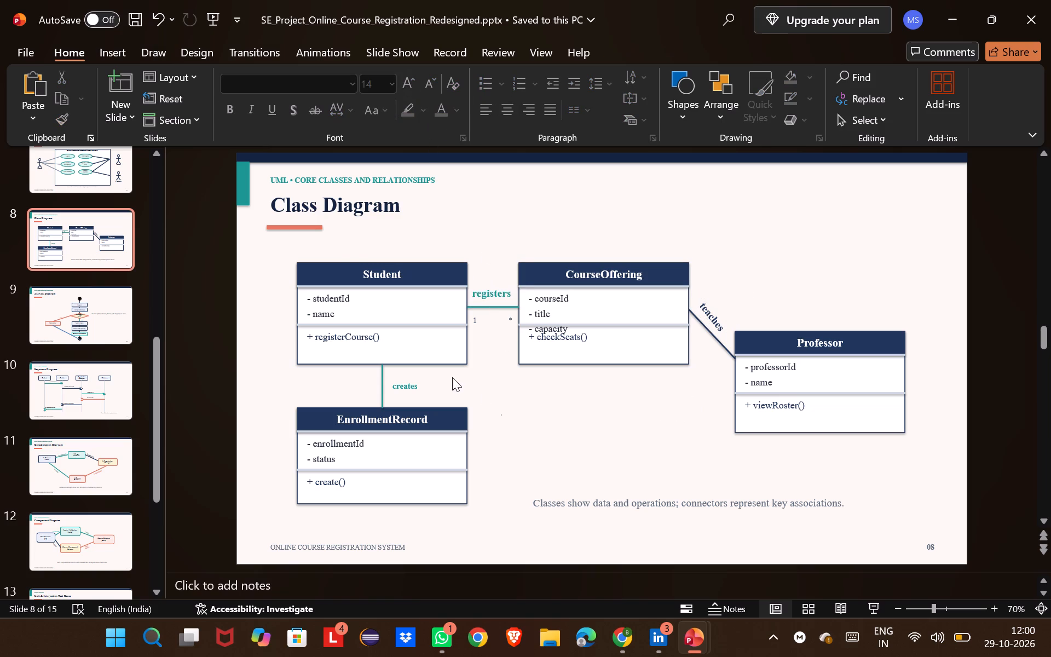
double_click(408, 386)
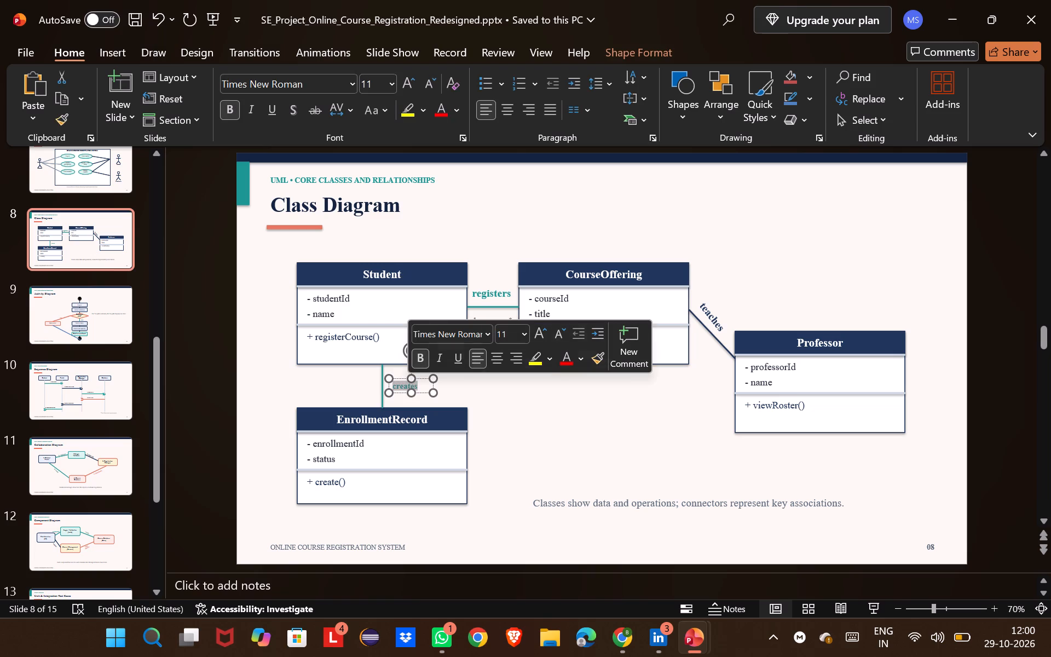
double_click(408, 83)
click(566, 423)
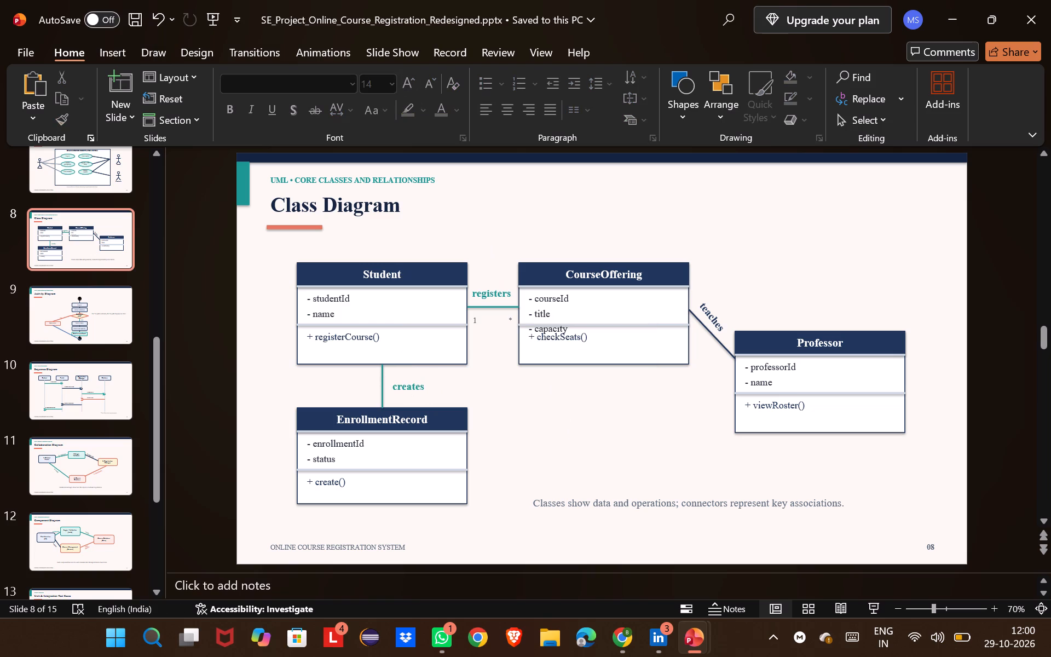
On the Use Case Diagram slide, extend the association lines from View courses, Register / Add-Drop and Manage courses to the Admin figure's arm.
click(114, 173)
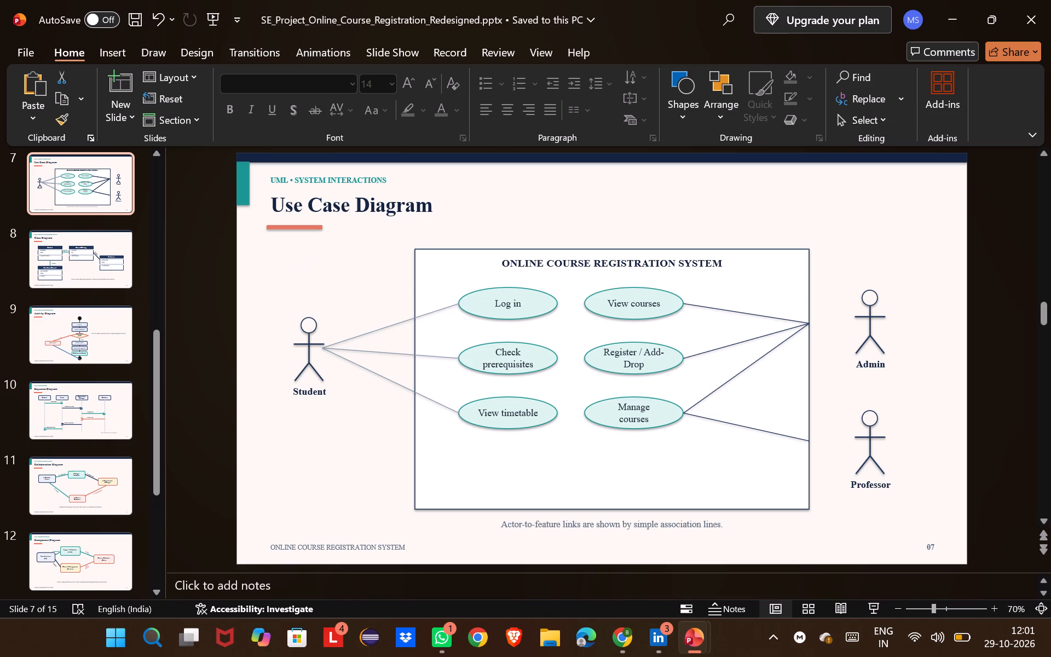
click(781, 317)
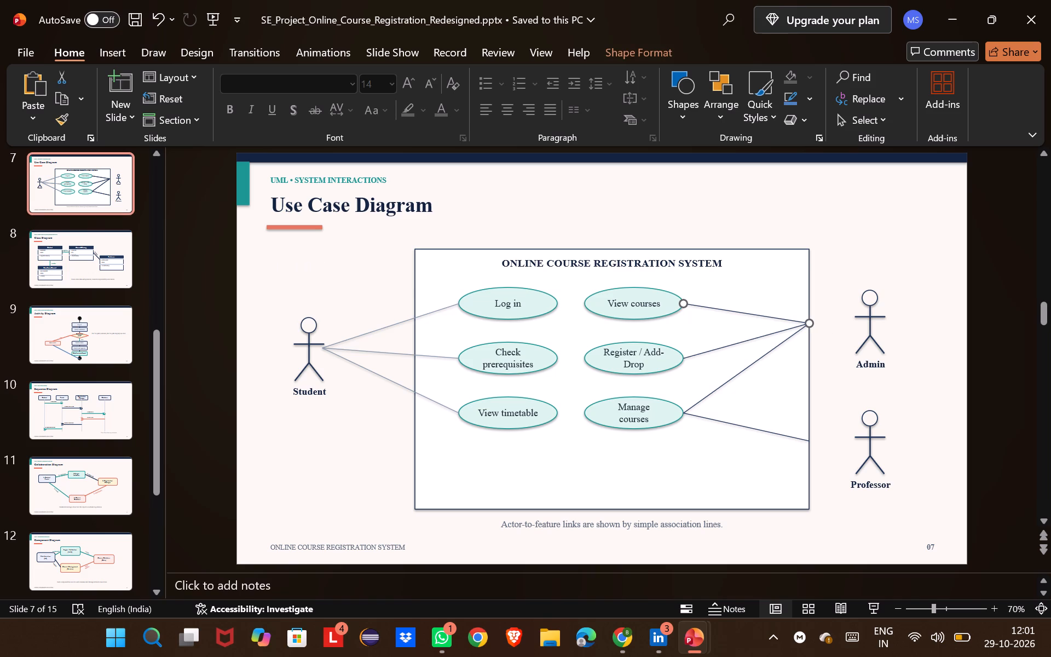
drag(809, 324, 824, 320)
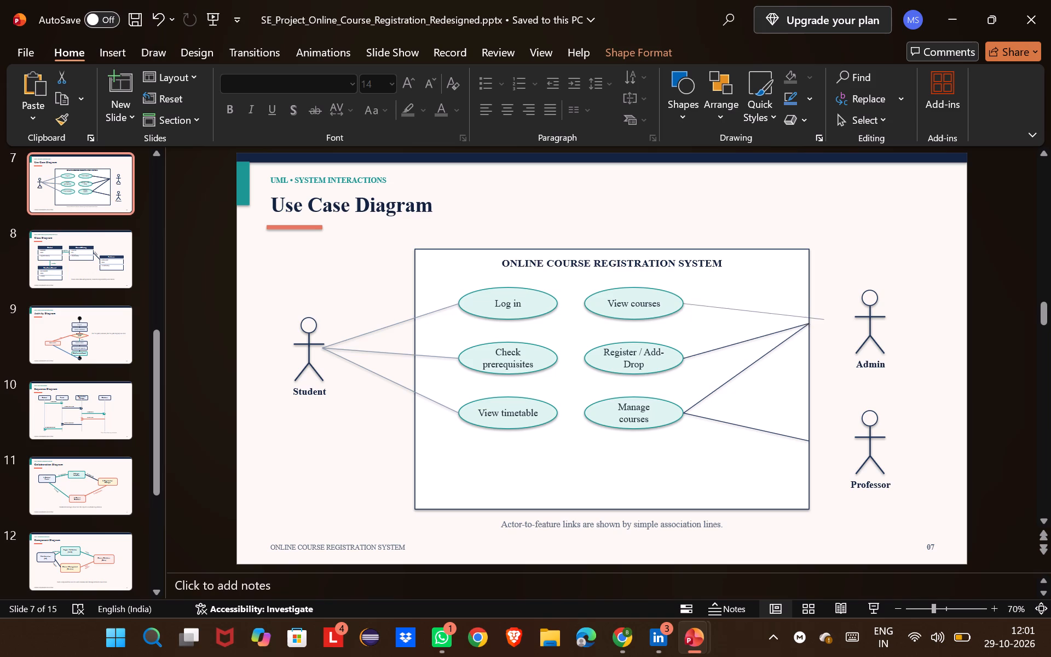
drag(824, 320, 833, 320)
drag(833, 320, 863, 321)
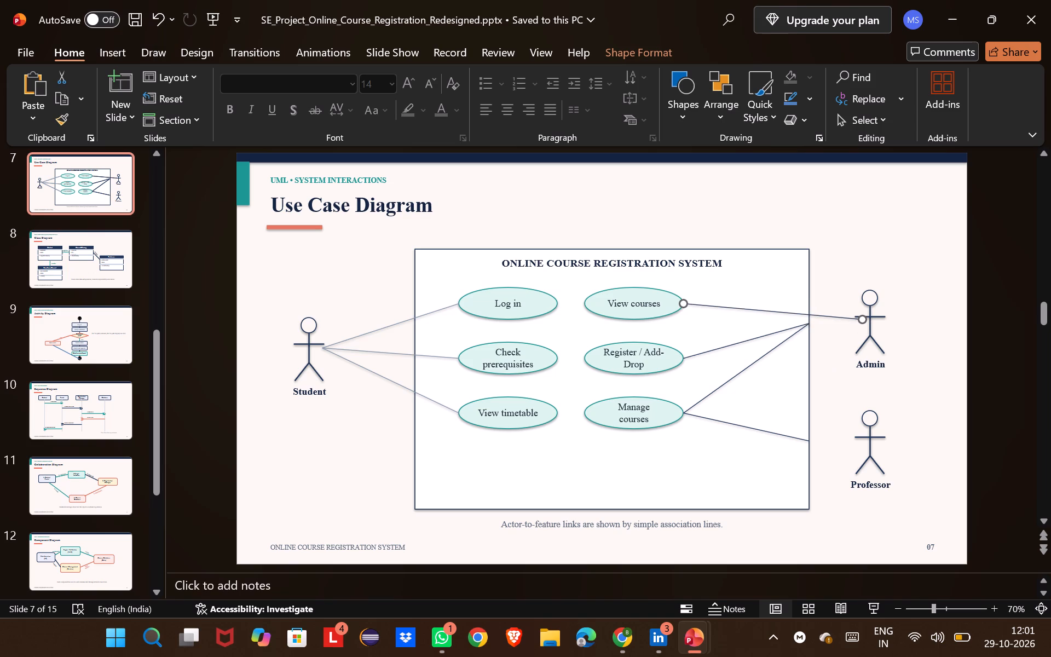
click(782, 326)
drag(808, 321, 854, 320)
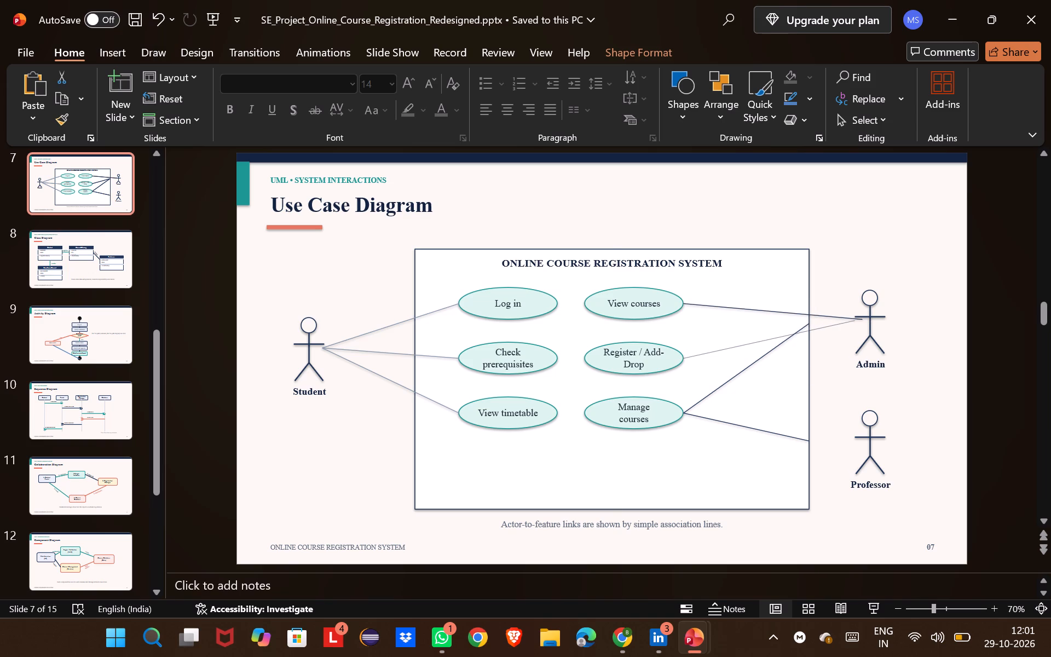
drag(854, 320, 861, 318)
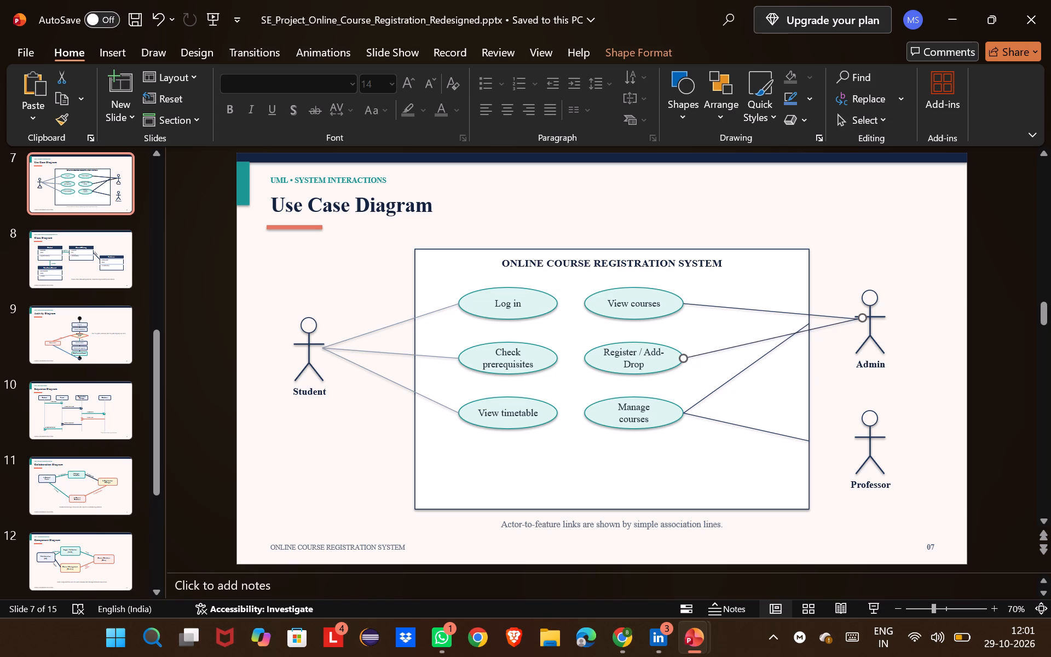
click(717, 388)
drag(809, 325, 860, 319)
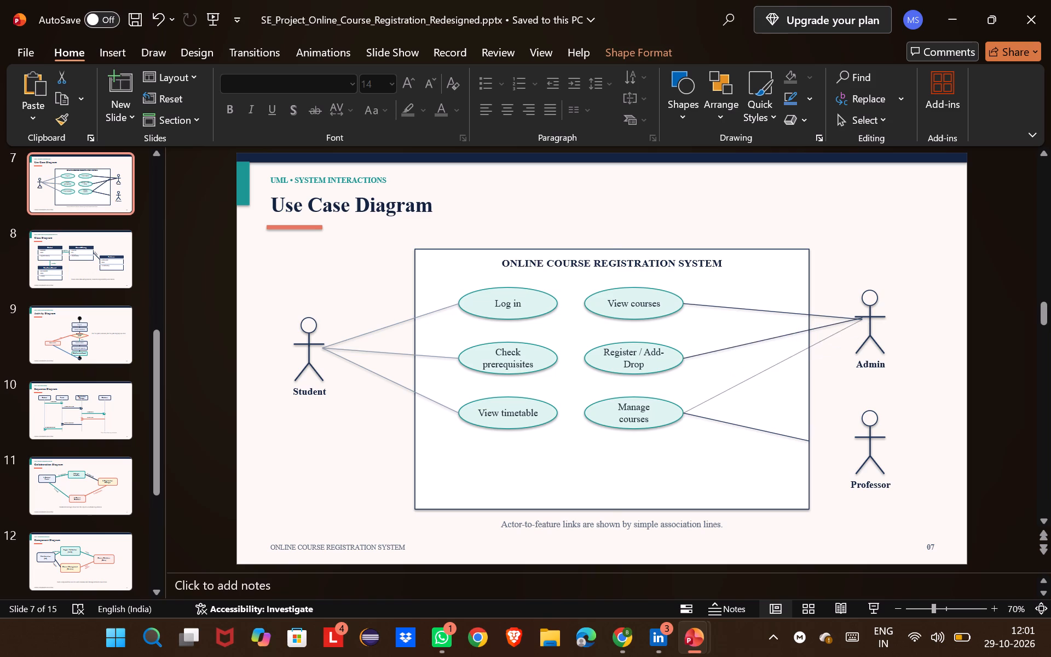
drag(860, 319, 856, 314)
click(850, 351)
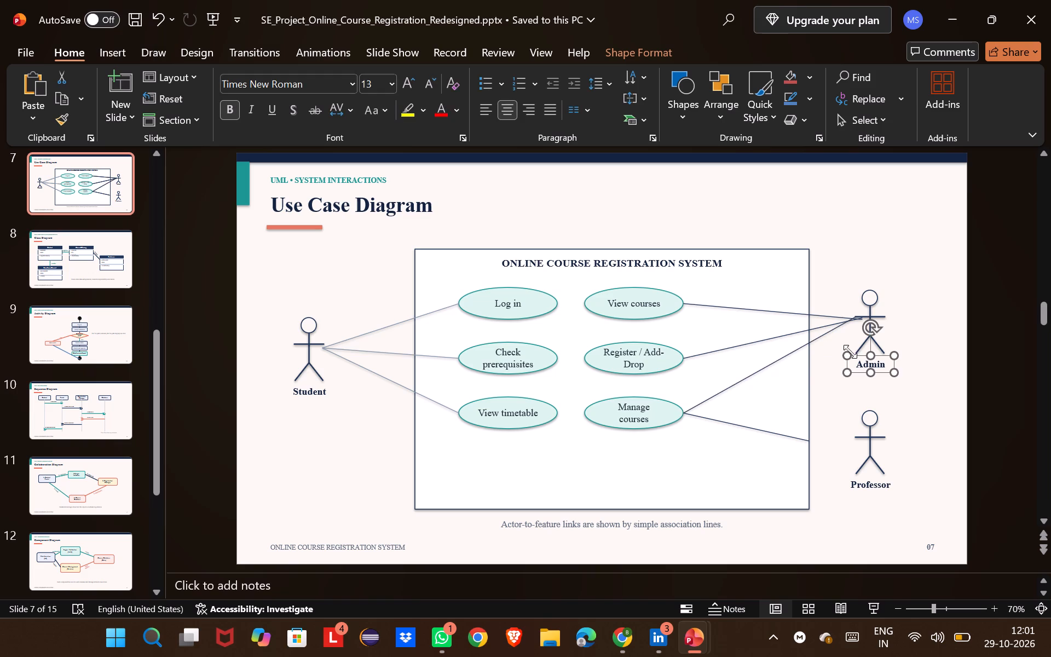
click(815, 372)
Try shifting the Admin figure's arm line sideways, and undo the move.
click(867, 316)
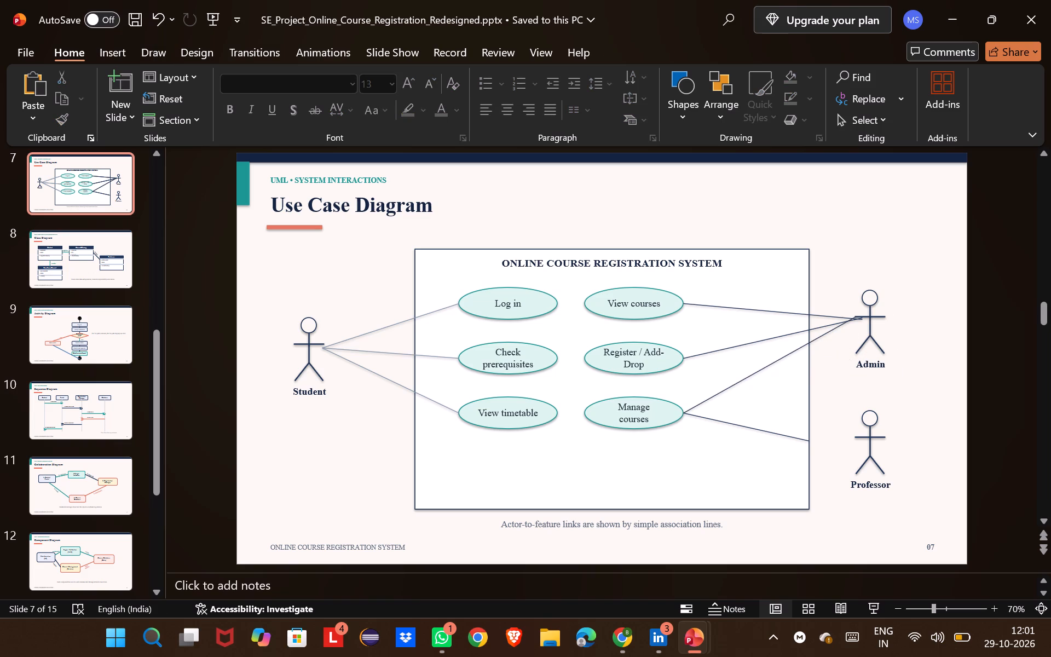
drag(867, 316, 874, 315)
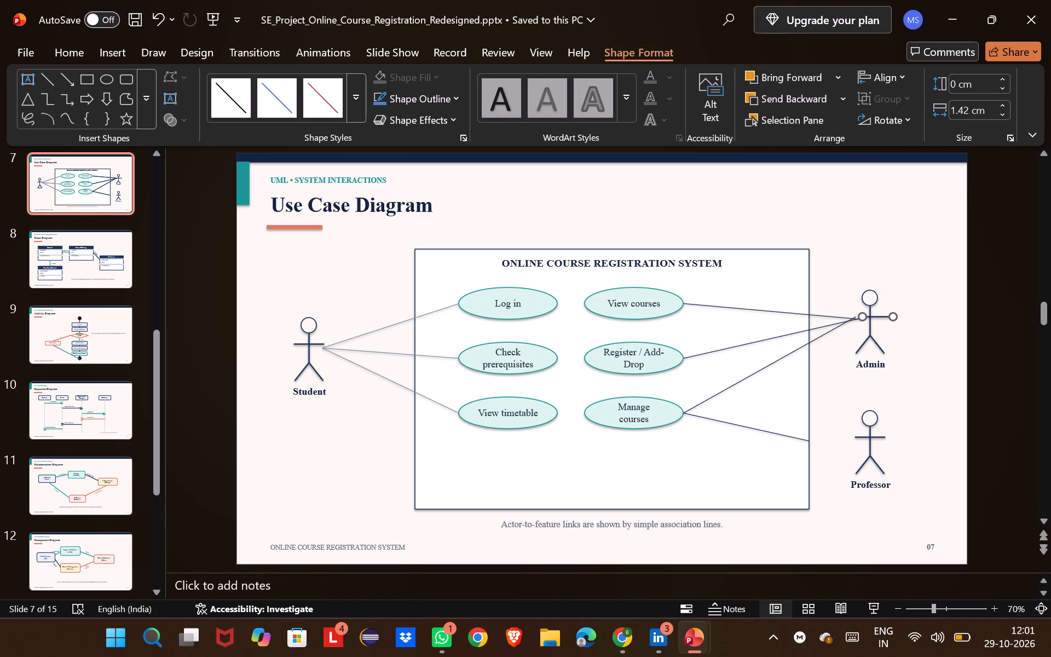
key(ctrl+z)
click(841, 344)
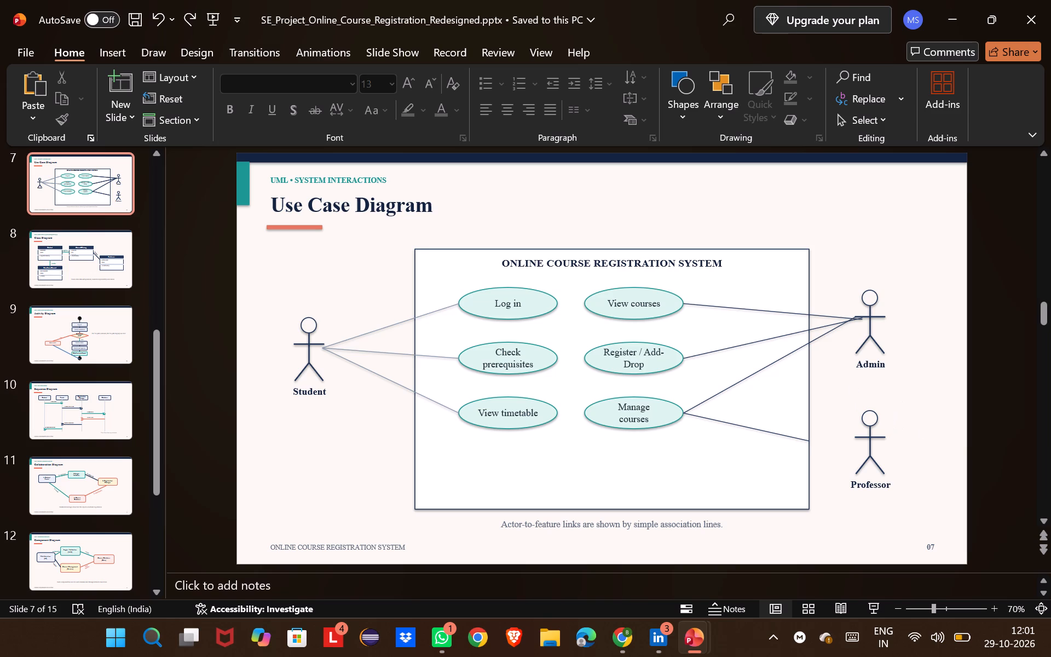
Extend the lower association line from Manage courses beyond the system boundary so it ends on the Professor figure's body.
click(783, 437)
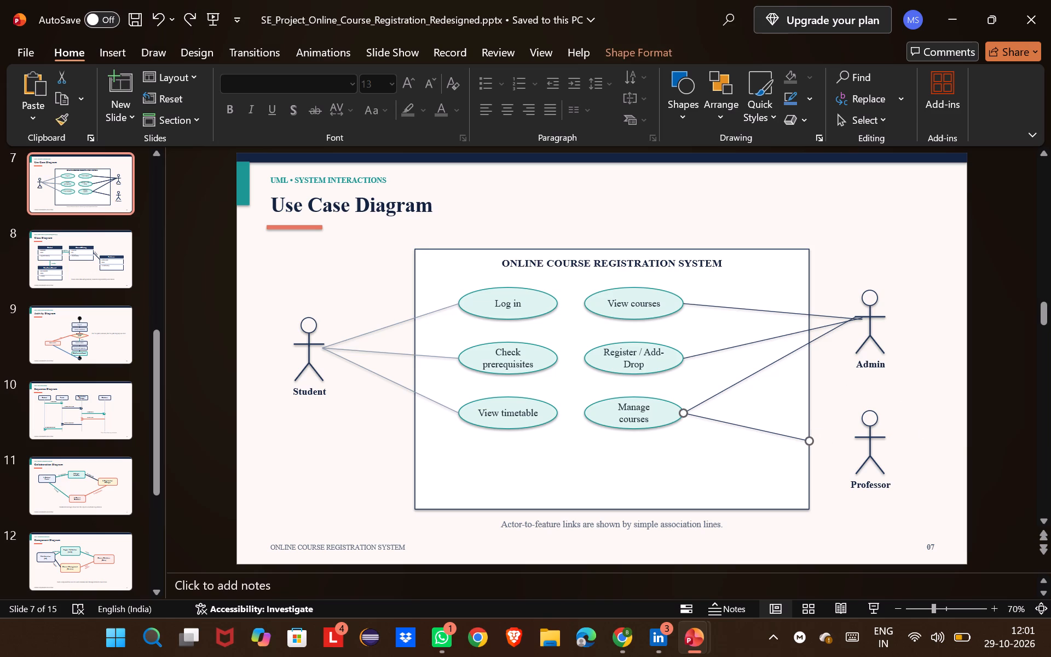
drag(810, 439, 832, 446)
drag(832, 446, 879, 446)
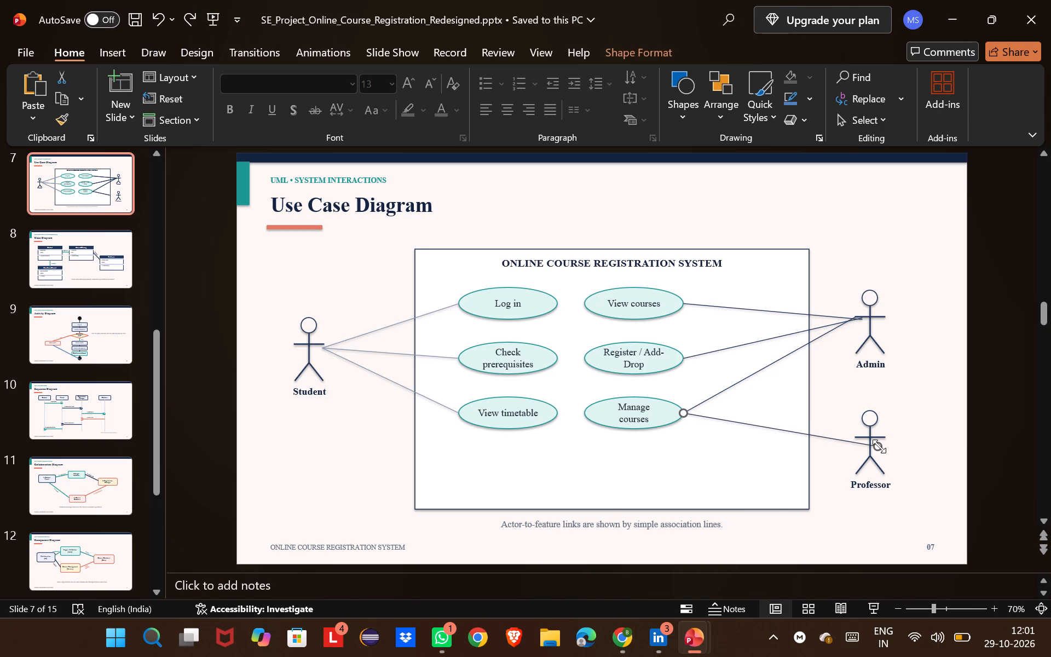
click(757, 475)
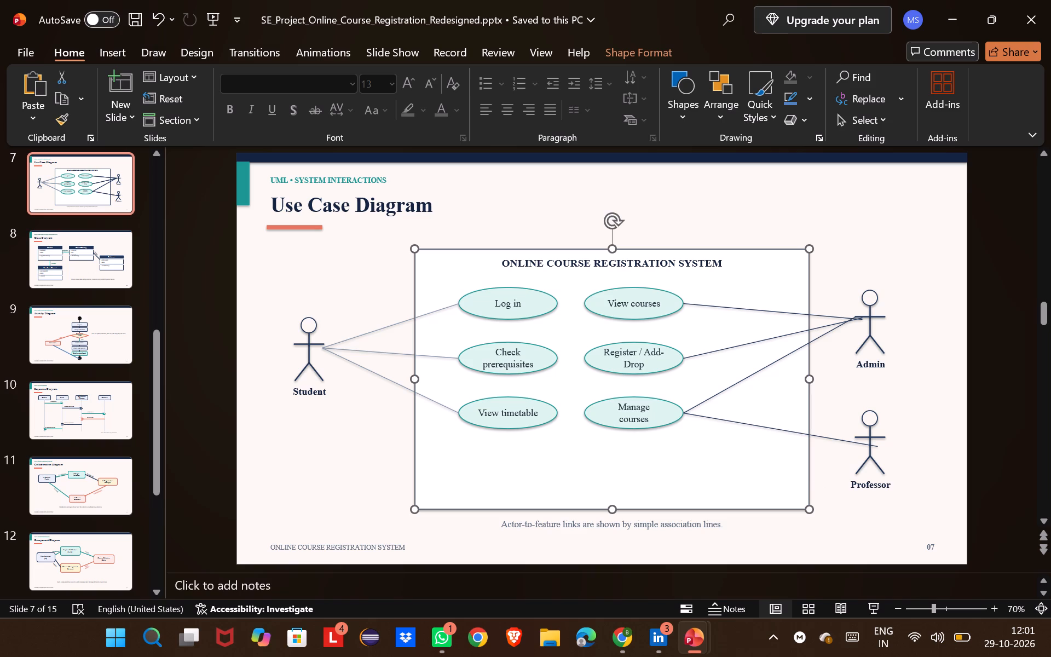
click(879, 446)
click(874, 445)
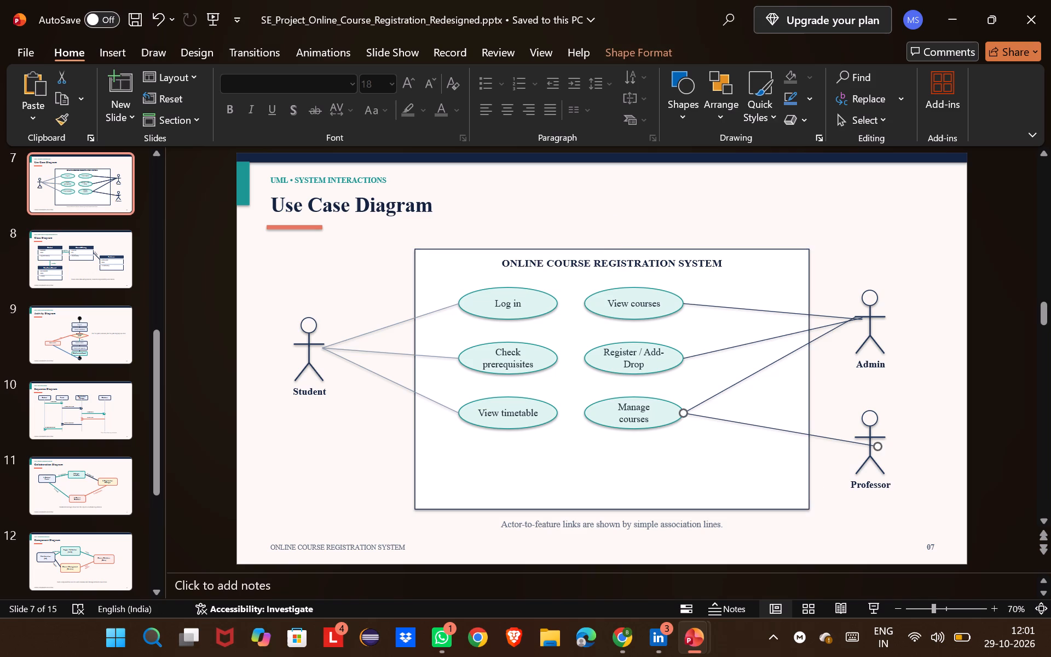
drag(879, 447, 865, 442)
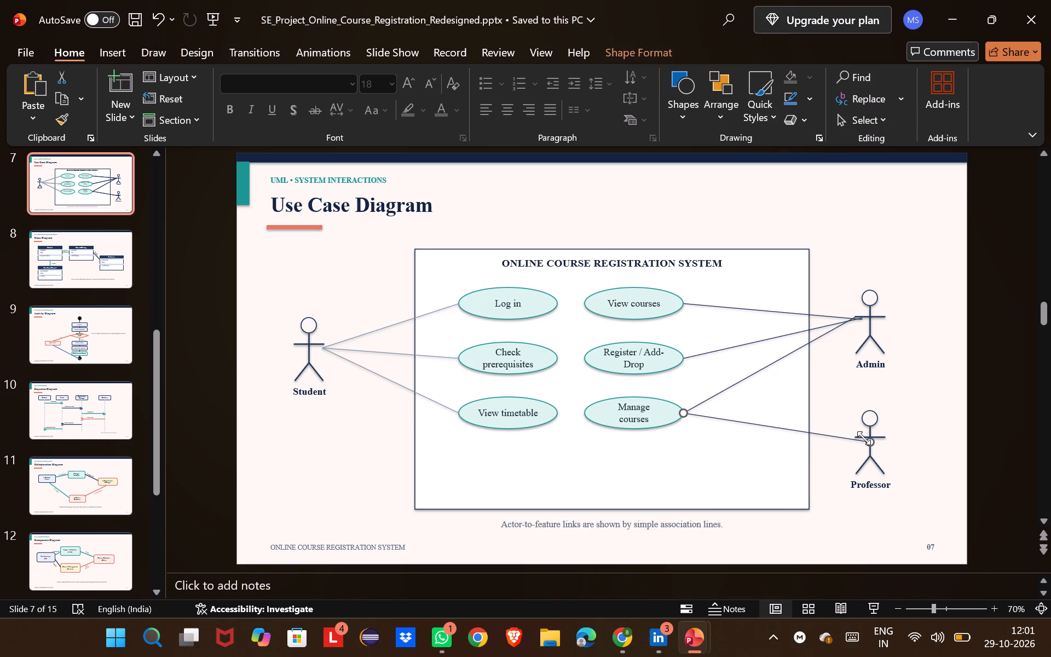
click(840, 364)
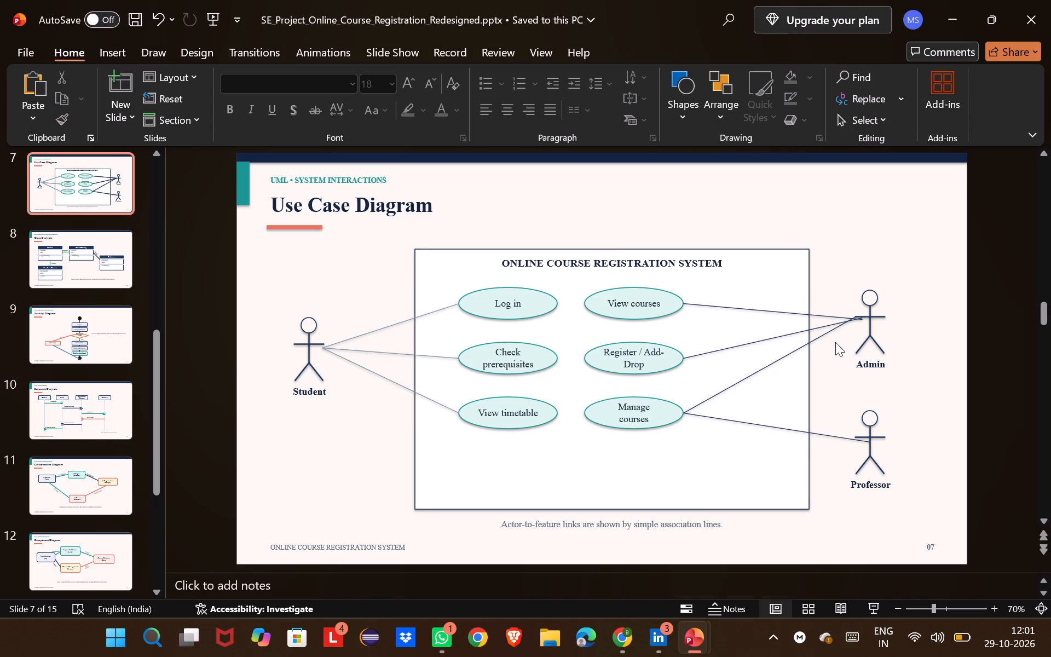
Delete the three association lines joining Manage courses, Register / Add-Drop and View courses to the Admin figure.
click(842, 322)
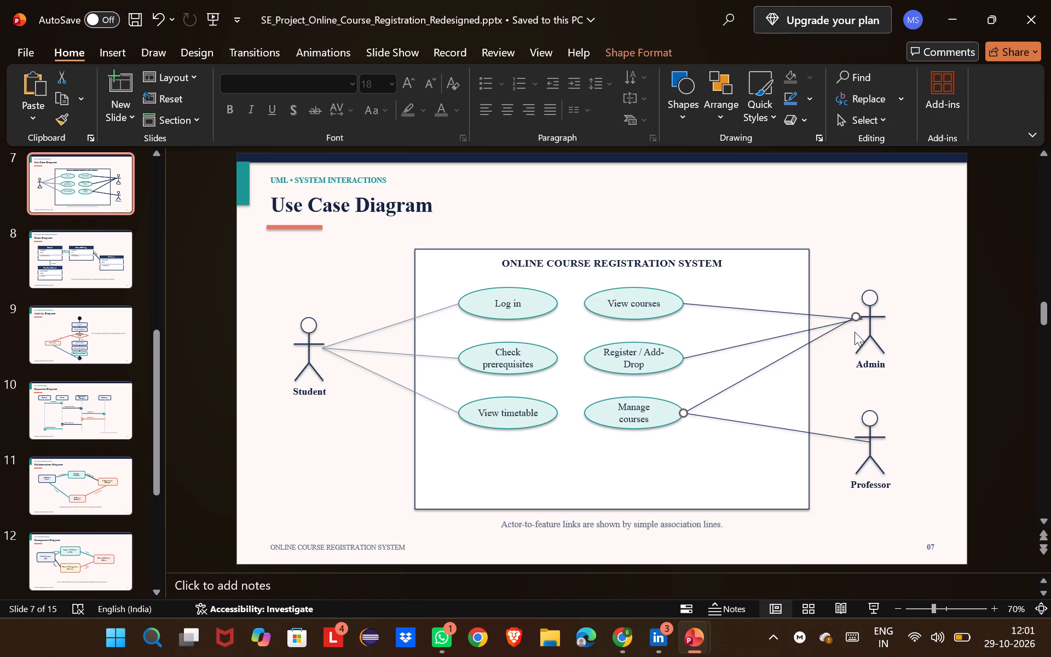
key(BackSpace)
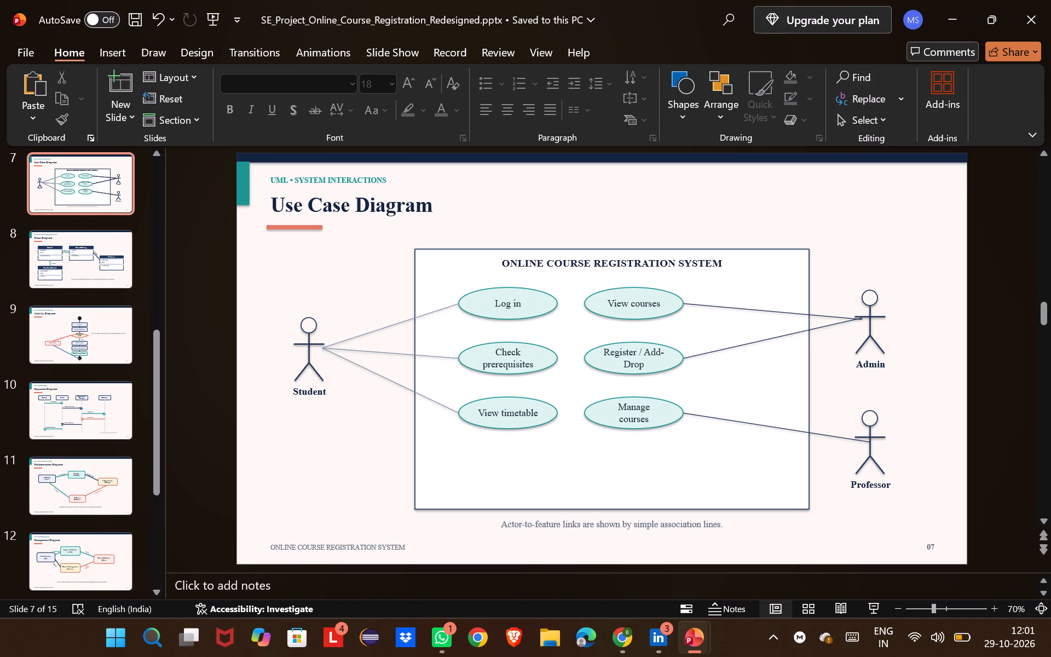
click(839, 324)
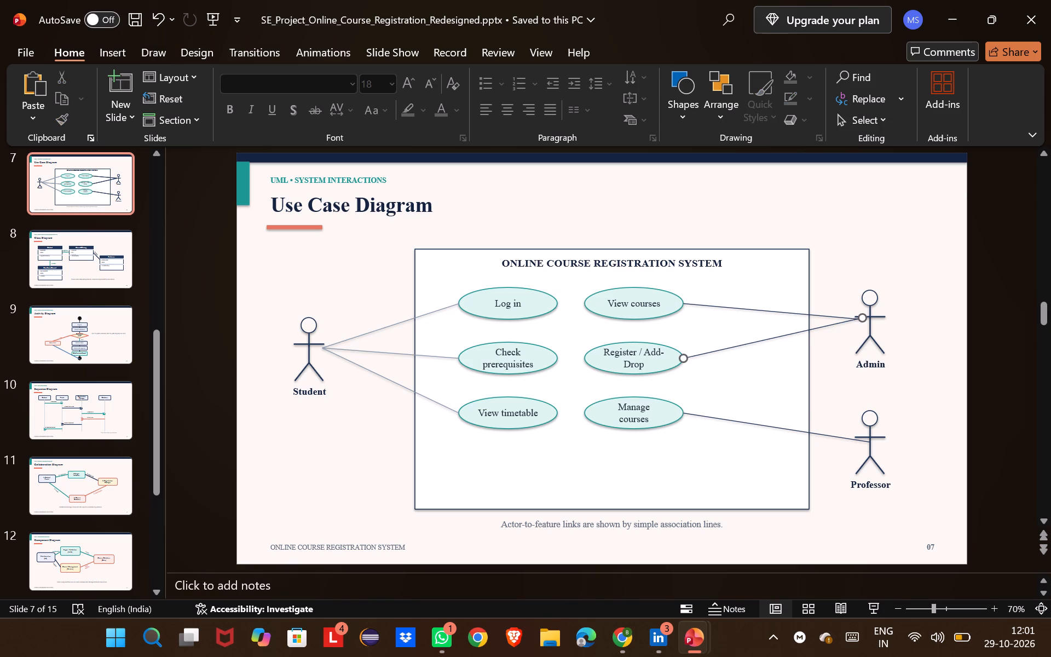
key(BackSpace)
click(842, 318)
key(BackSpace)
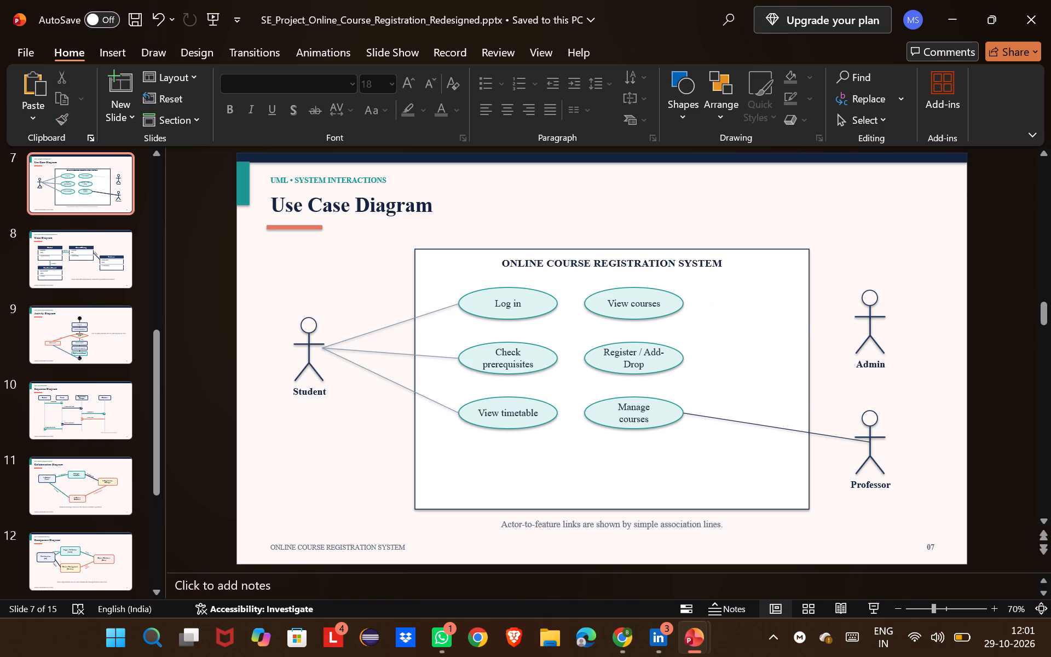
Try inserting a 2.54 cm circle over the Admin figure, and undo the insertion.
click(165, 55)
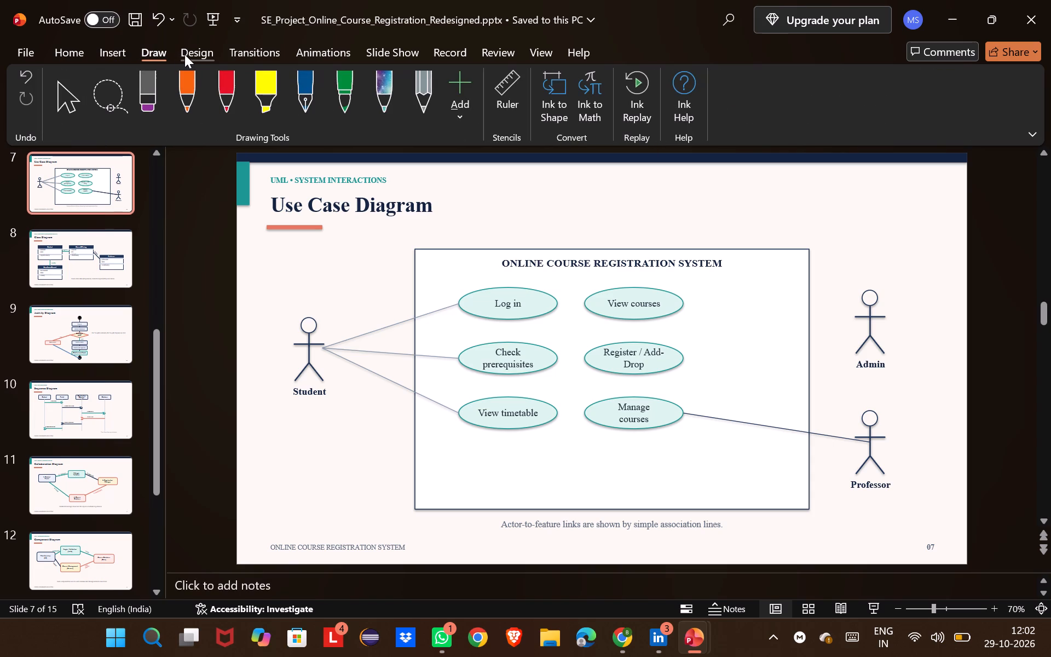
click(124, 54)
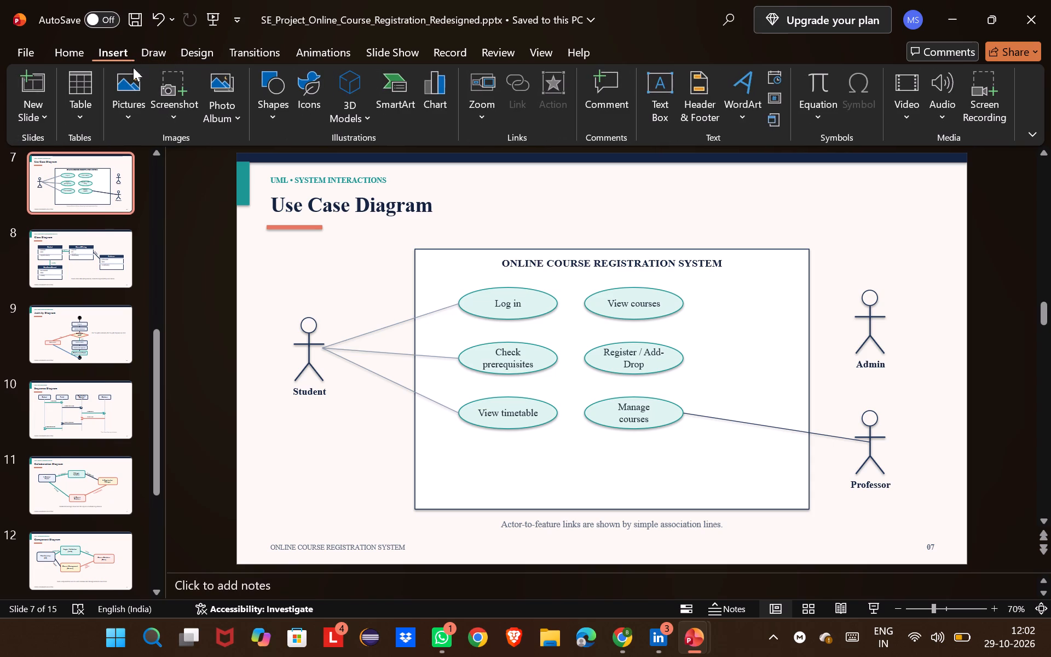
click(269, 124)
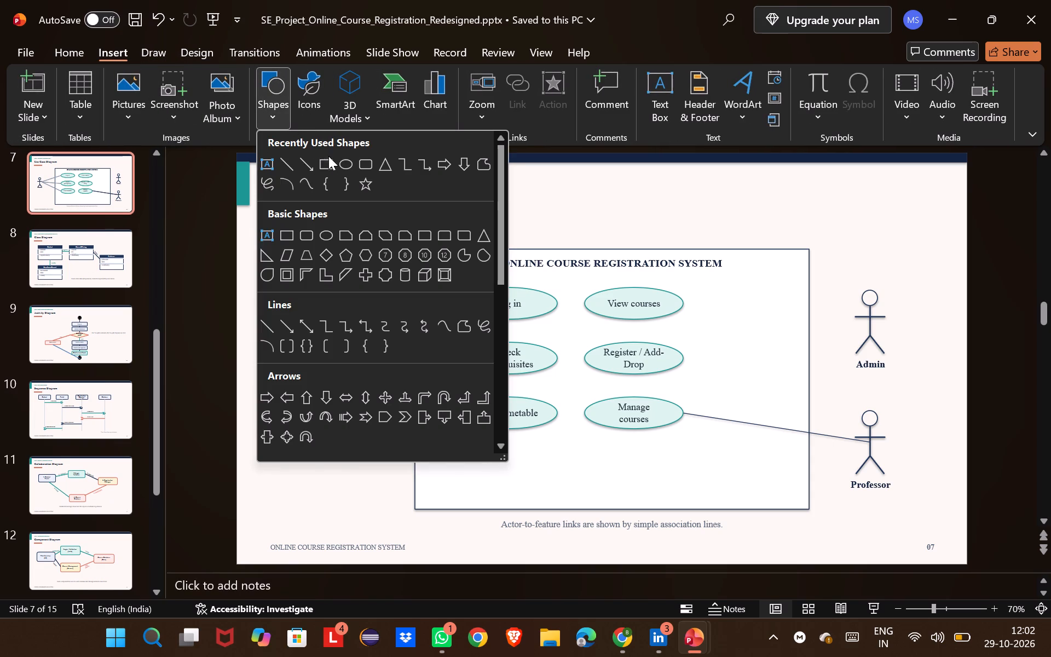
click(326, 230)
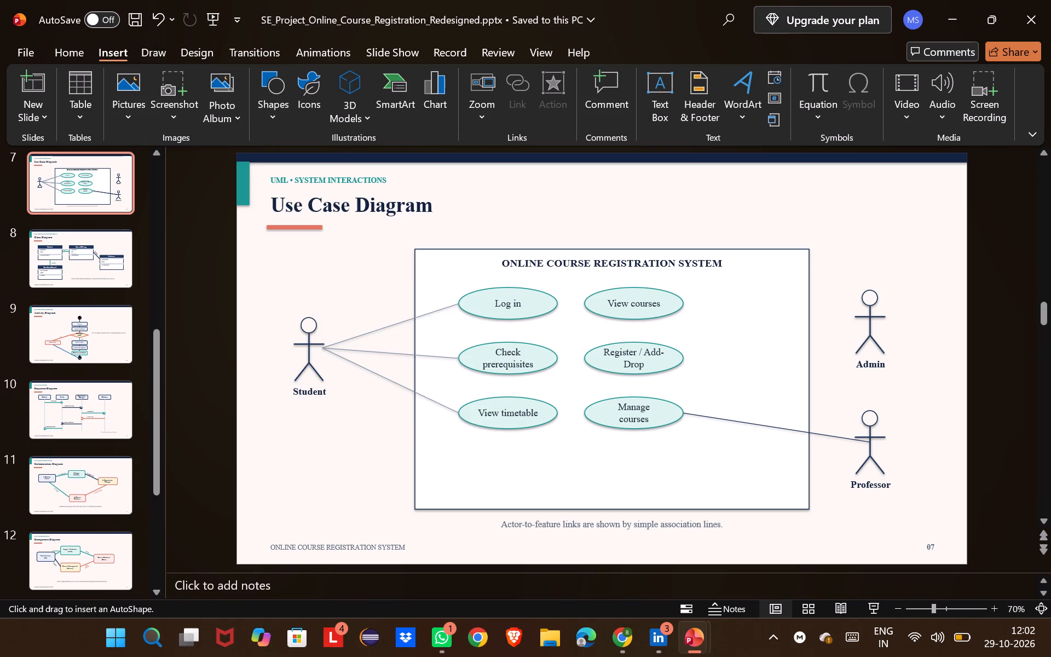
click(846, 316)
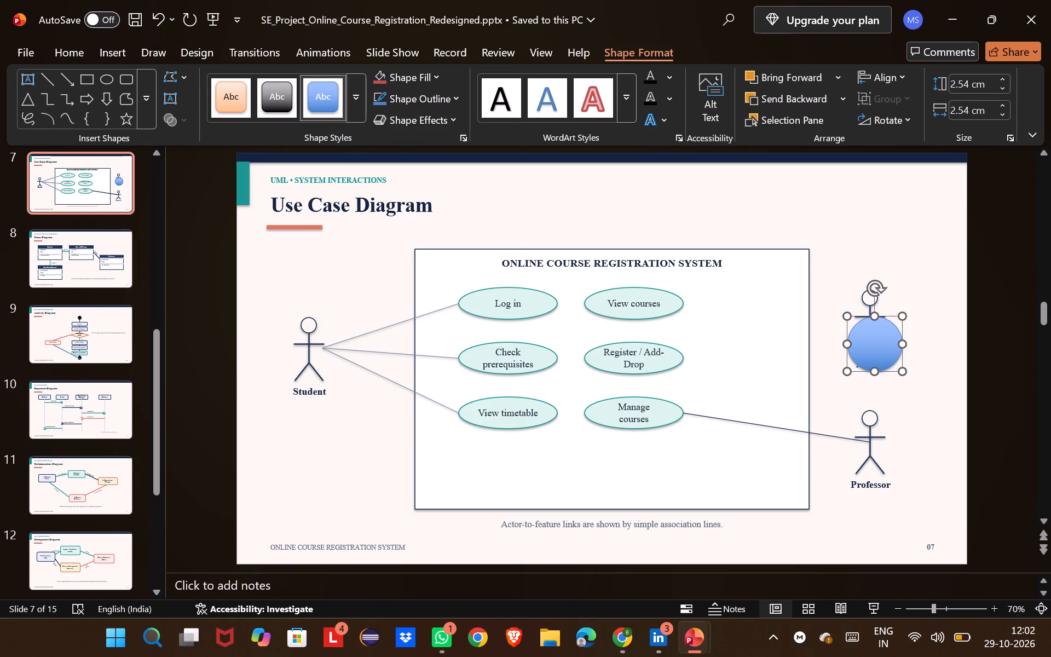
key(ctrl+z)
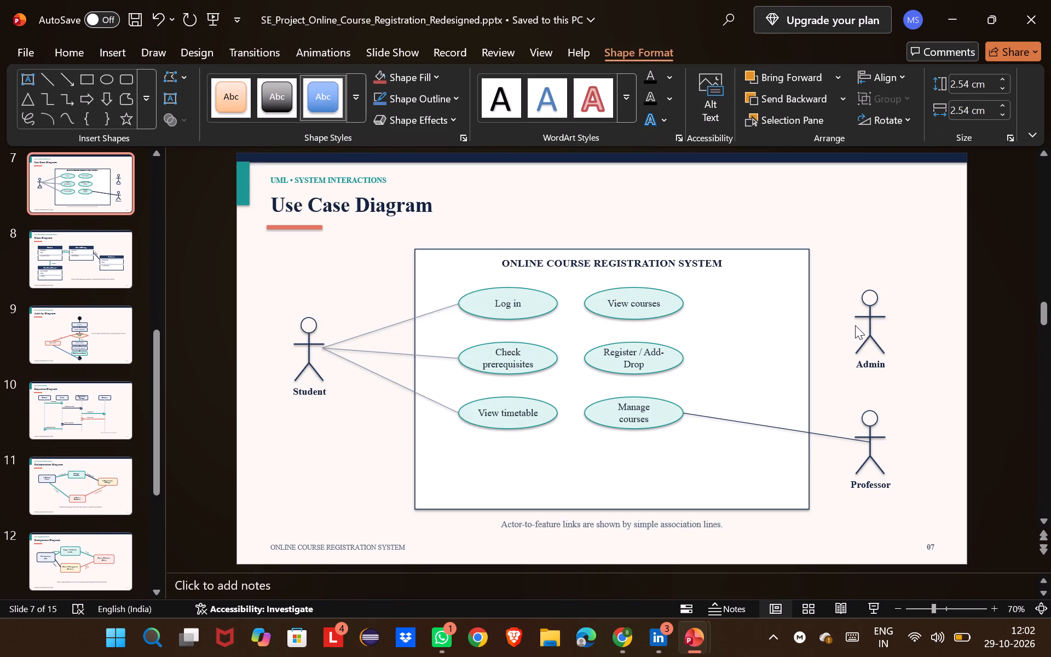
Draw an oval about 0.31 cm high and 0.13 cm wide on the Admin figure just below its arm line, with a solid black style.
click(855, 325)
click(854, 322)
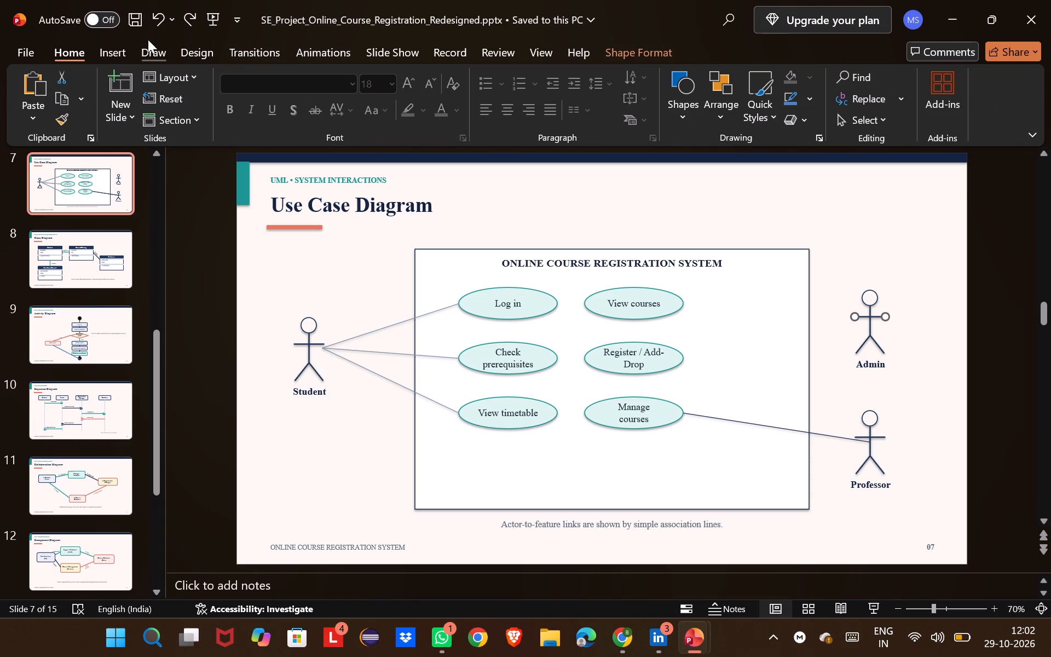
click(124, 54)
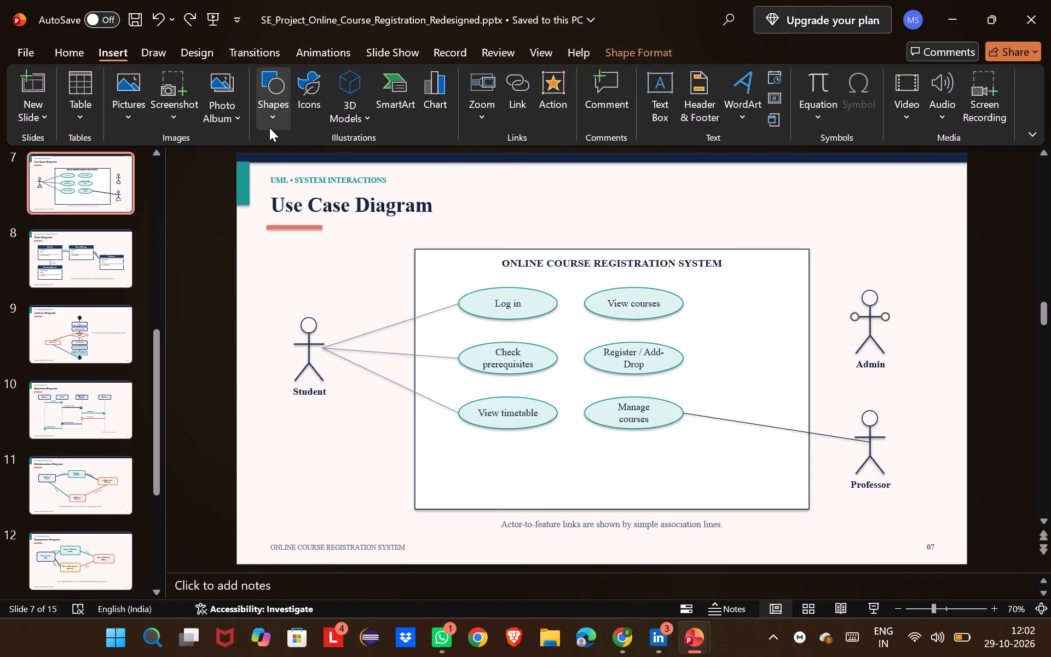
click(269, 128)
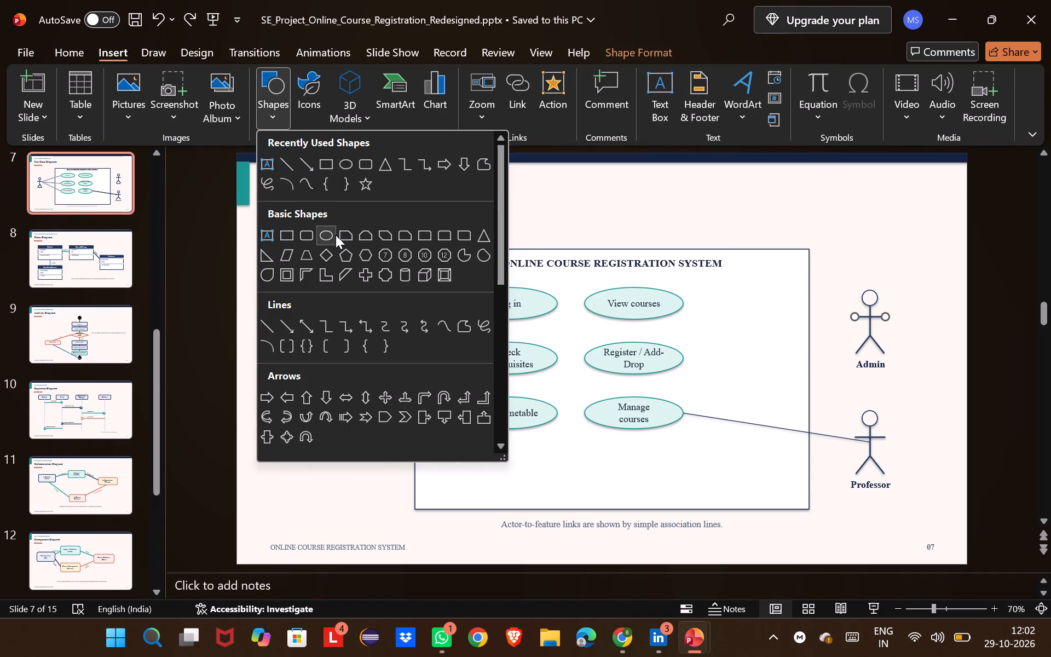
click(336, 235)
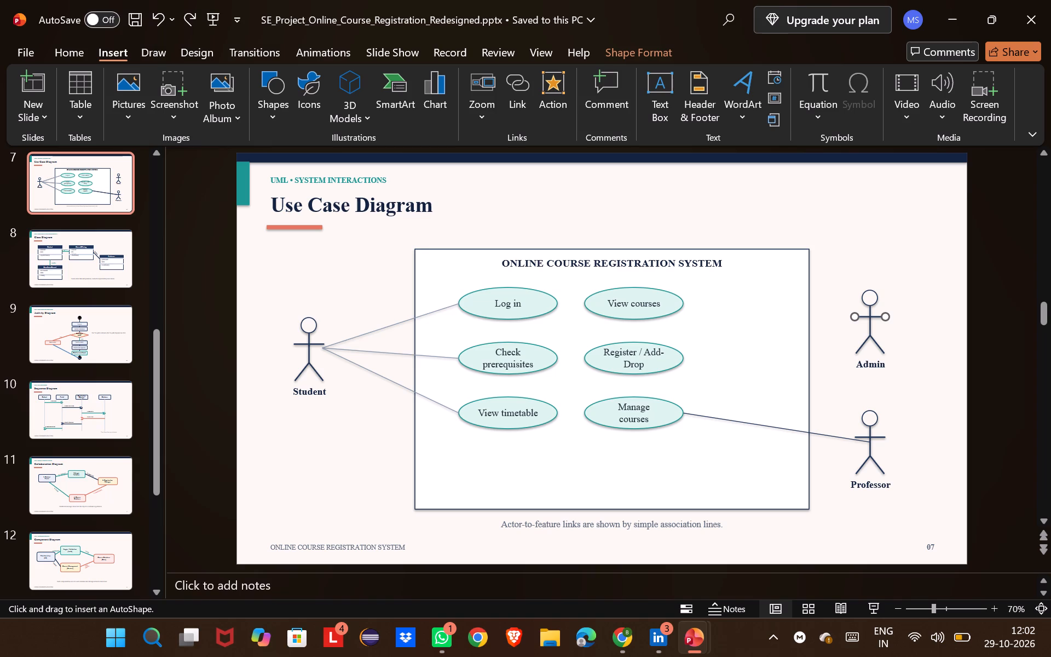
drag(860, 321, 869, 325)
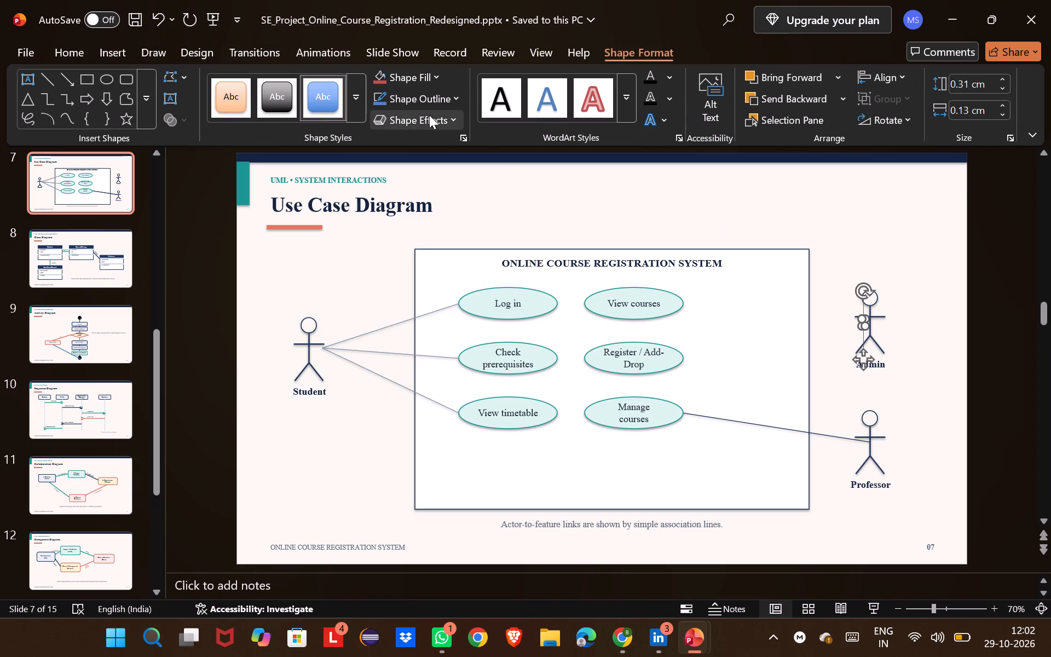
click(360, 103)
click(231, 186)
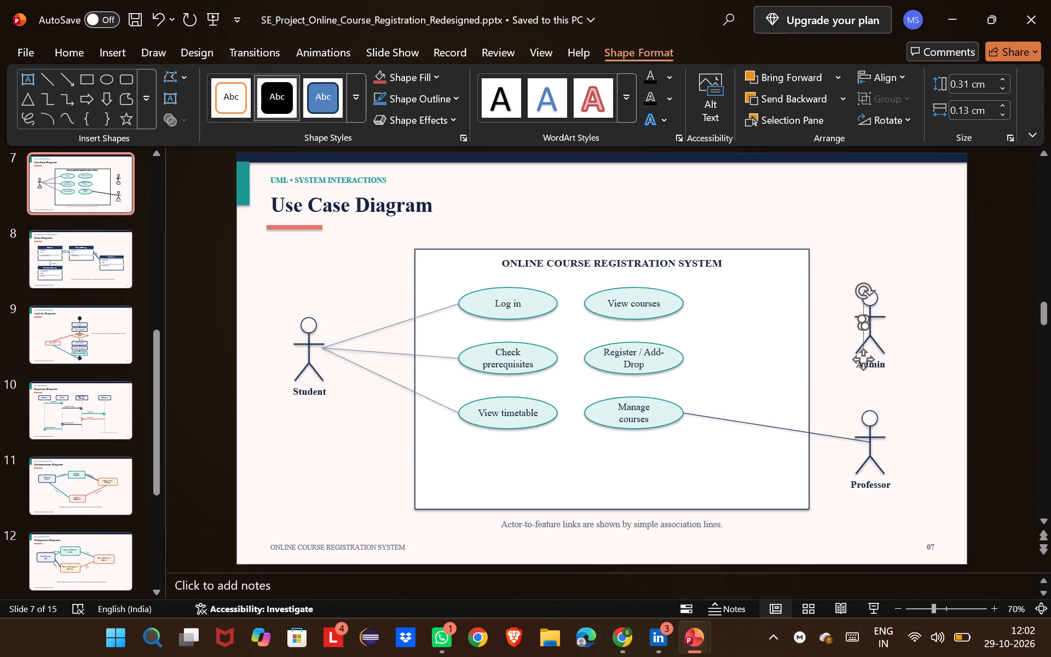
click(843, 367)
click(848, 404)
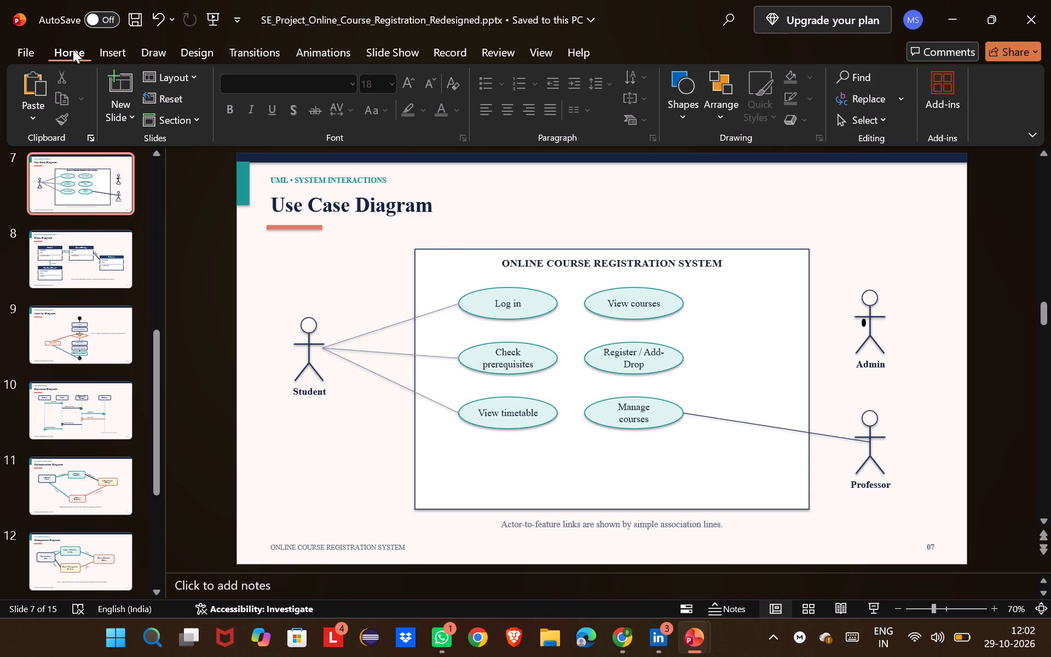
Draw a straight association line from the View courses oval to the small black oval on the Admin figure.
click(121, 55)
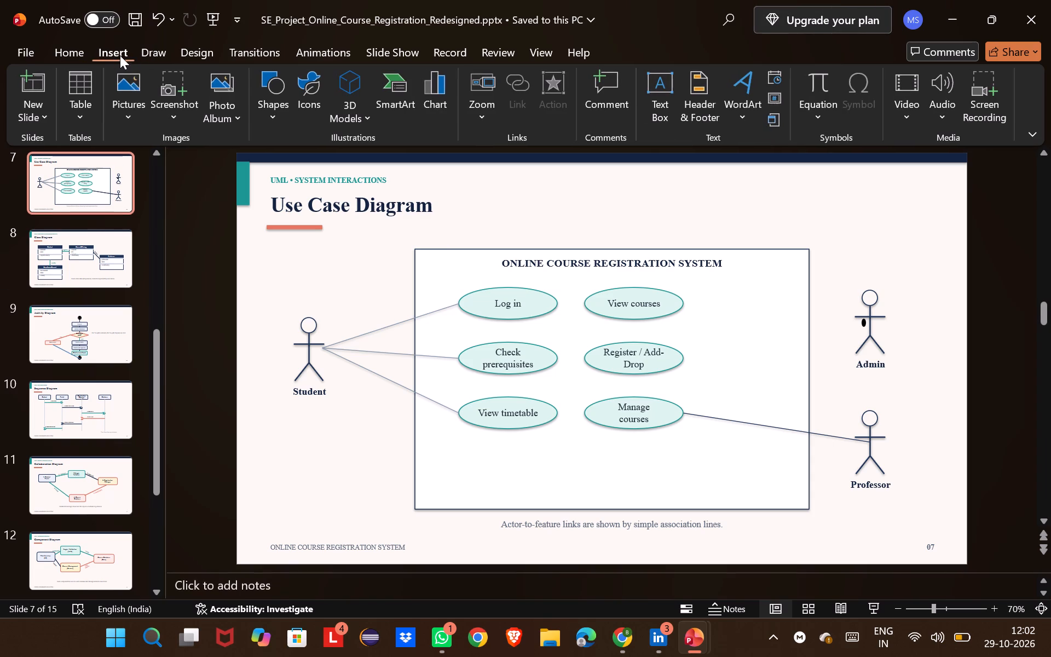
click(276, 118)
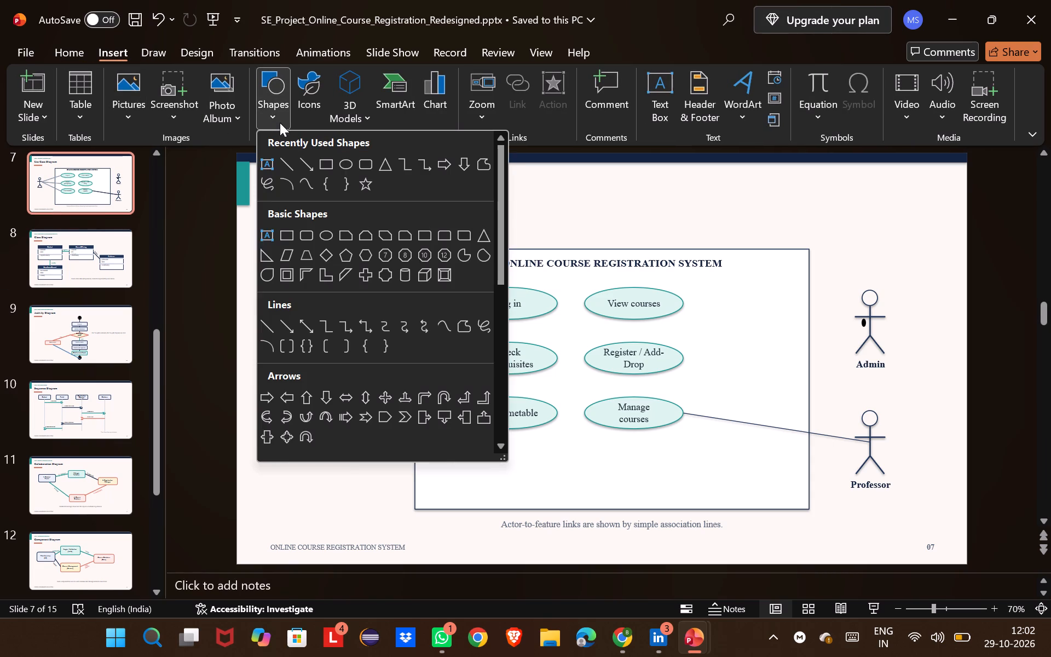
click(281, 162)
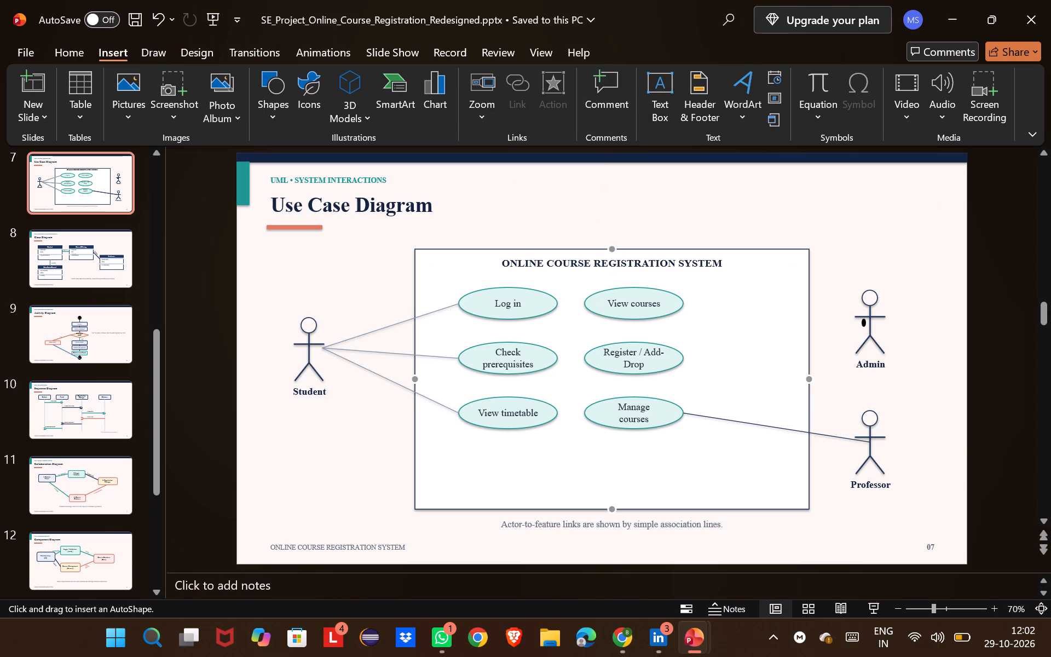
drag(682, 303, 801, 304)
drag(801, 304, 861, 325)
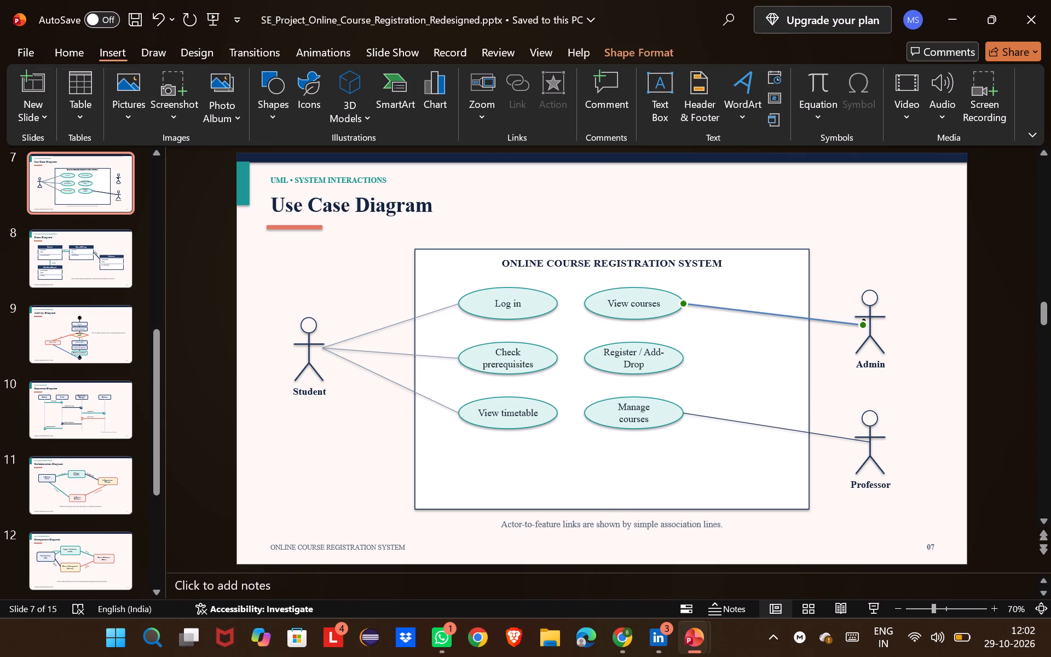
Apply the Colored Outline - Olive Green, Accent 3 style to the system boundary rectangle.
click(755, 355)
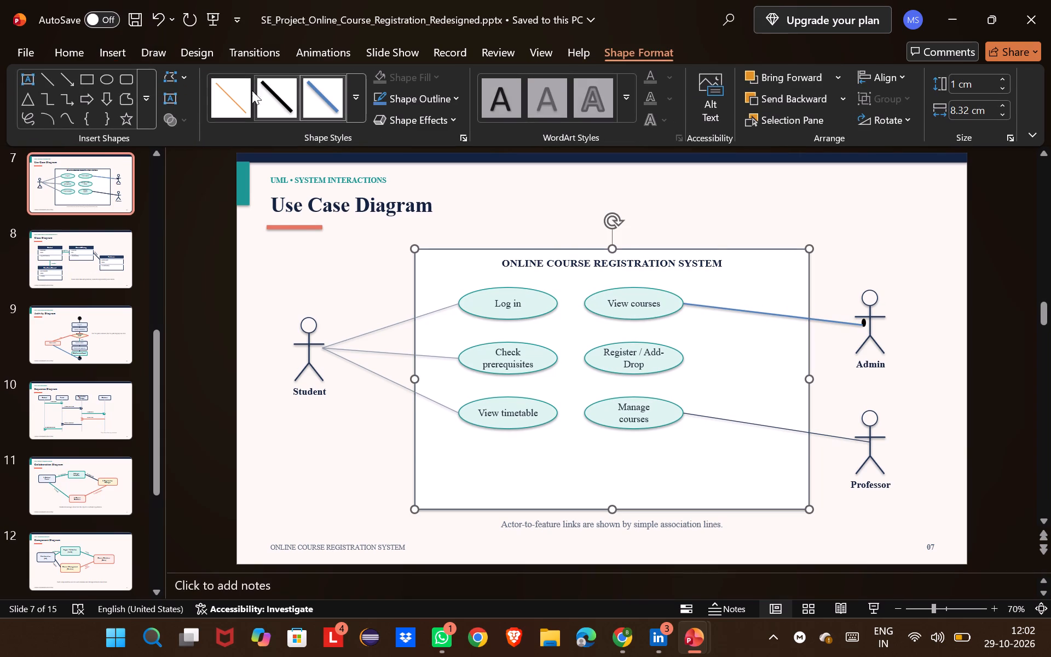
click(354, 97)
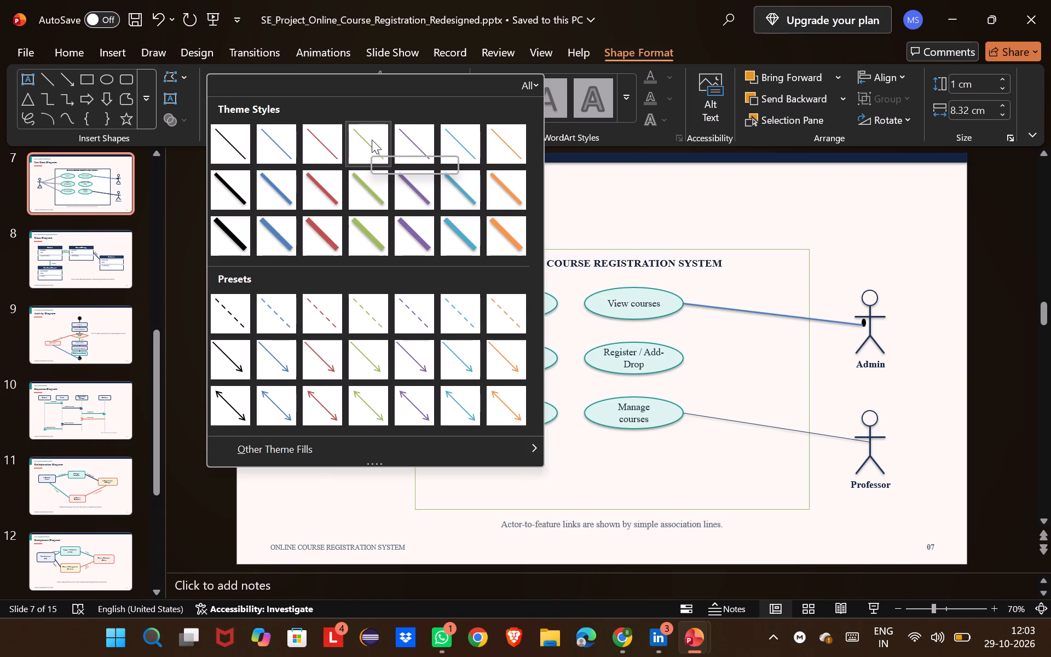
click(366, 152)
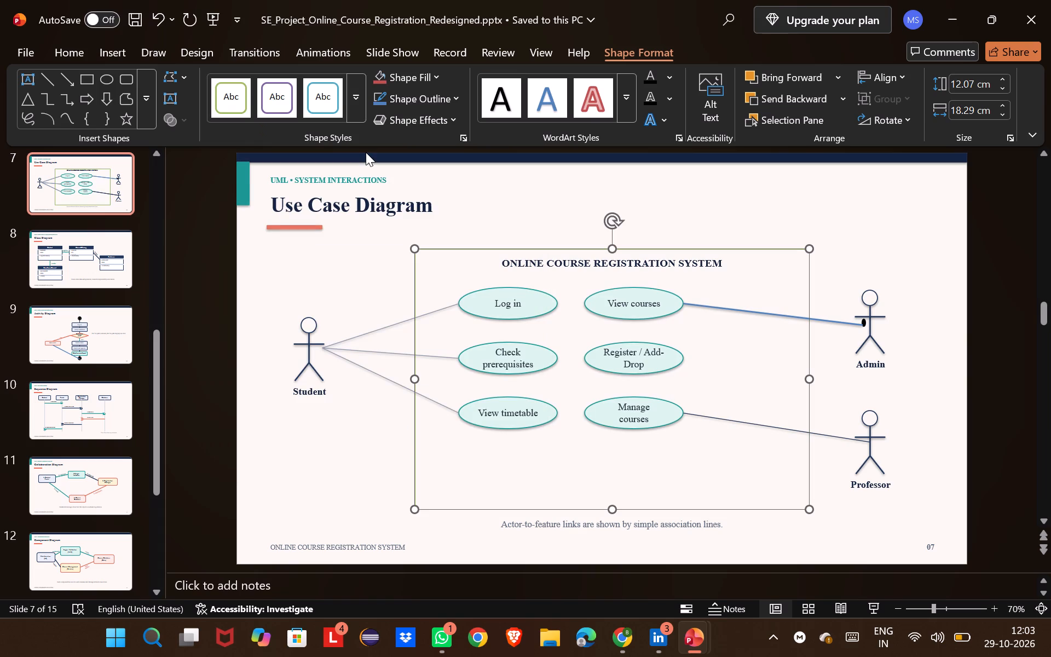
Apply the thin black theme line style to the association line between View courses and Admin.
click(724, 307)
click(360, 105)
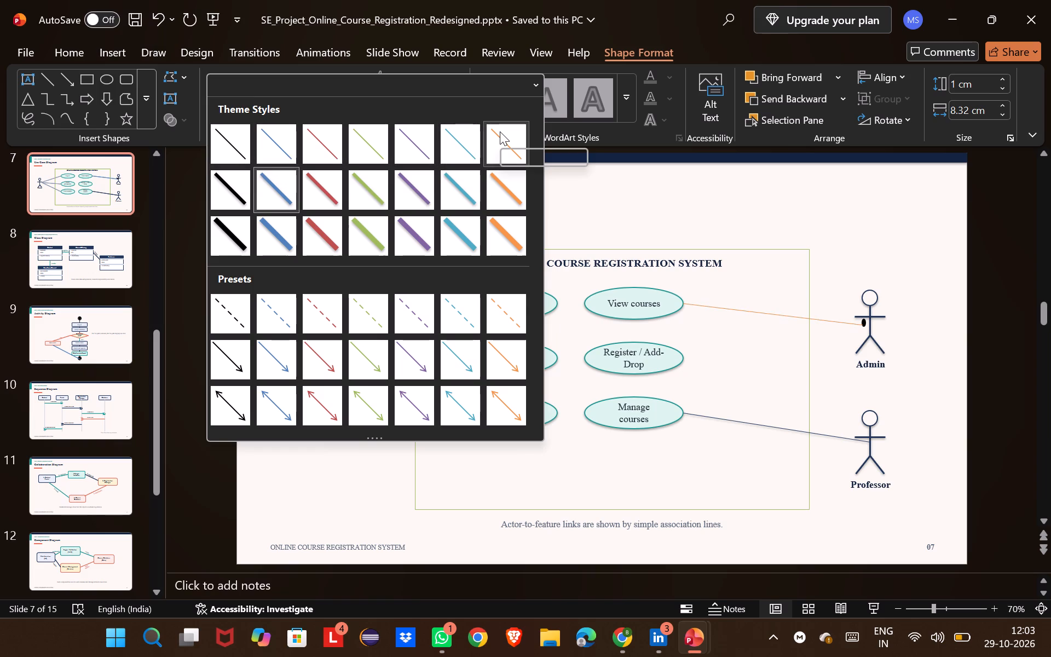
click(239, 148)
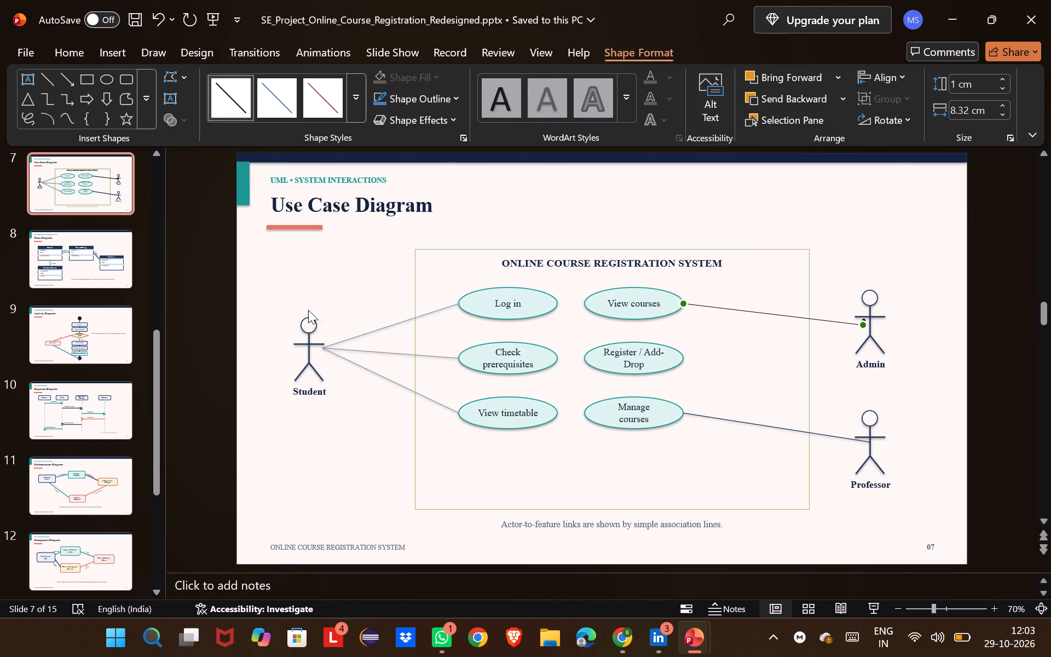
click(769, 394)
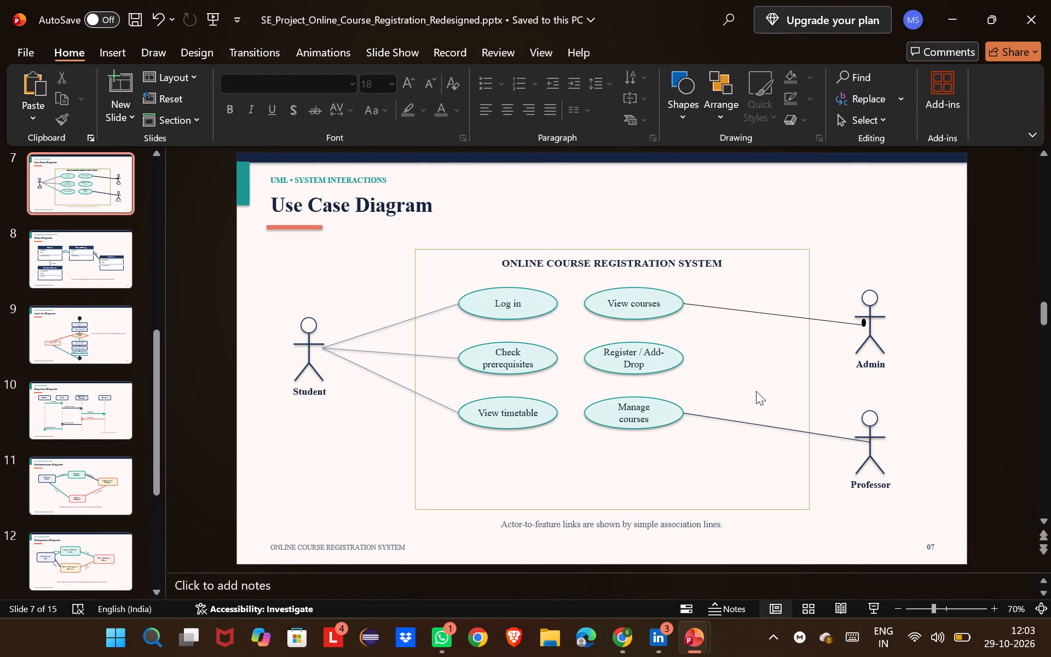
Apply the thin olive green theme line style to the association line between View courses and Admin.
click(729, 307)
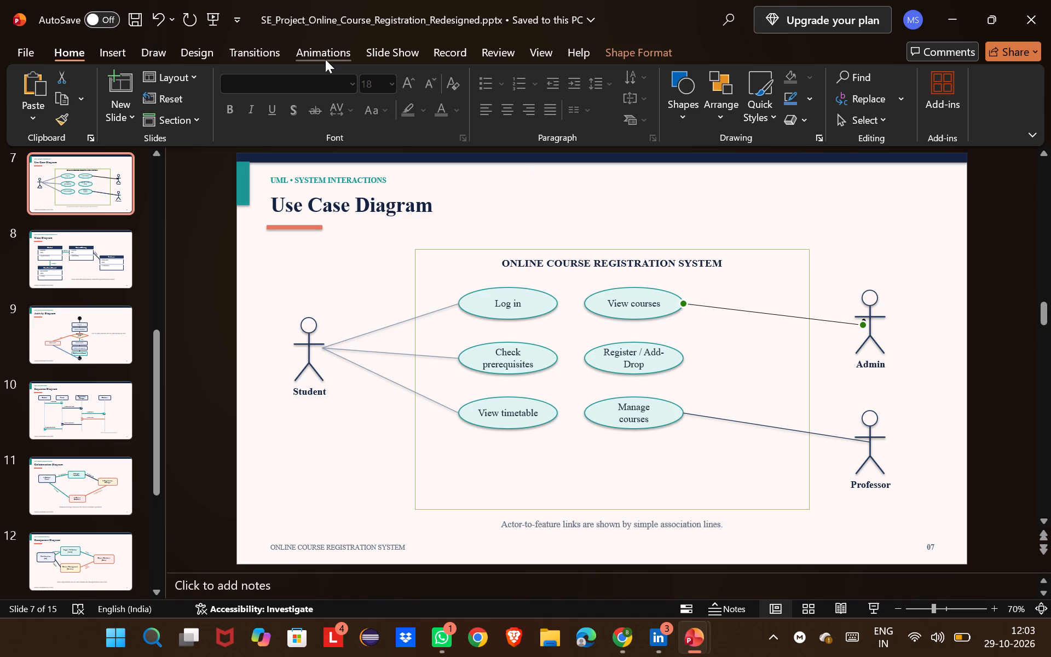
click(723, 306)
double_click(723, 306)
click(359, 100)
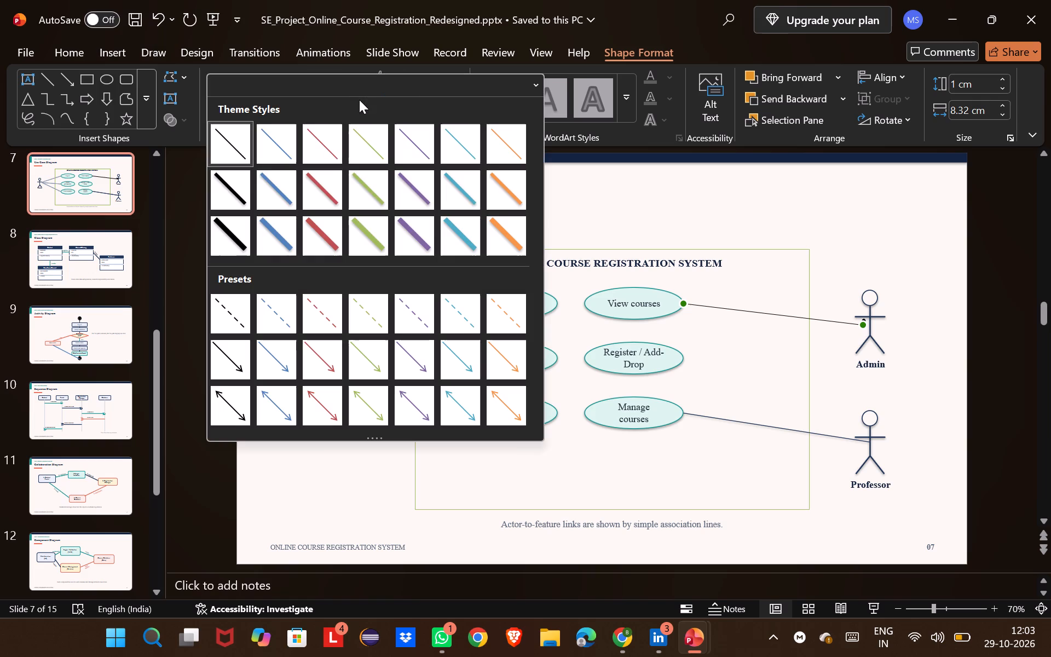
click(358, 130)
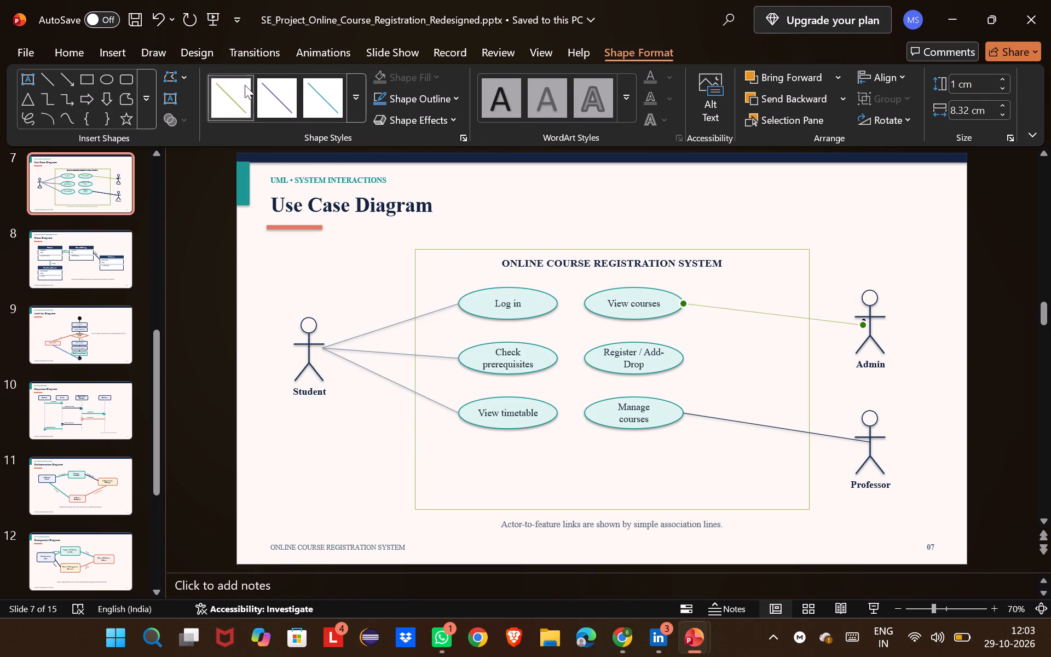
click(224, 86)
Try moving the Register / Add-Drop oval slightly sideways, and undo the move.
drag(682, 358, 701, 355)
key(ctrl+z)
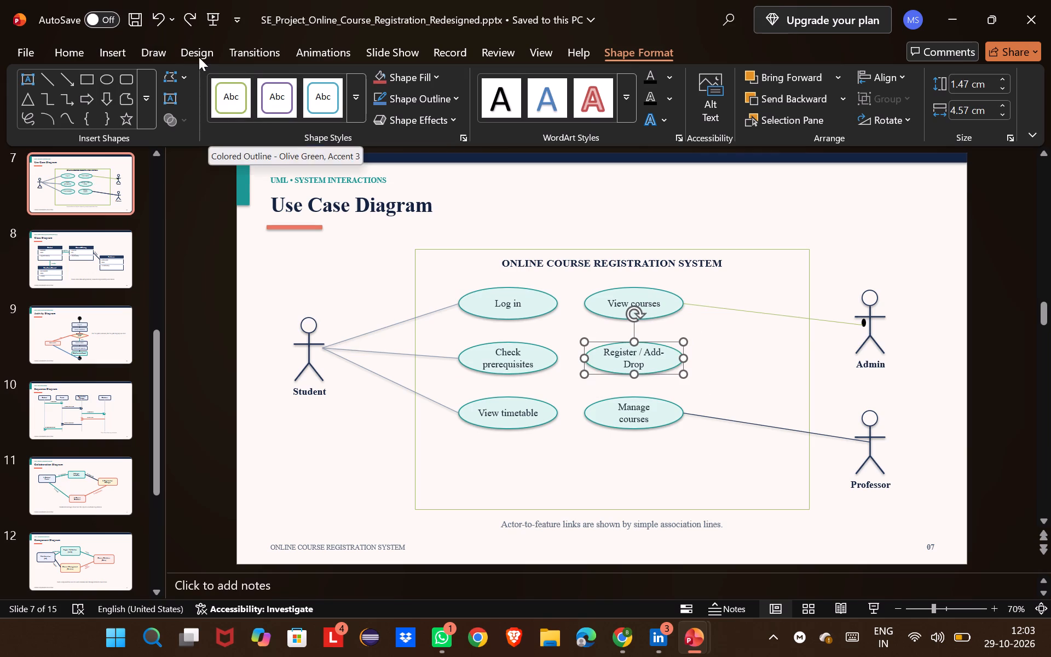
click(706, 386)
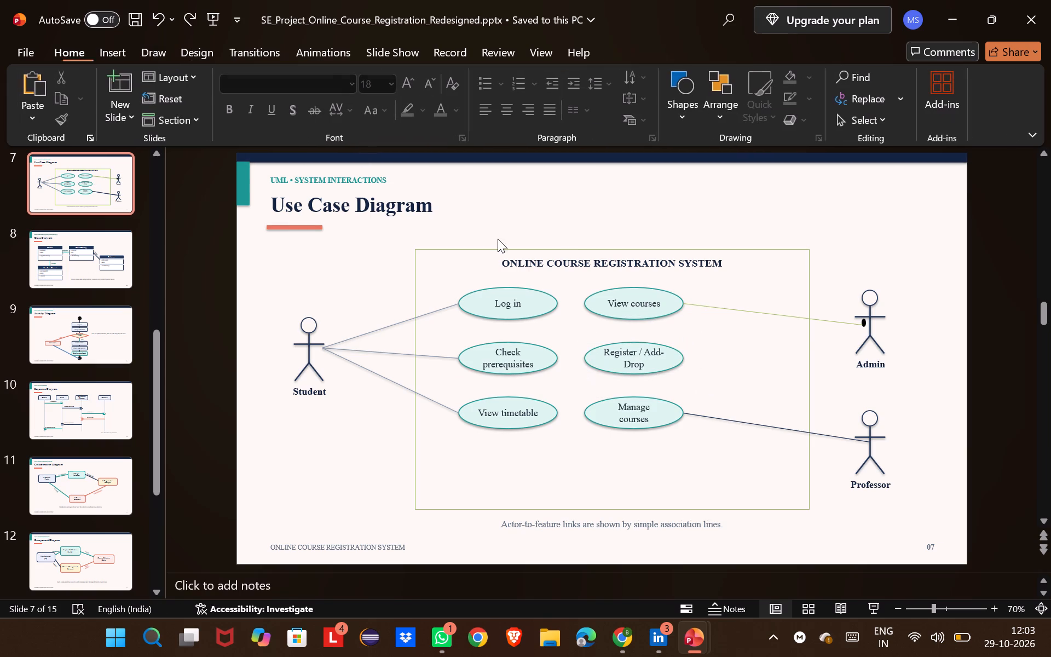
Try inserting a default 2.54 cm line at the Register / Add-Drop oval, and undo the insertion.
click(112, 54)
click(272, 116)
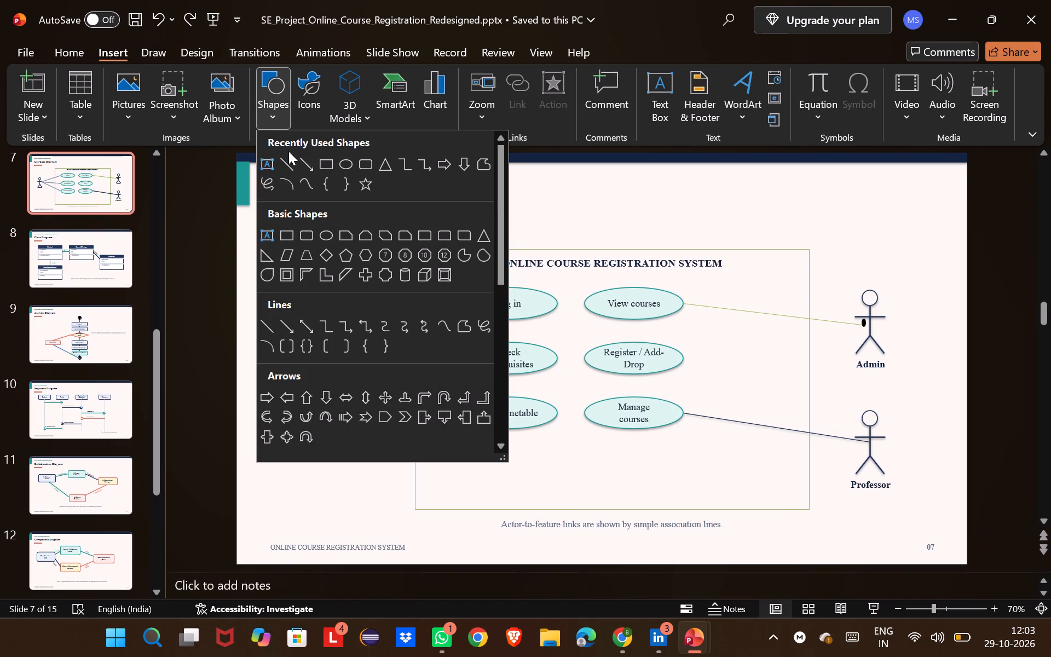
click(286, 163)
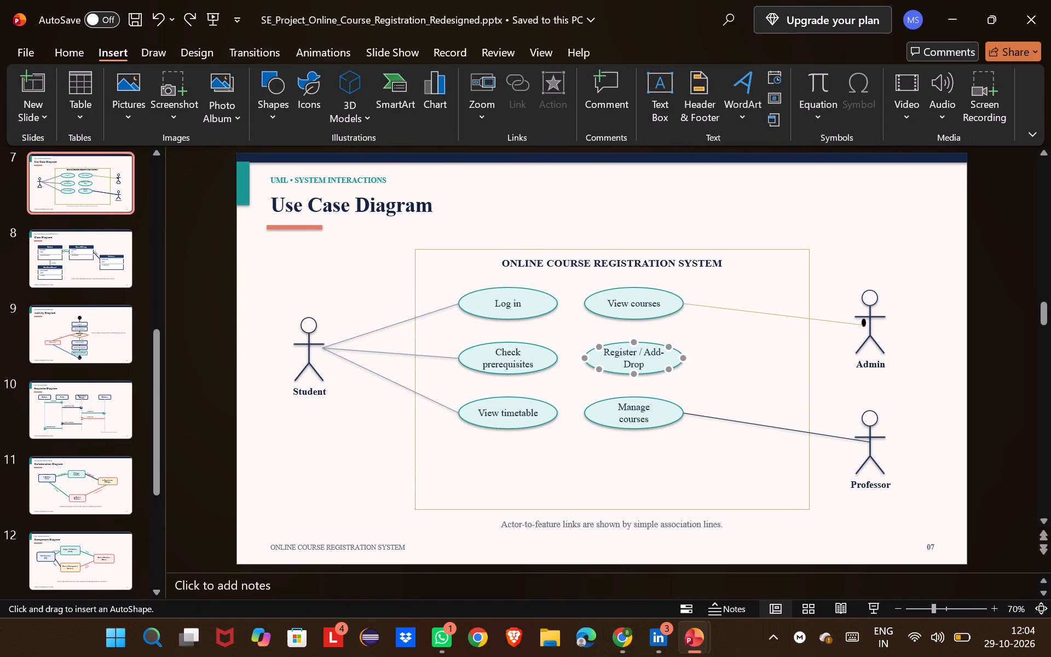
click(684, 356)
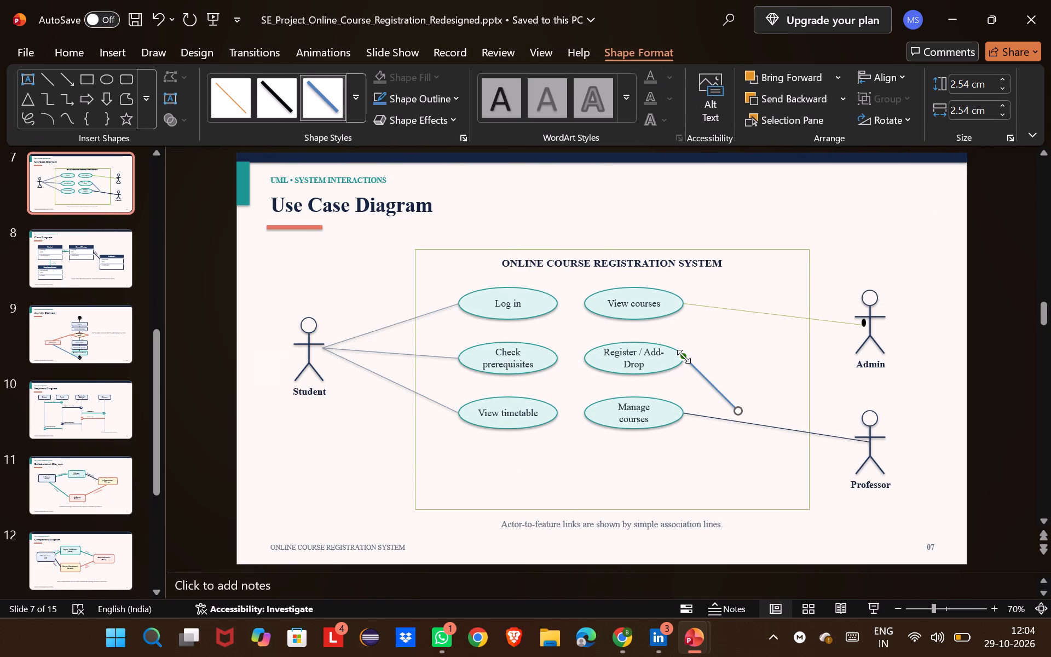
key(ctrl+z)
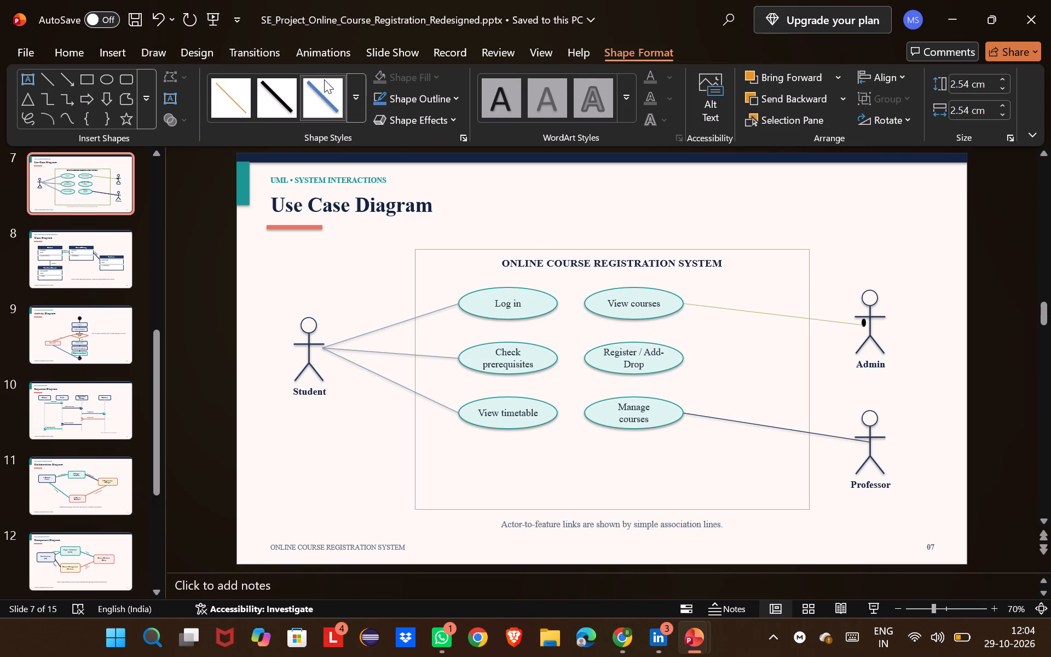
Draw a straight association line from Register / Add-Drop to the Admin figure's black oval, in the thin olive green theme style.
click(114, 44)
click(270, 112)
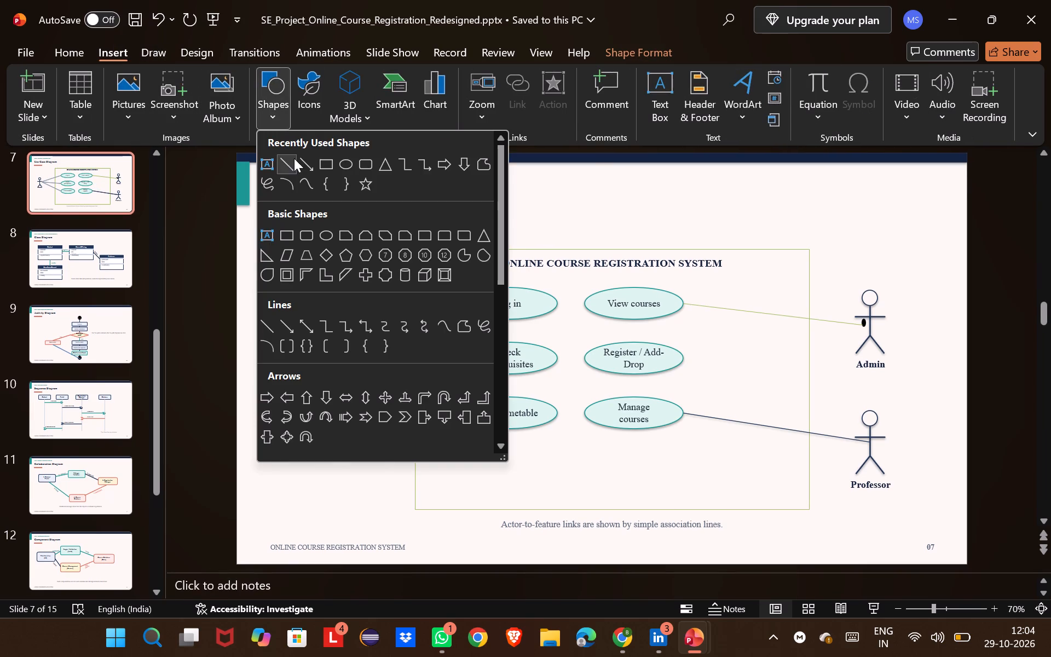
click(294, 158)
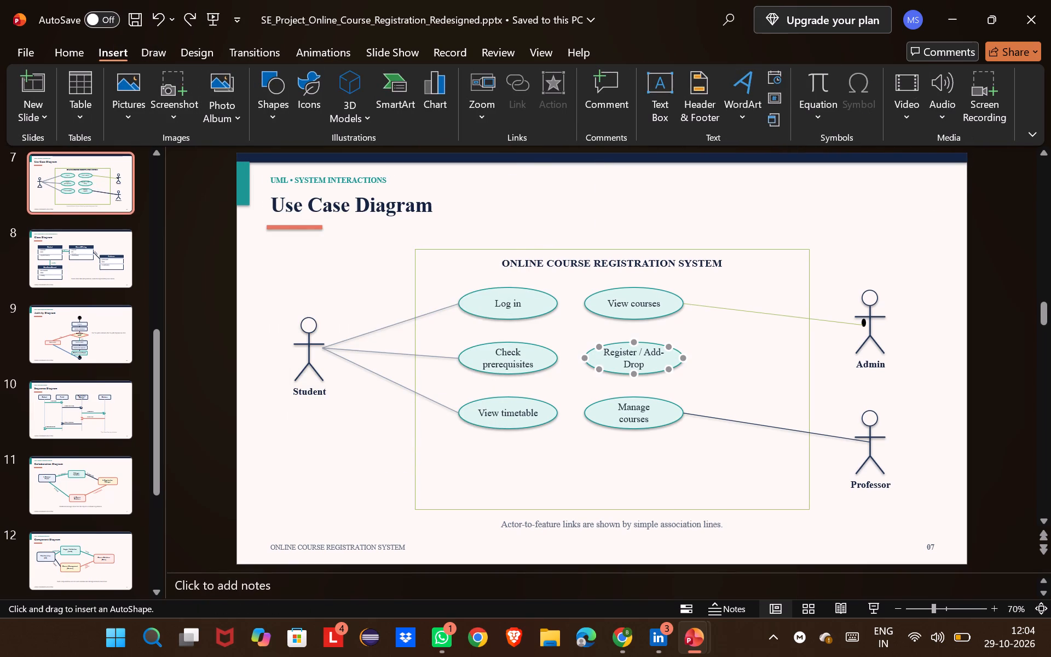
drag(683, 358, 753, 345)
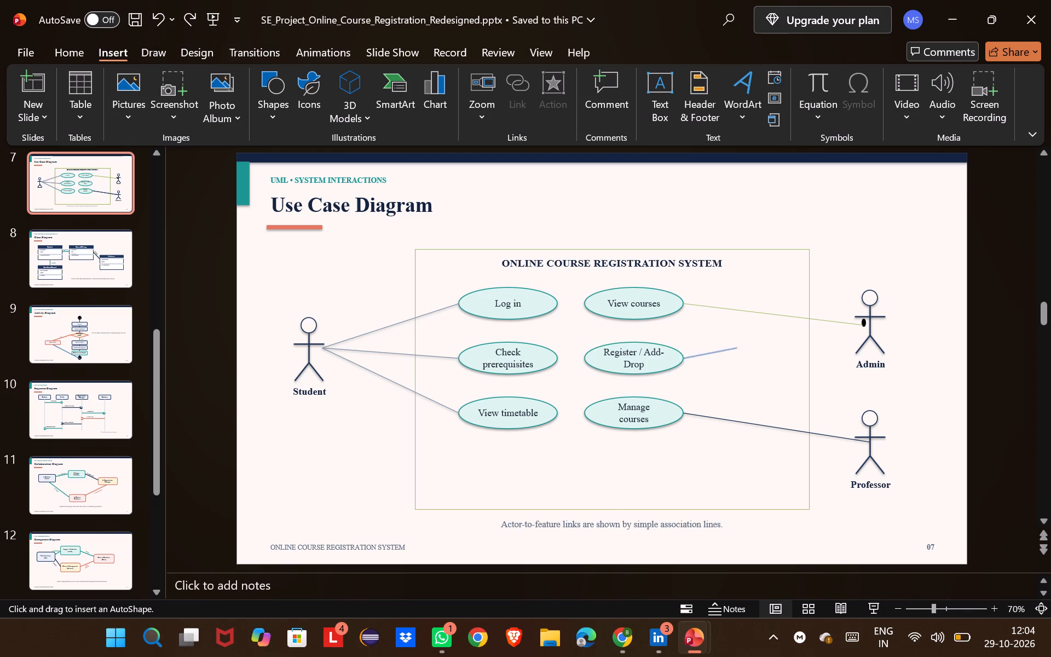
drag(753, 345, 864, 327)
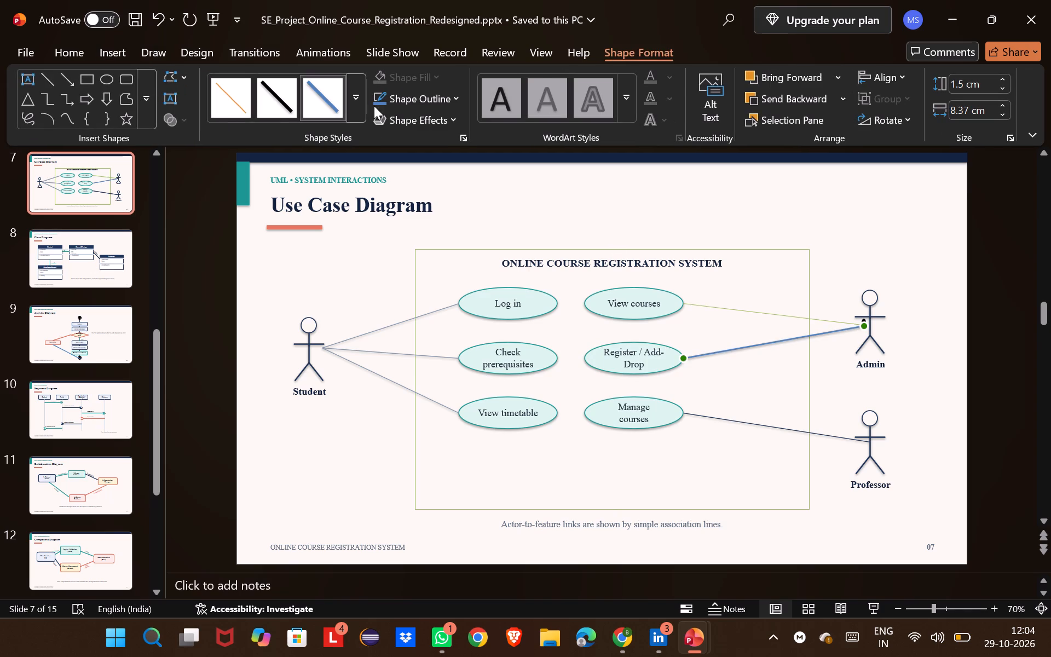
click(351, 103)
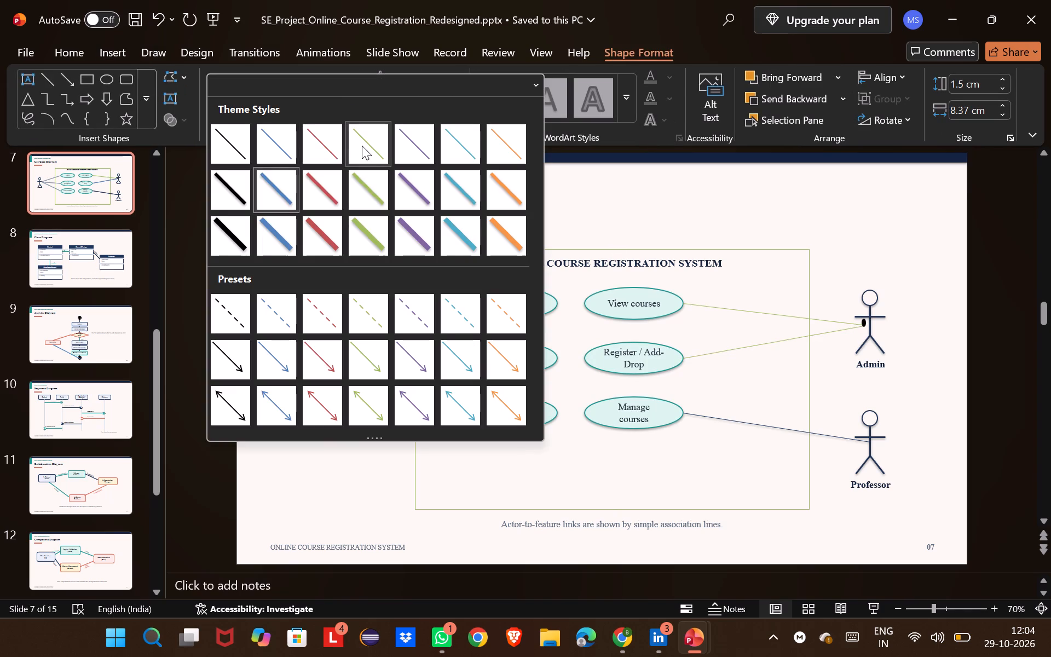
click(362, 146)
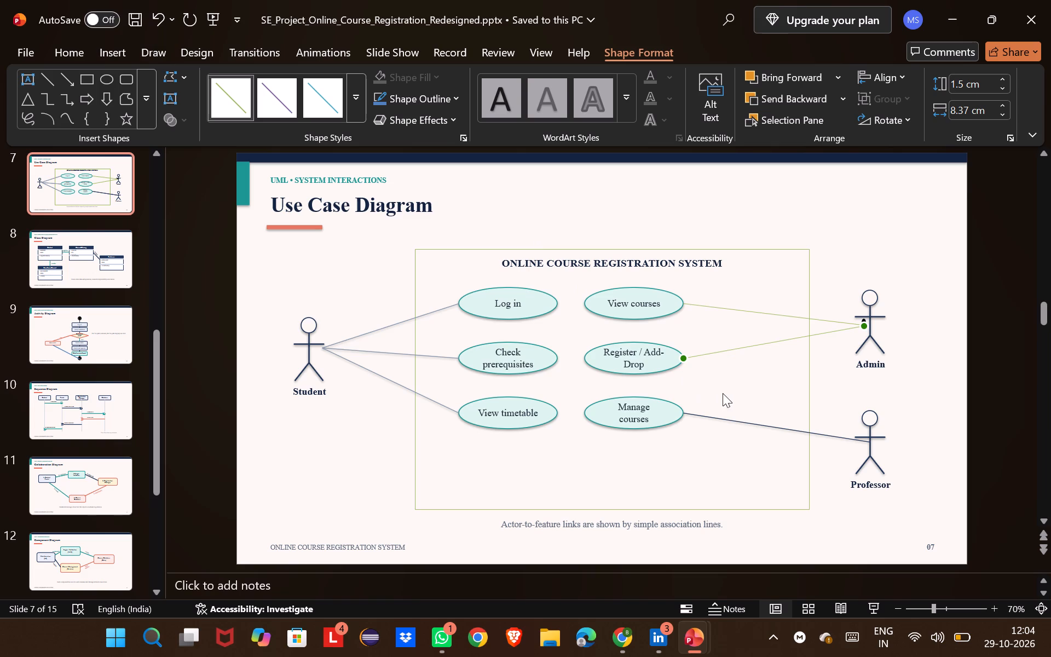
Draw a straight association line from Manage courses to the Admin figure's black oval, in the thin olive green theme style.
click(723, 393)
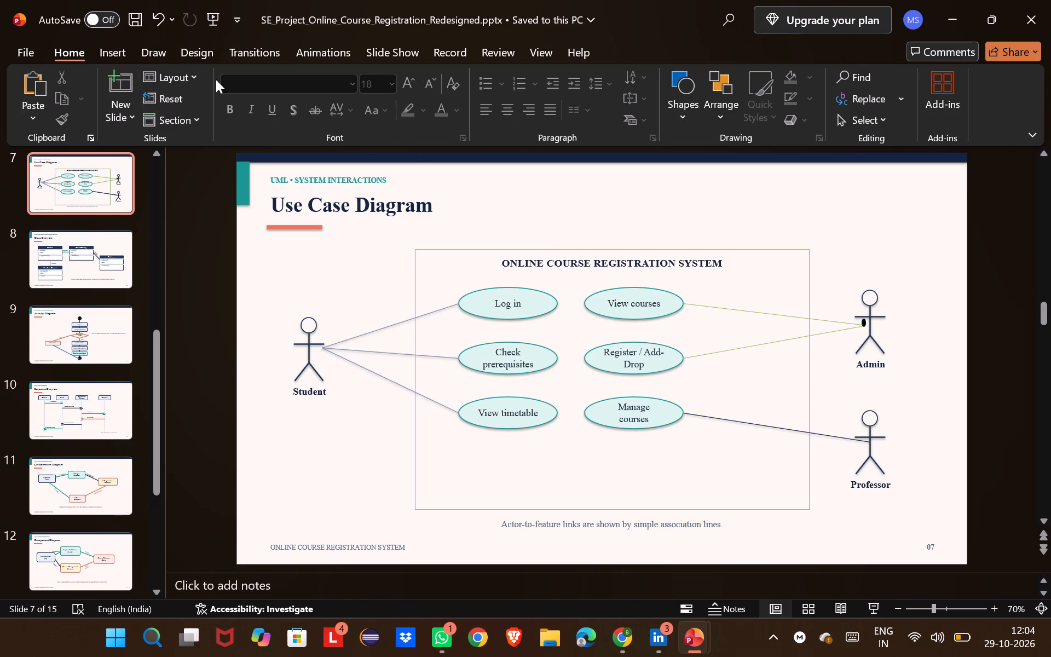
click(106, 54)
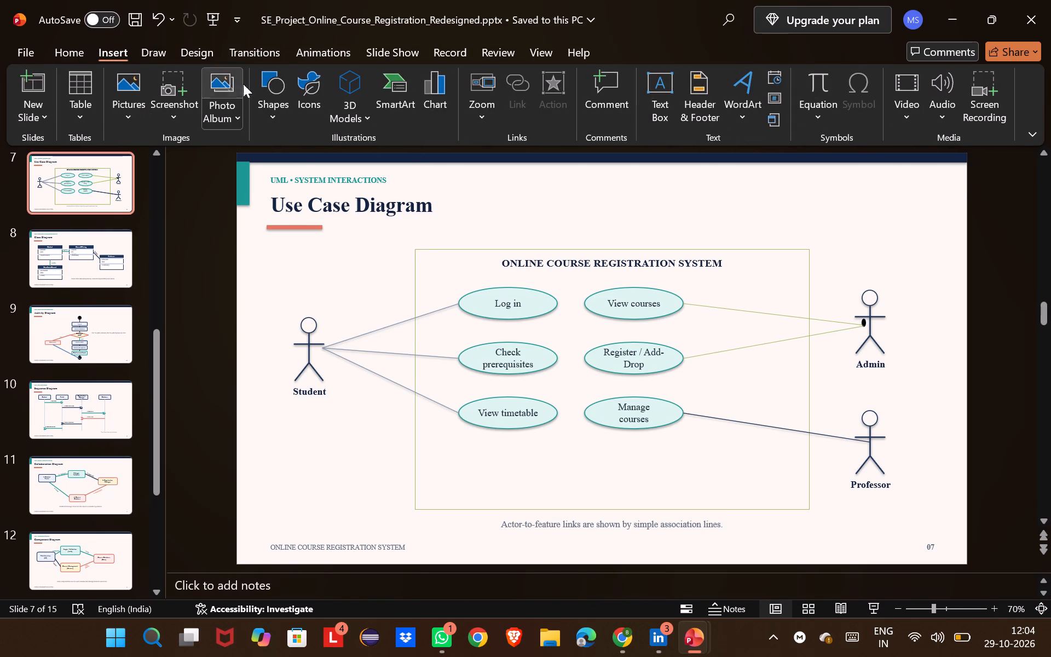
click(280, 119)
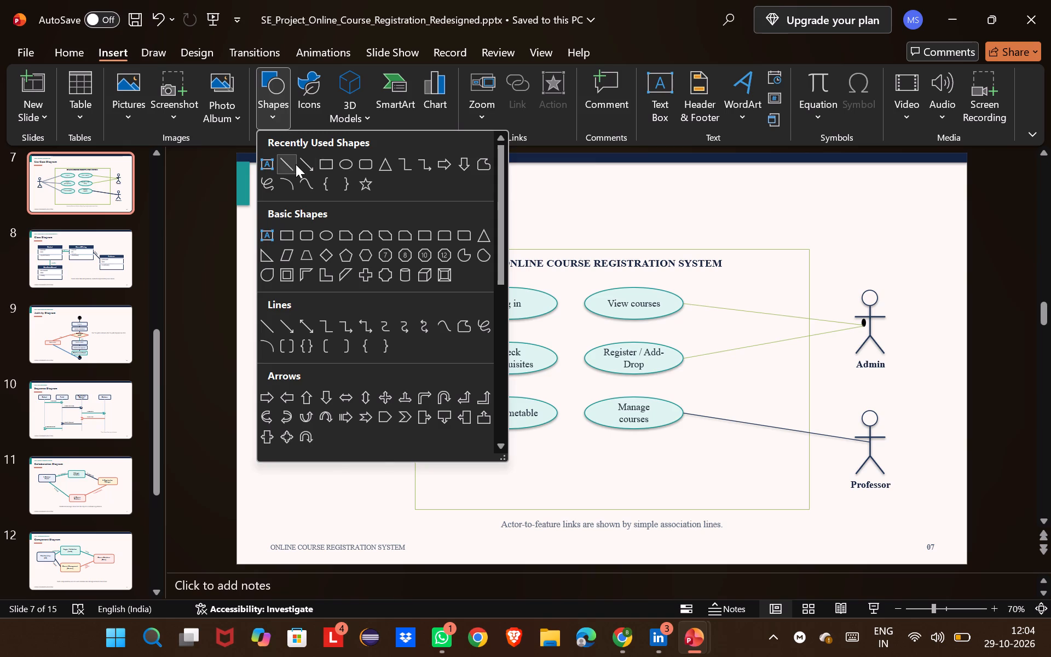
click(293, 164)
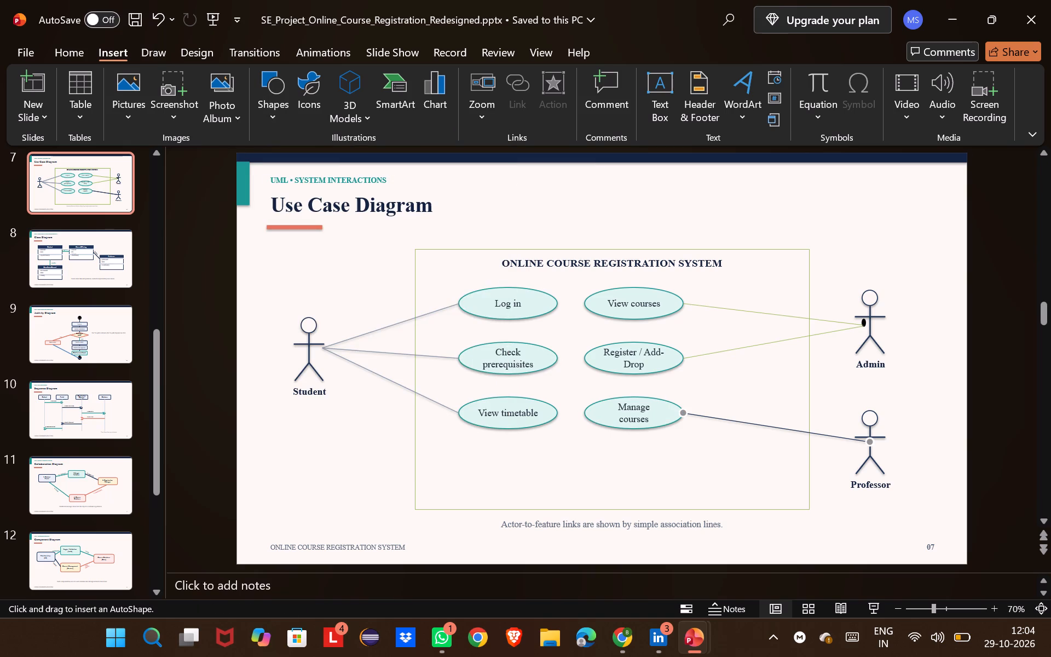
drag(682, 413, 683, 412)
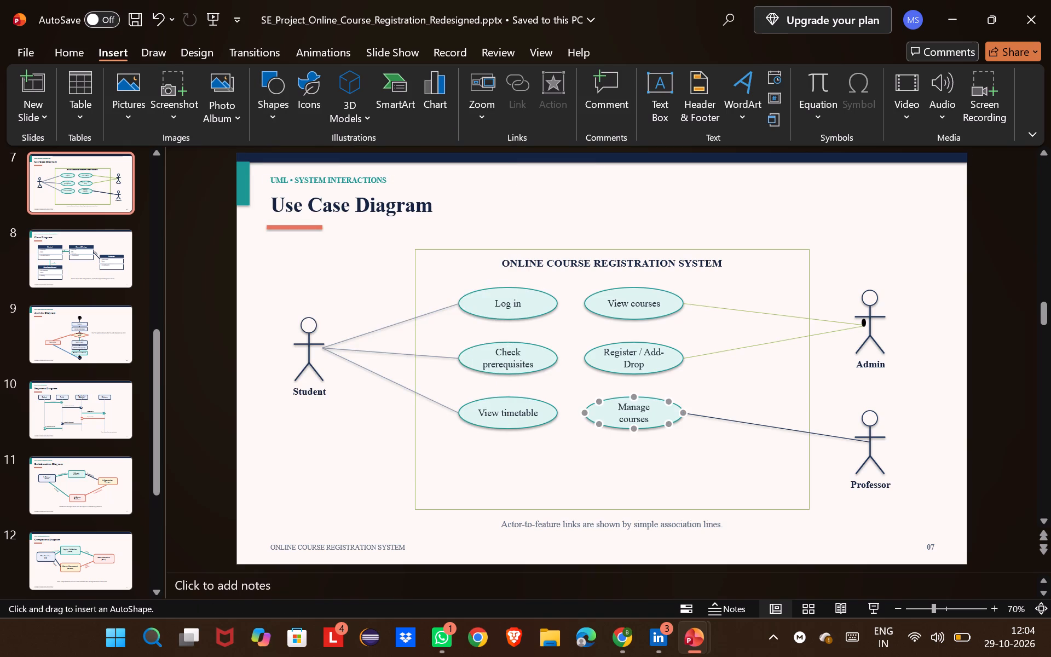
drag(683, 412, 856, 327)
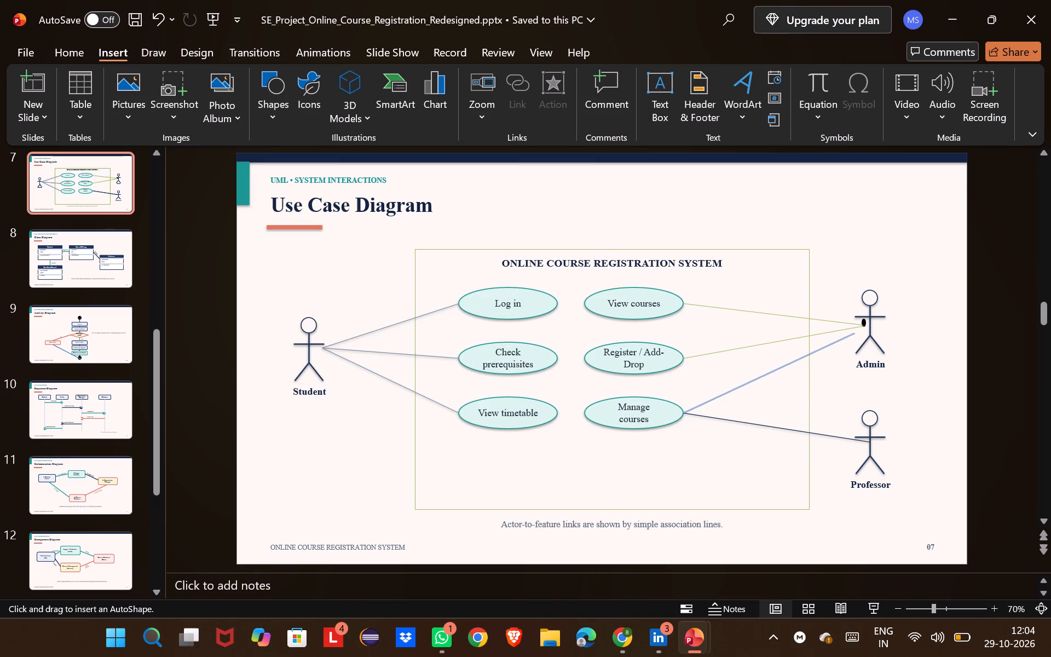
drag(856, 327, 868, 326)
drag(868, 326, 866, 326)
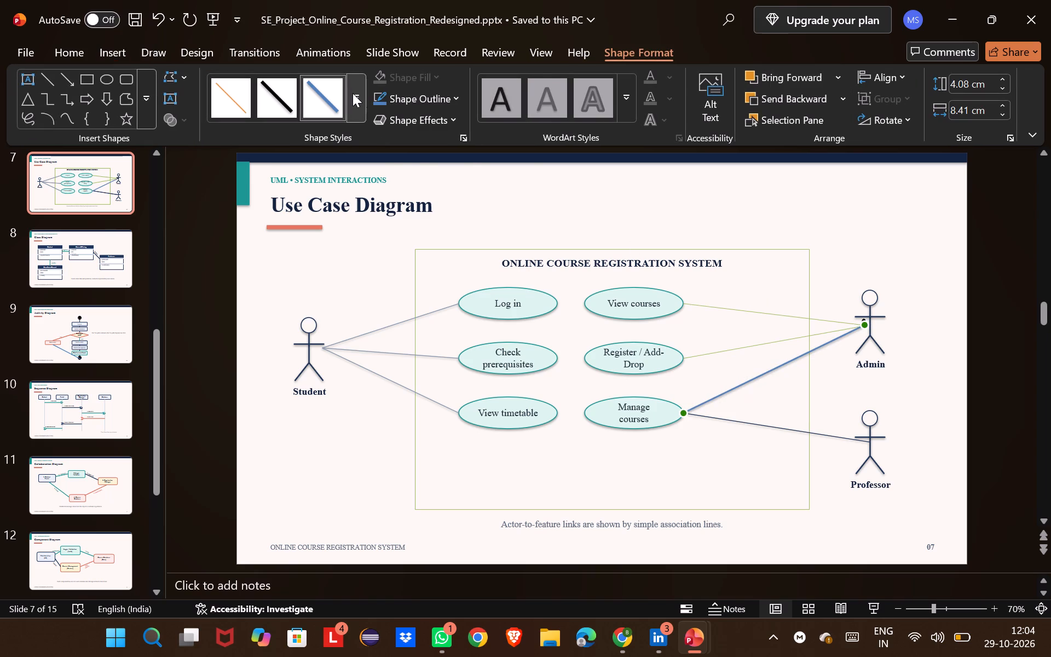
click(353, 93)
click(371, 151)
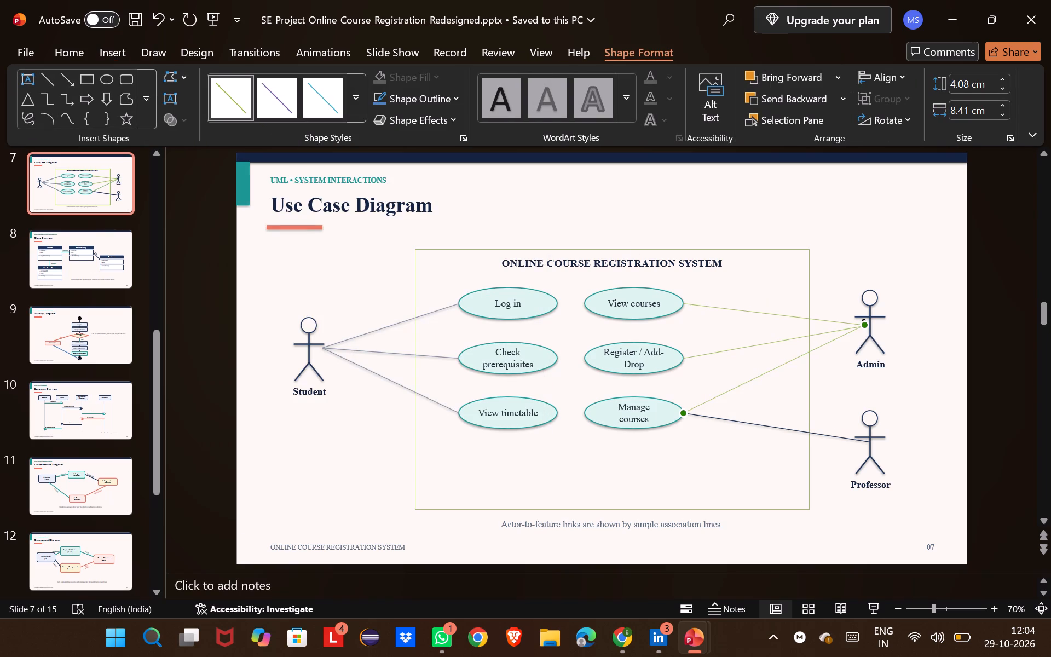
drag(615, 471, 621, 468)
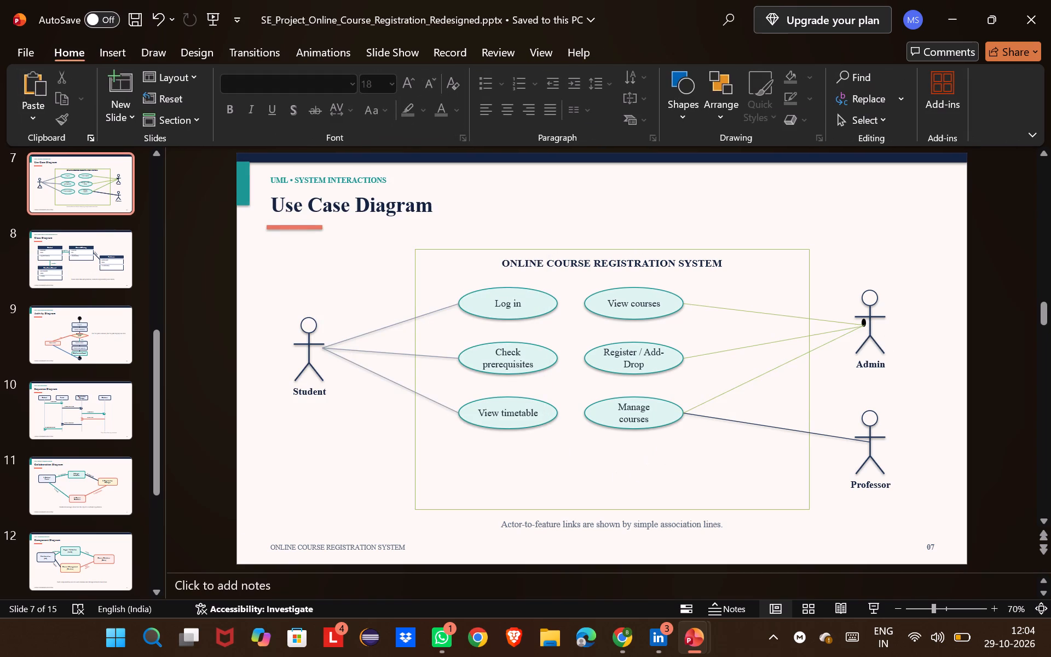
Delete the small black oval on the Admin figure where the association lines meet.
click(864, 320)
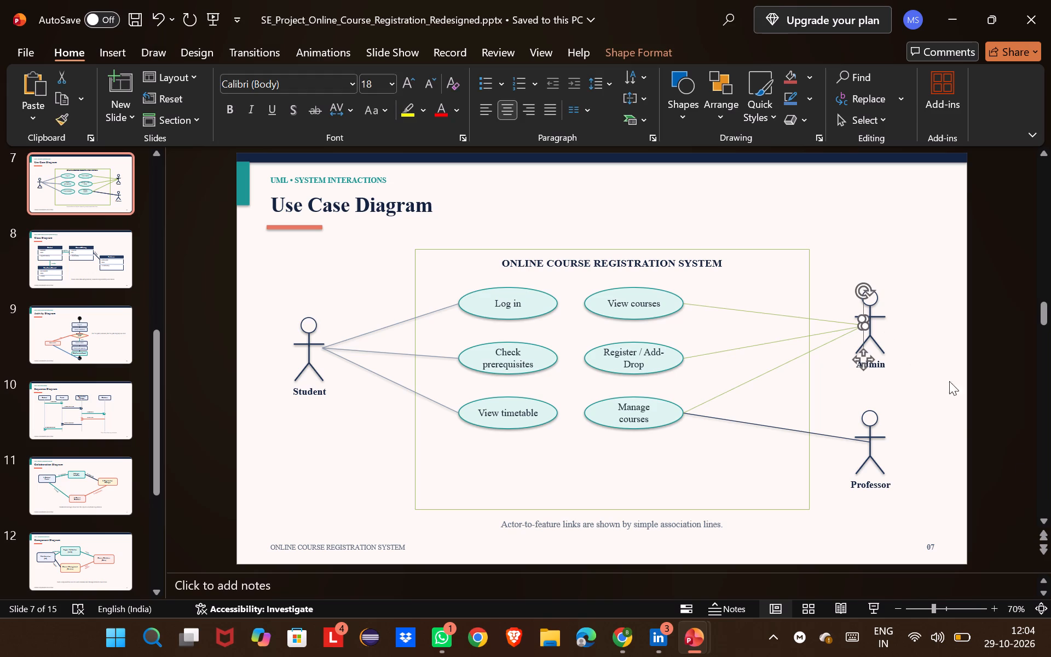
key(Delete)
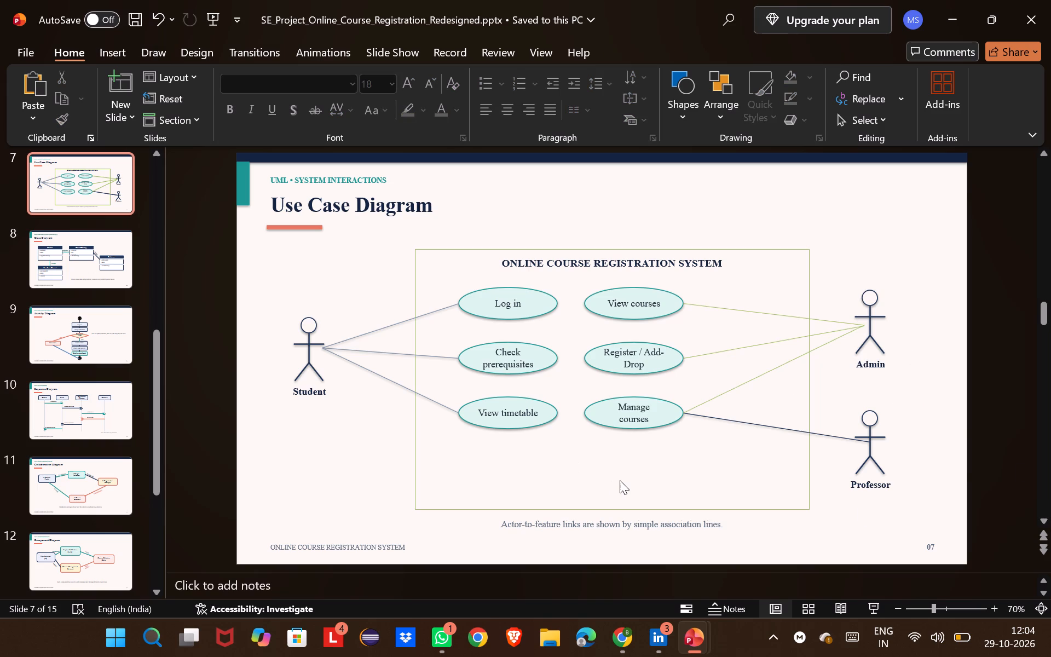
On the title slide, move the faculty line up between the presentation title and the coral accent line.
scroll(0, 285, up, 6)
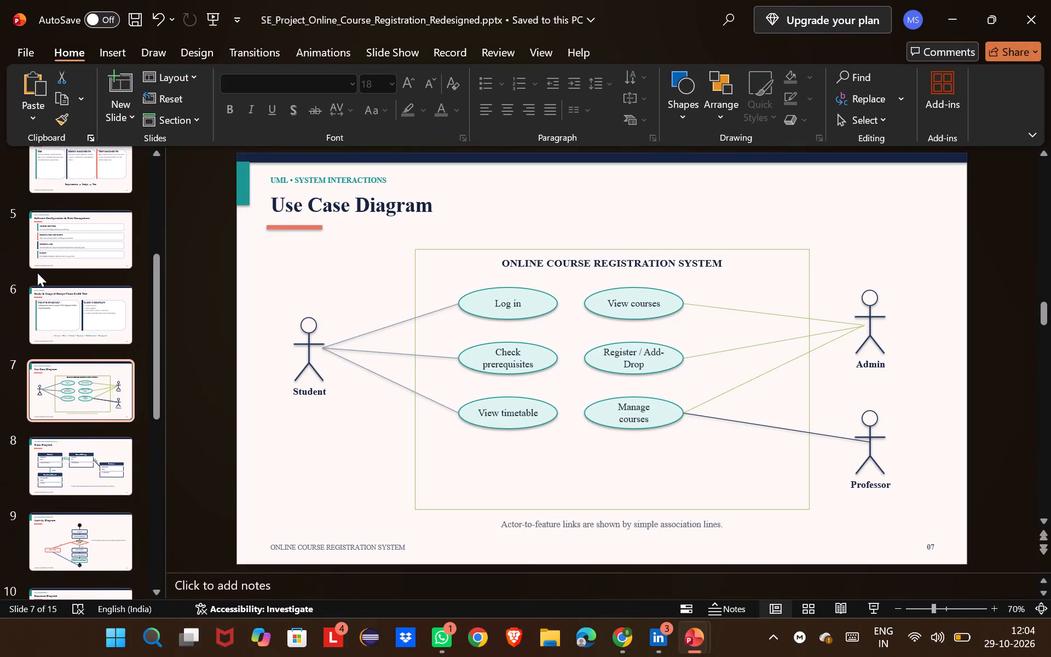
scroll(37, 271, up, 13)
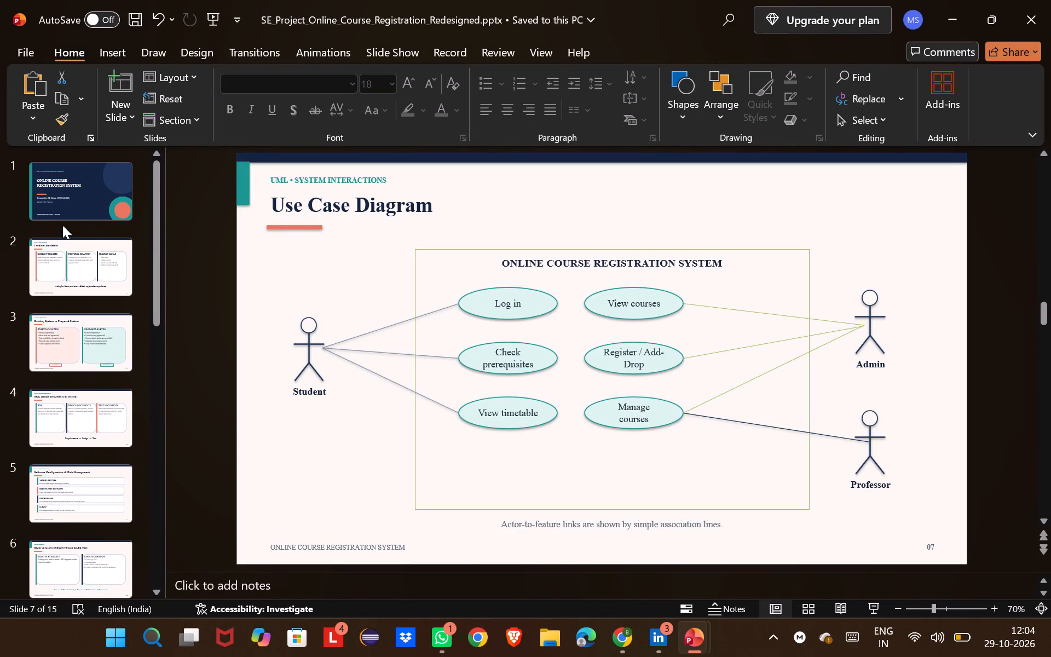
click(76, 210)
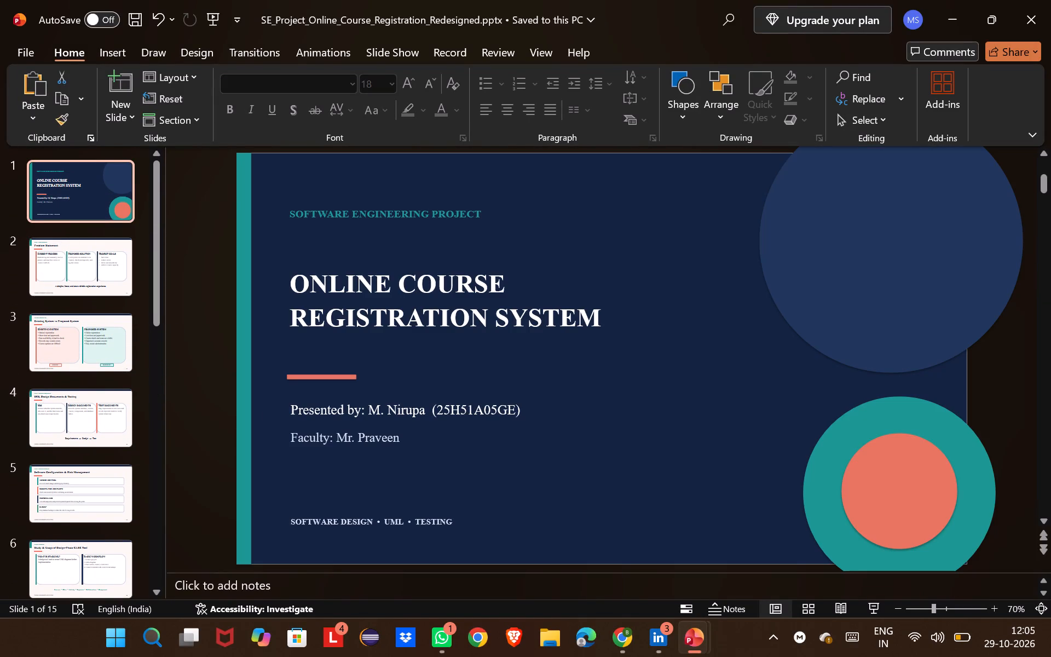
drag(292, 407, 504, 424)
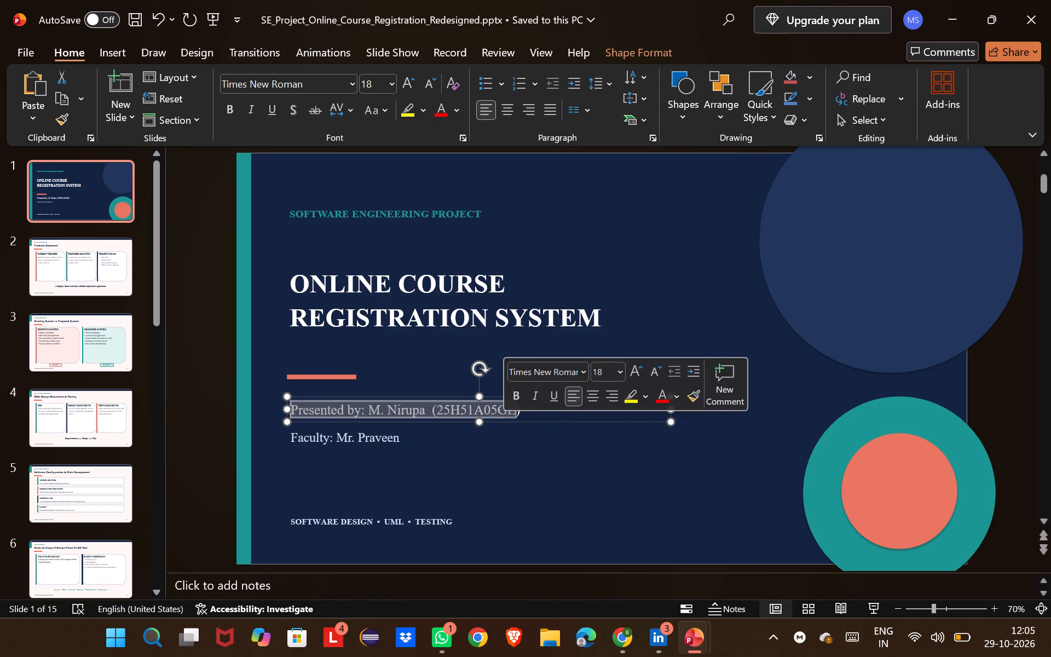
click(356, 444)
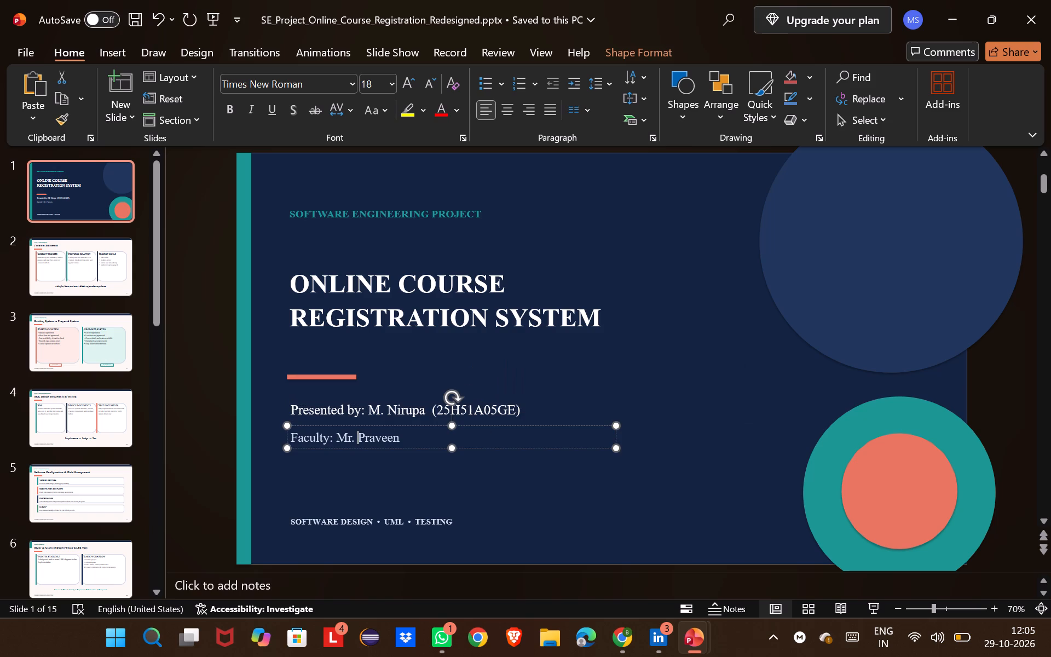
click(482, 425)
click(488, 423)
click(611, 424)
click(617, 426)
drag(563, 444, 563, 361)
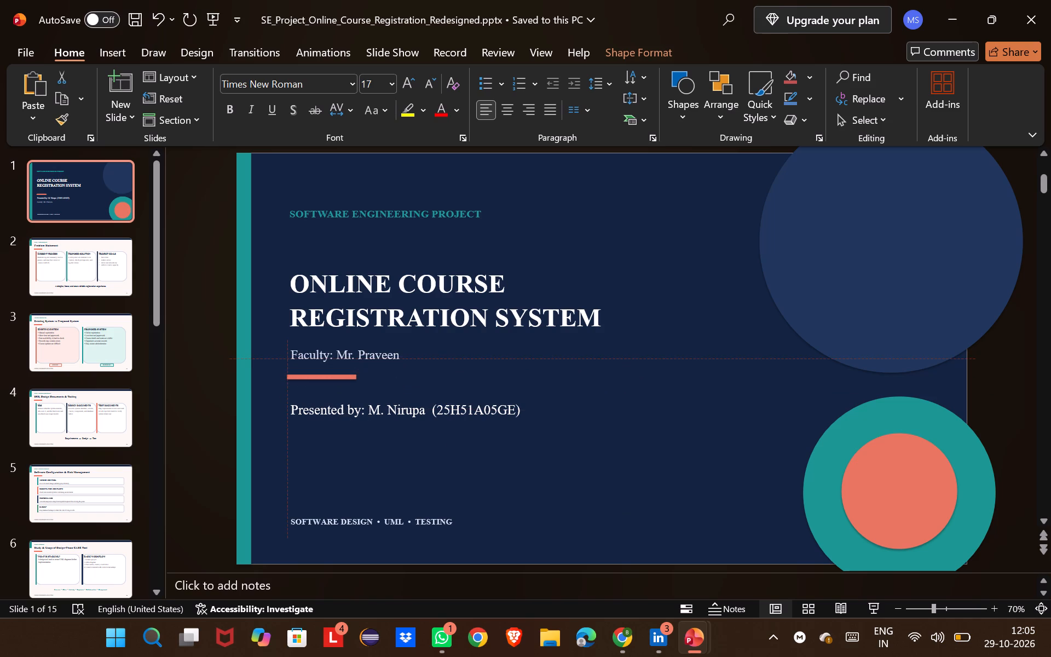
drag(563, 361, 562, 360)
click(534, 471)
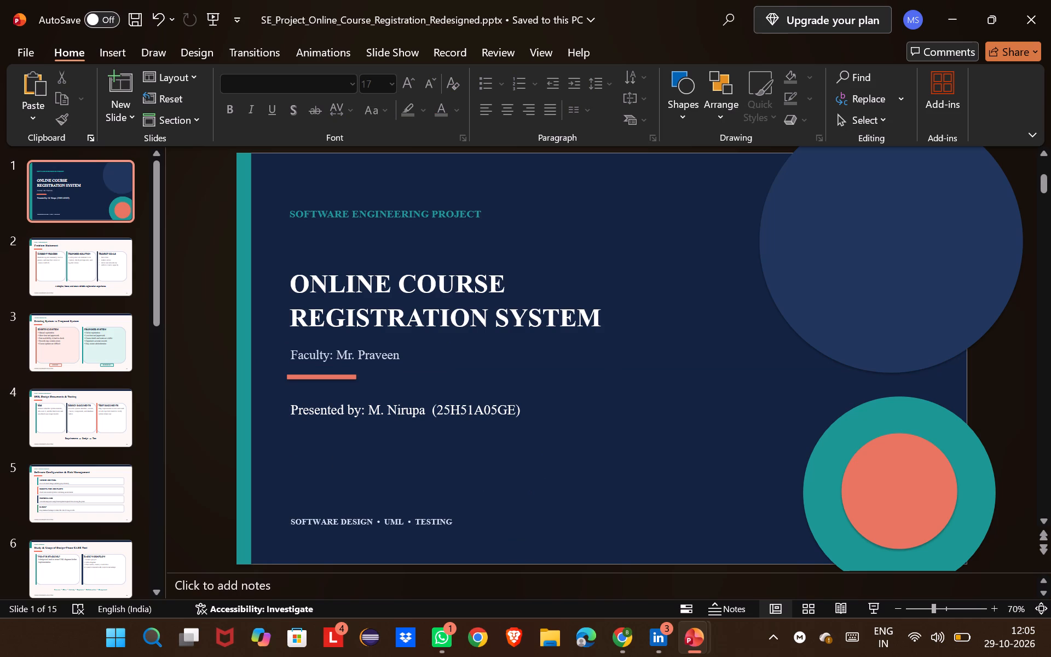
Break the presenter text after "Presented by:" so the name and roll number sit on their own line.
click(368, 413)
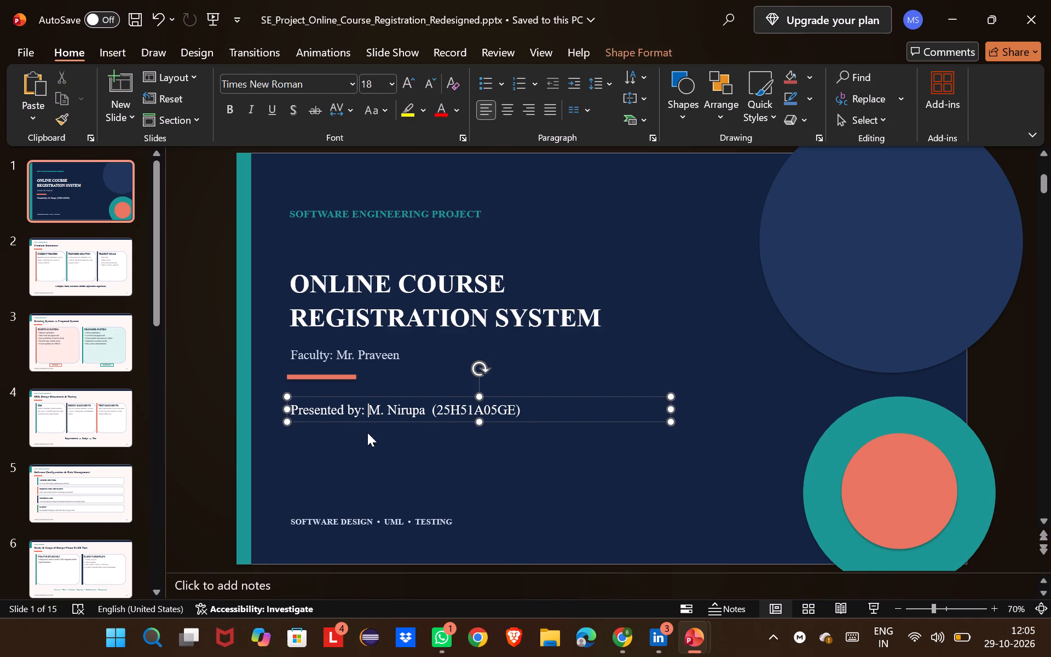
key(Return)
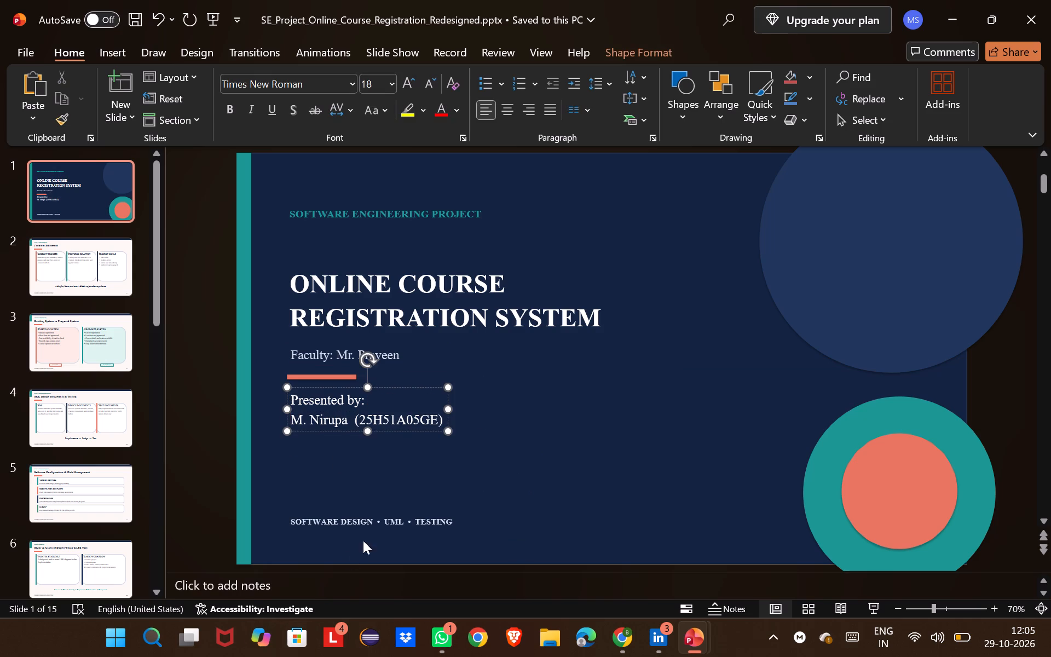
Add the other presenter's name on a new line between "Presented by:" and the existing presenter.
click(383, 394)
key(Return)
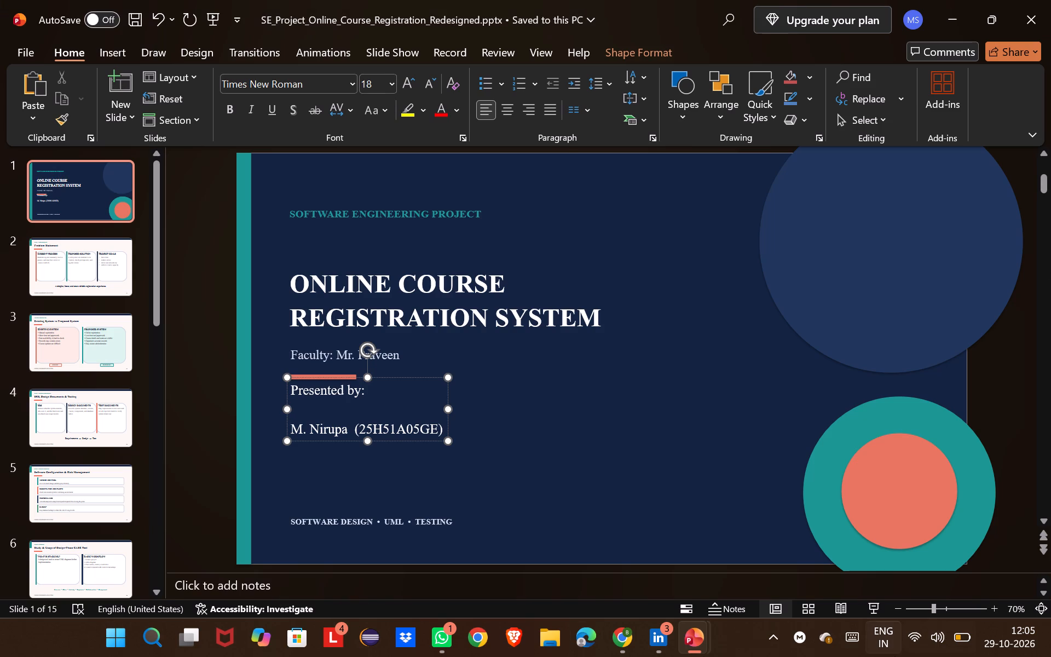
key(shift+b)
key(shift+greater)
key(BackSpace)
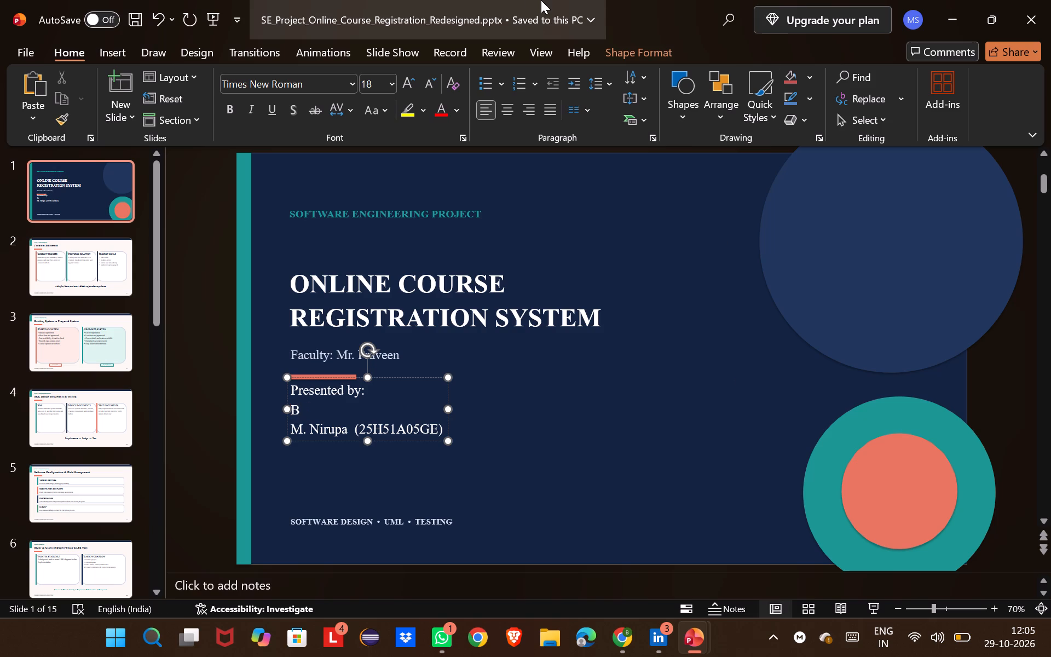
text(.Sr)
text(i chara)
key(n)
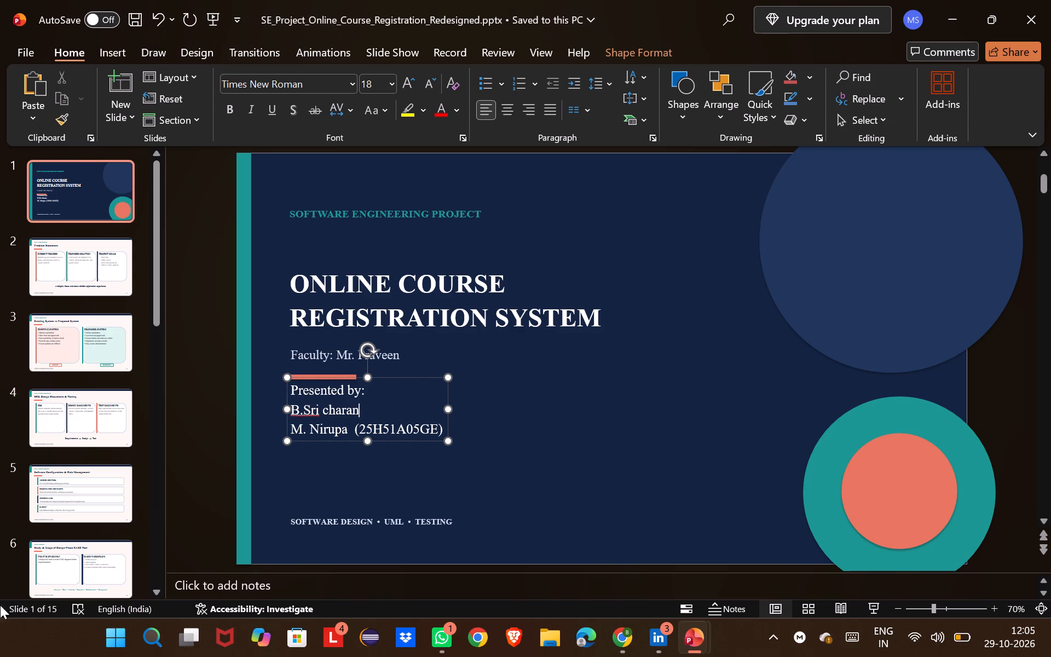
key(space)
Add the new presenter's roll number in parentheses after the name.
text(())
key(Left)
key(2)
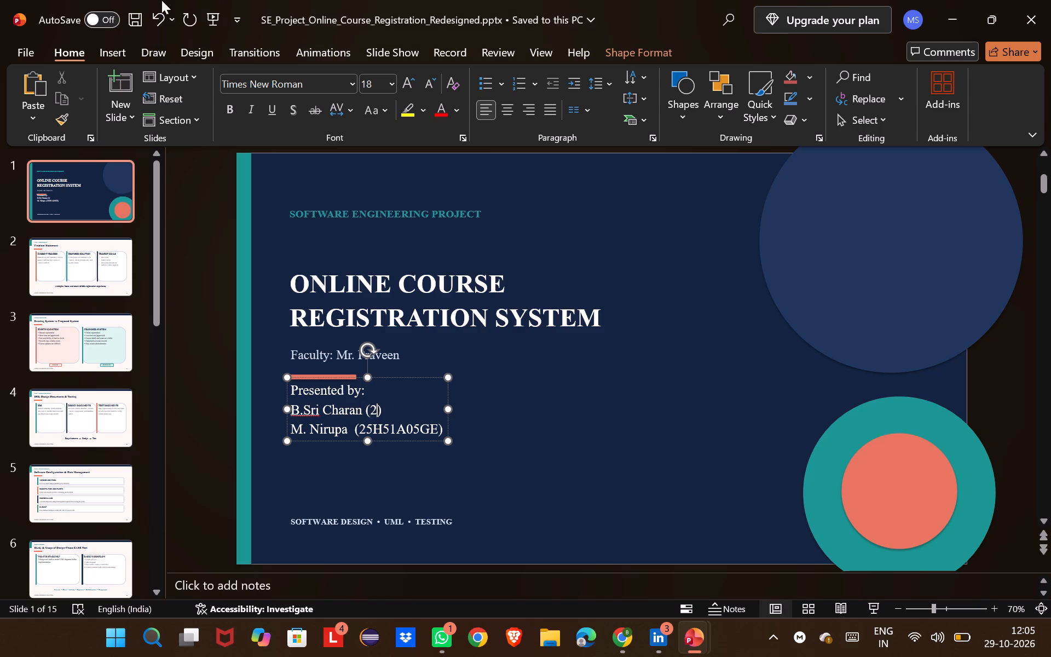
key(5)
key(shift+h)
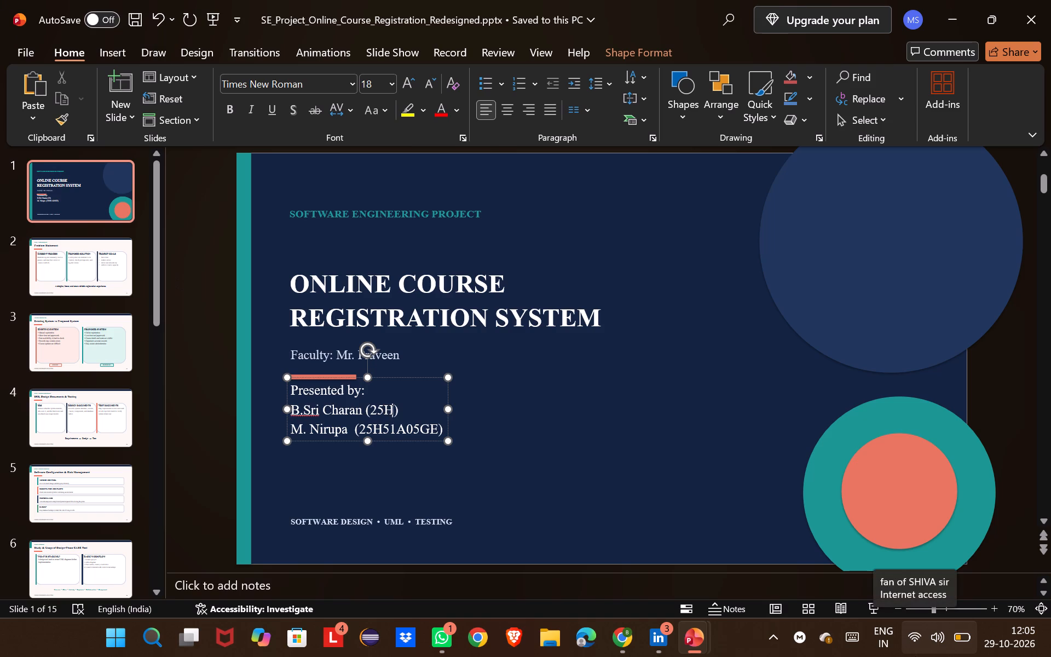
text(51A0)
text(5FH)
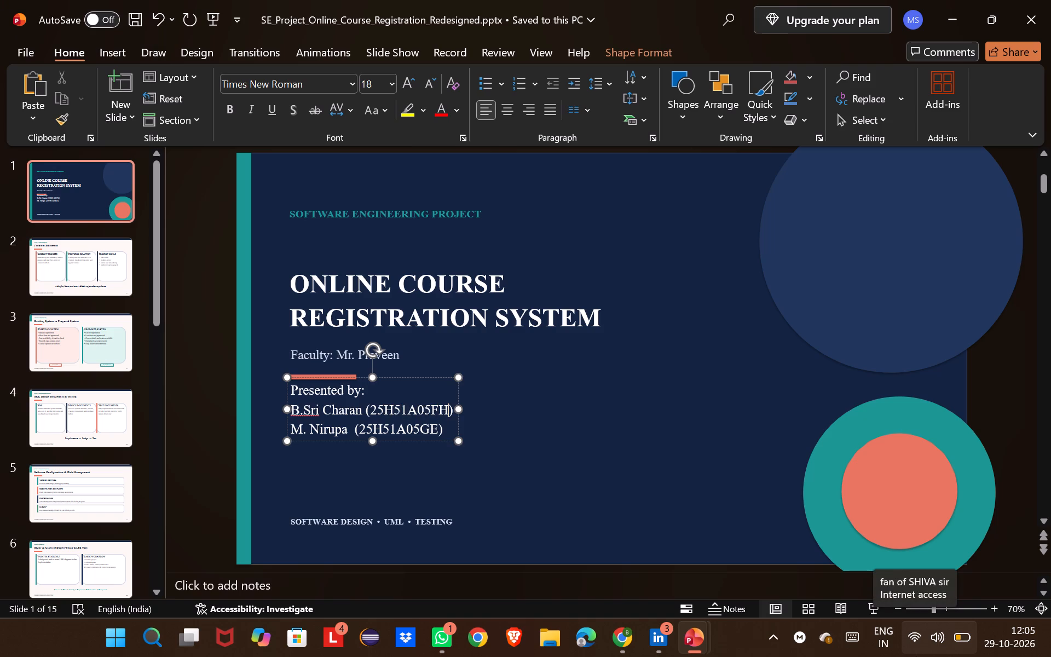
Add the third presenter's name on a new last line of the presenter text, followed by the roll number in parentheses.
click(443, 427)
key(Return)
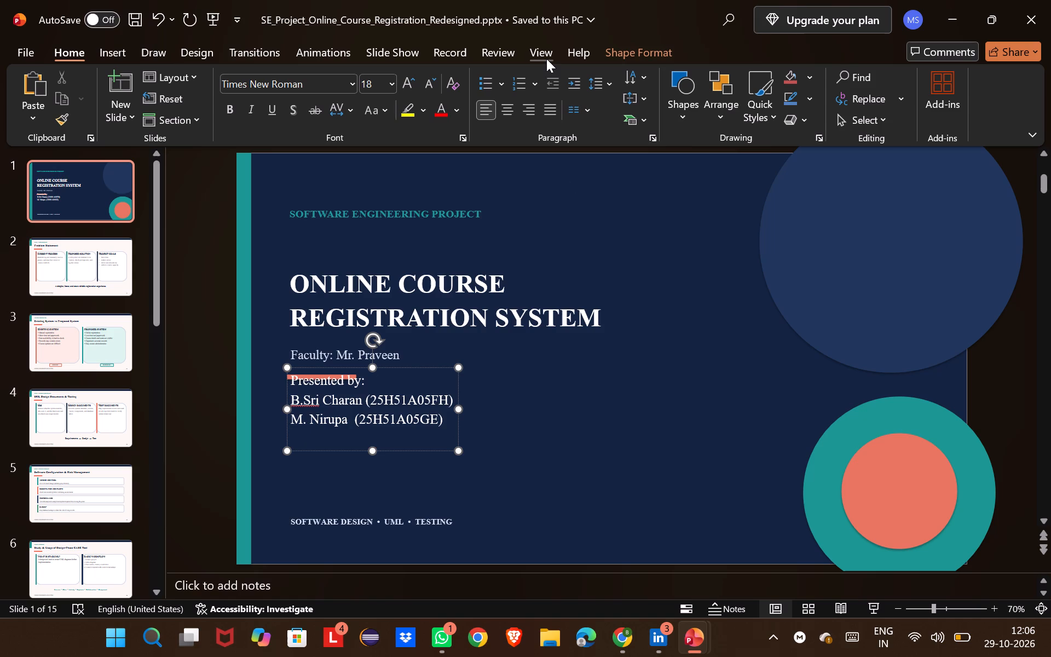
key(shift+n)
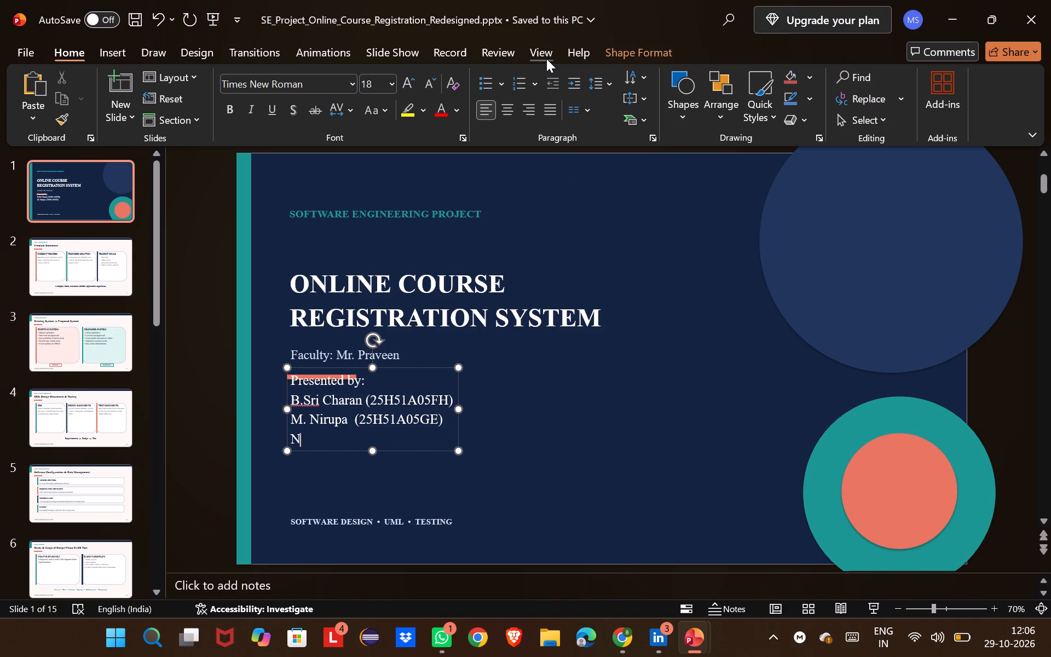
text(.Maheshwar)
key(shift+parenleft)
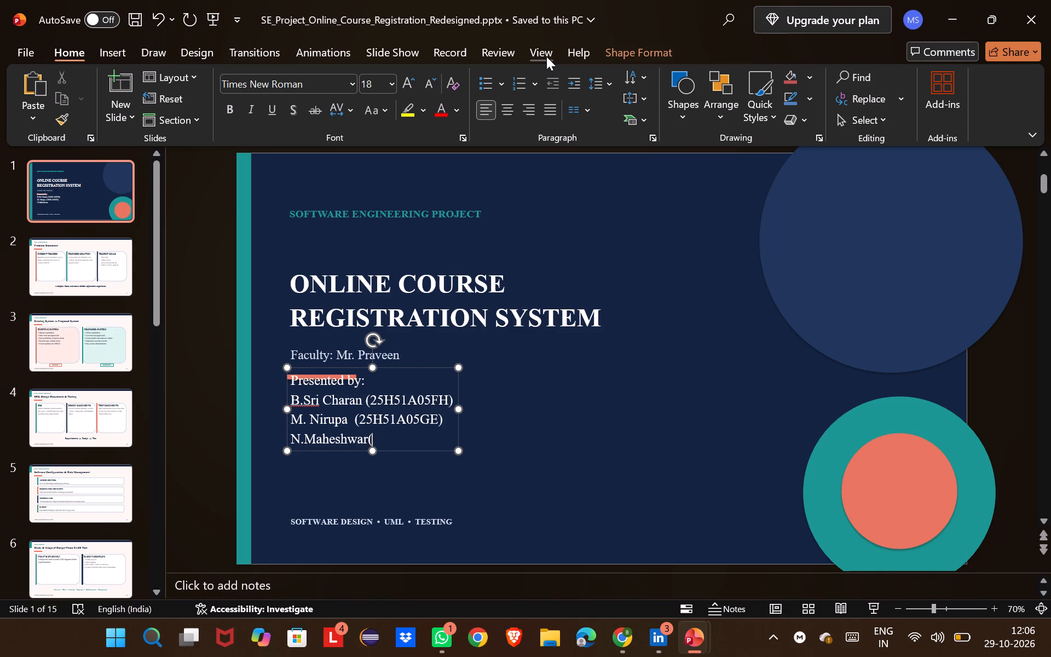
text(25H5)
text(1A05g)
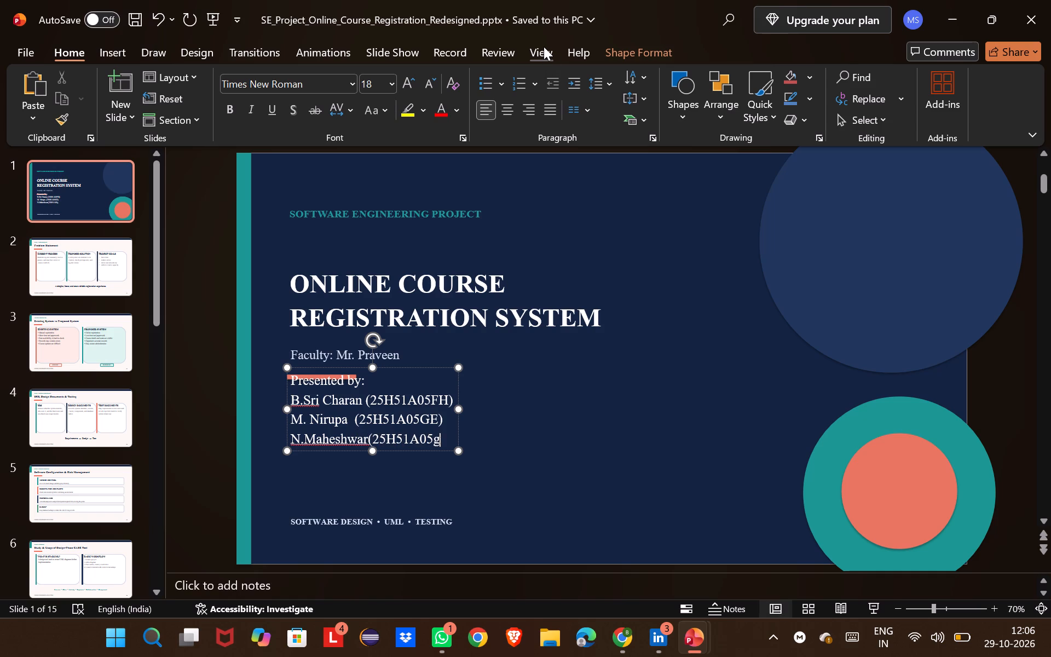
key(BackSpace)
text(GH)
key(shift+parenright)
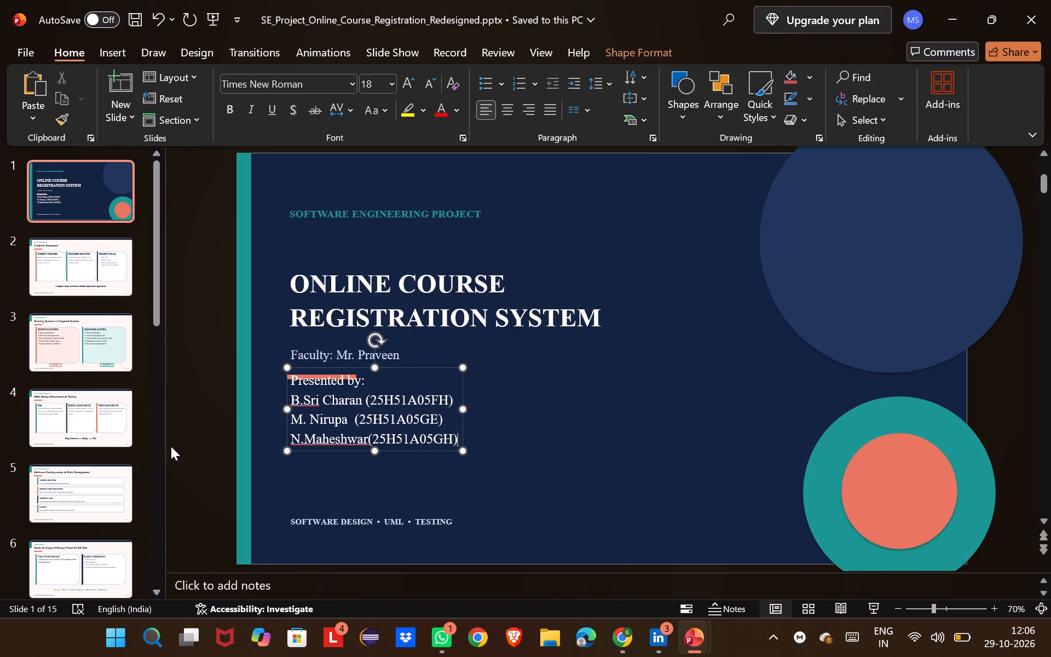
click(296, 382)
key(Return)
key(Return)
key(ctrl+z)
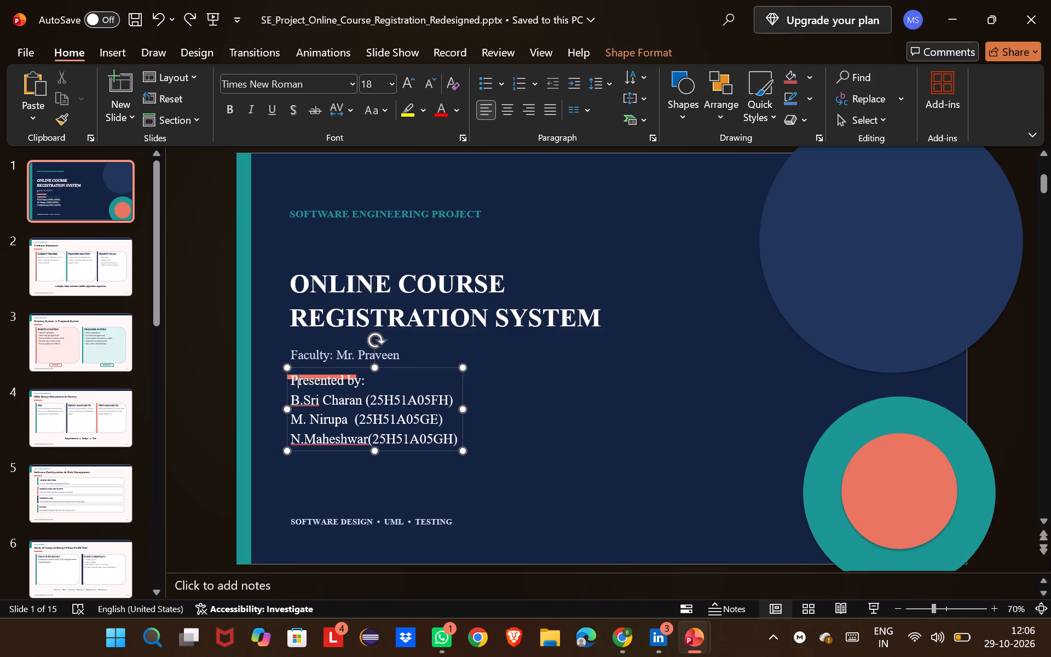
Insert three blank lines before "Presented by:" so the presenter text sits below the coral accent line.
key(Left)
key(Return)
key(Return)
key(Return)
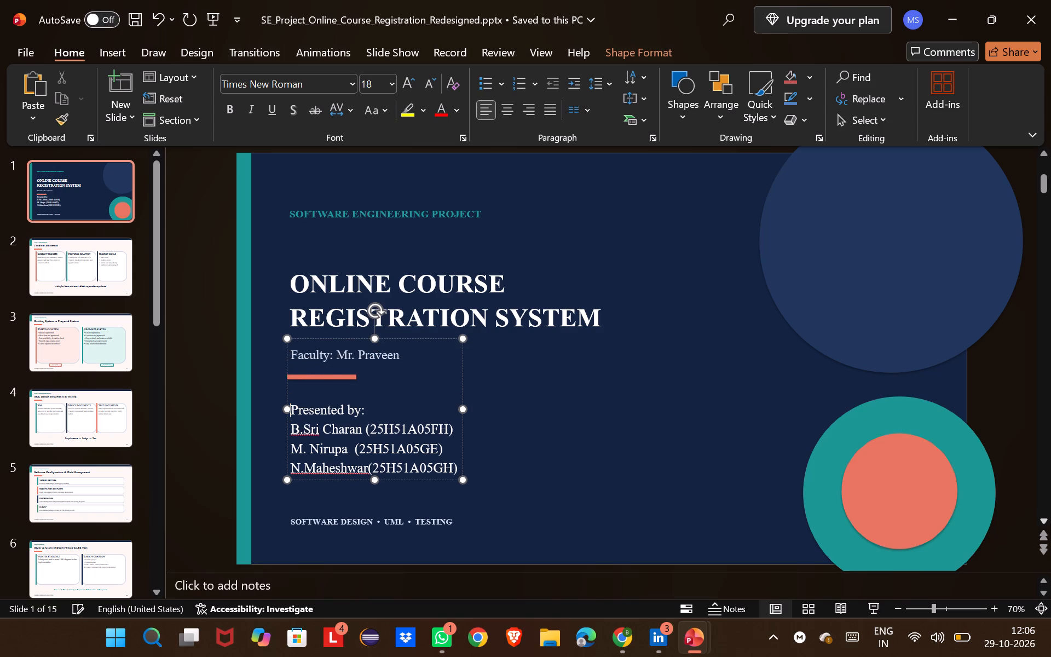
click(596, 424)
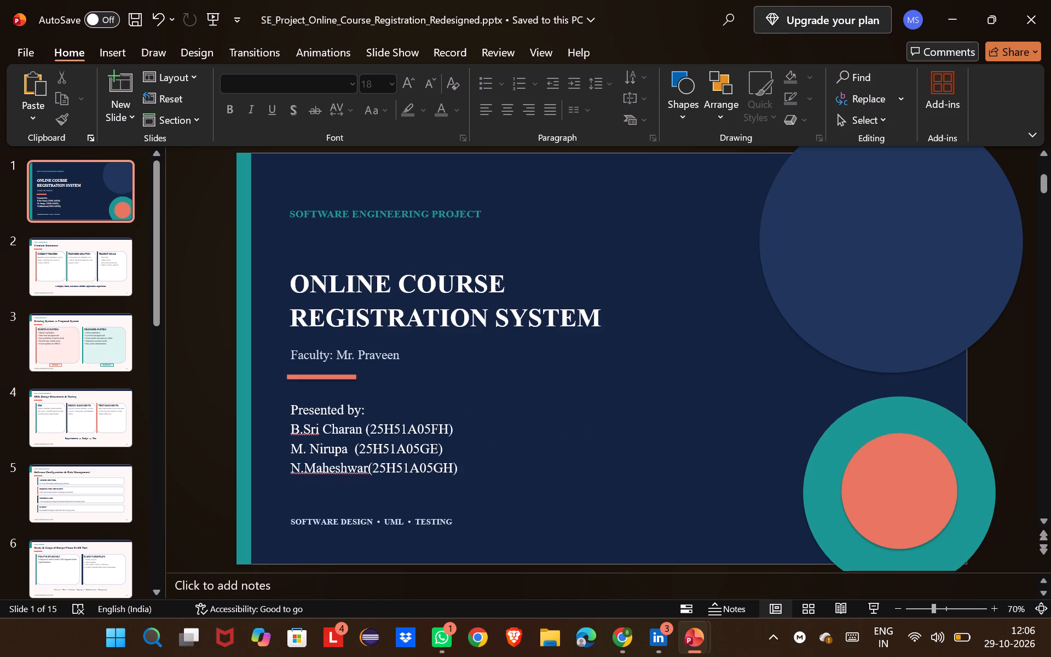
Change the font colour of the "Presented by:" text and the presenter lines to dark olive green.
drag(292, 411, 450, 468)
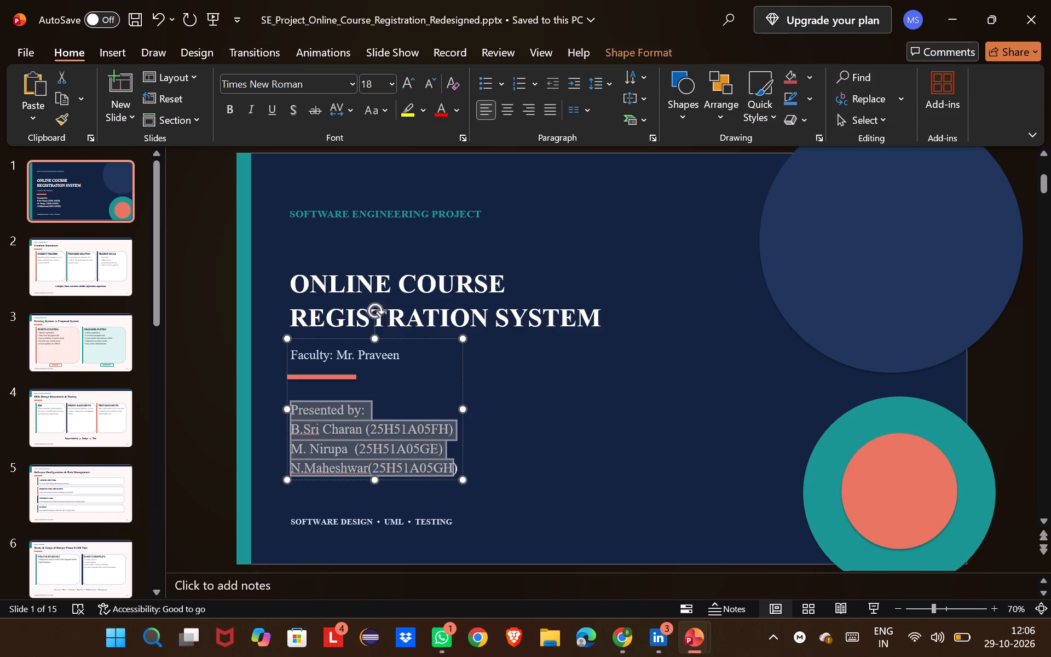
drag(450, 468, 461, 470)
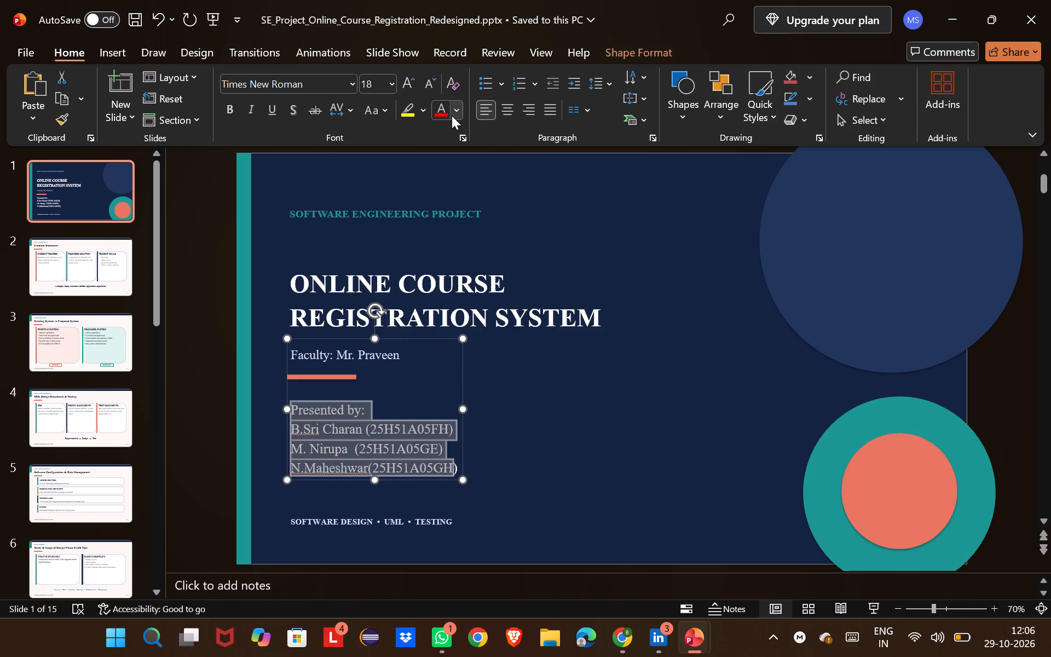
click(452, 116)
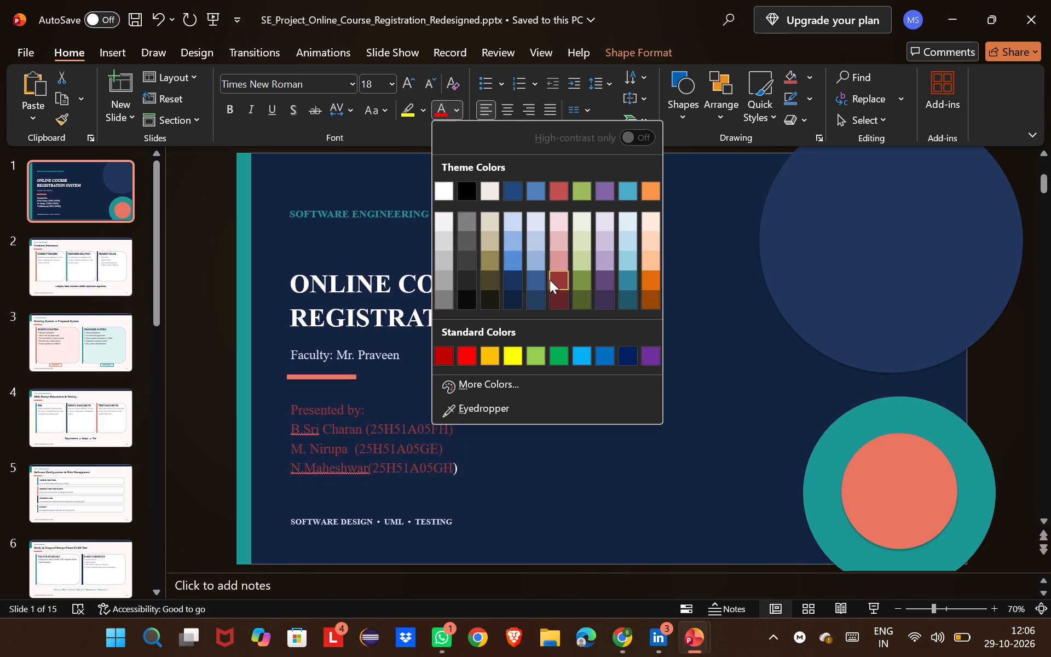
click(577, 281)
click(574, 394)
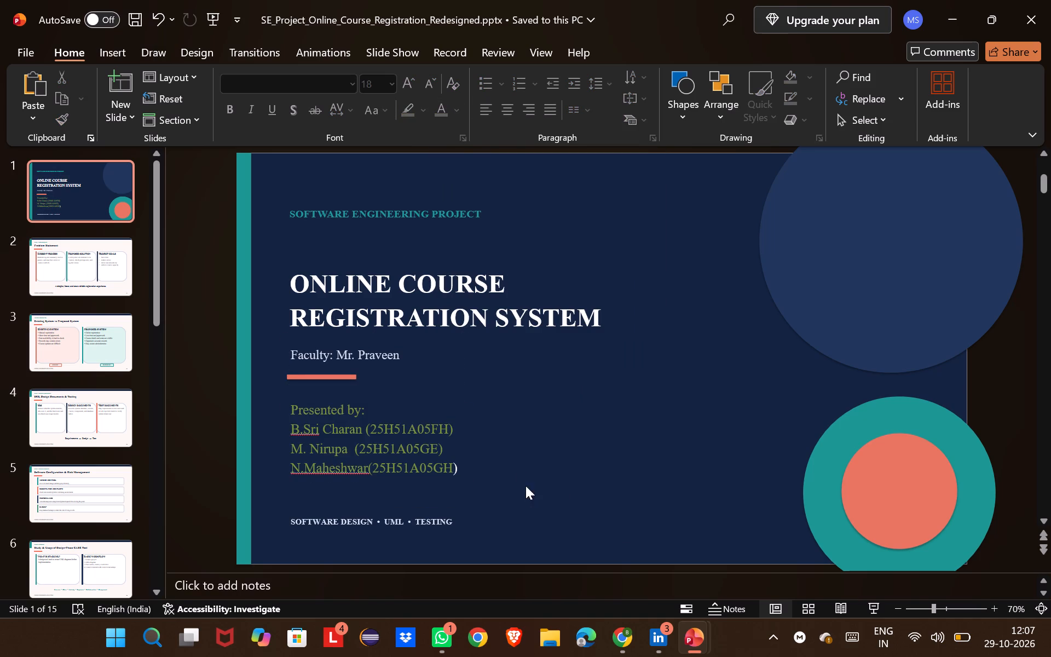
Add spaces around the period following the initial in each of the three presenters' names.
click(300, 421)
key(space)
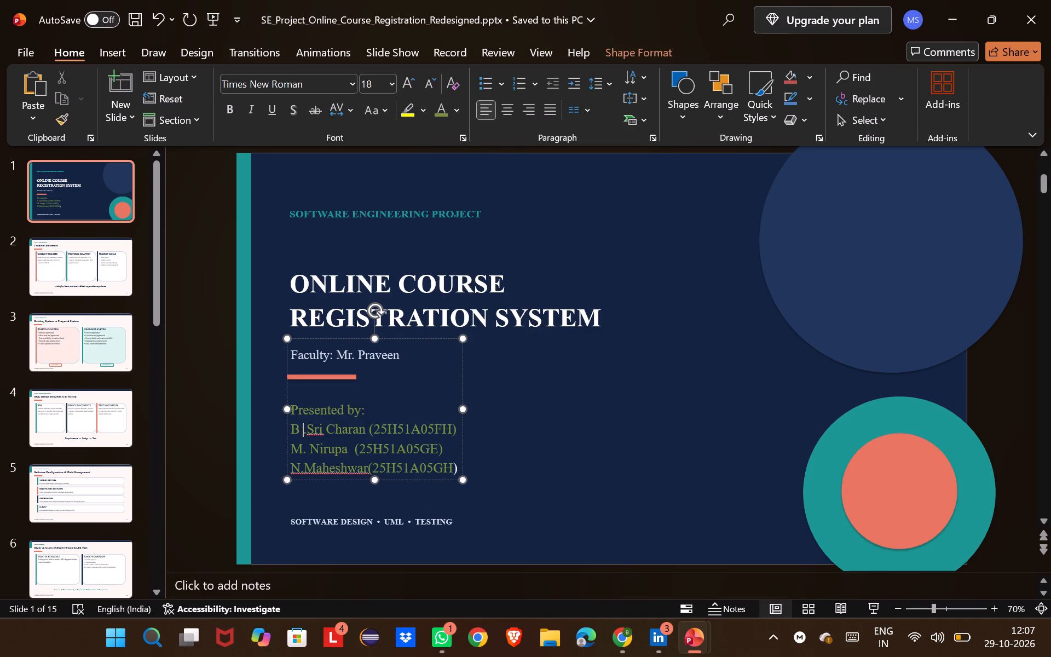
key(ctrl+z)
key(Right)
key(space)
click(298, 429)
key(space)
click(302, 451)
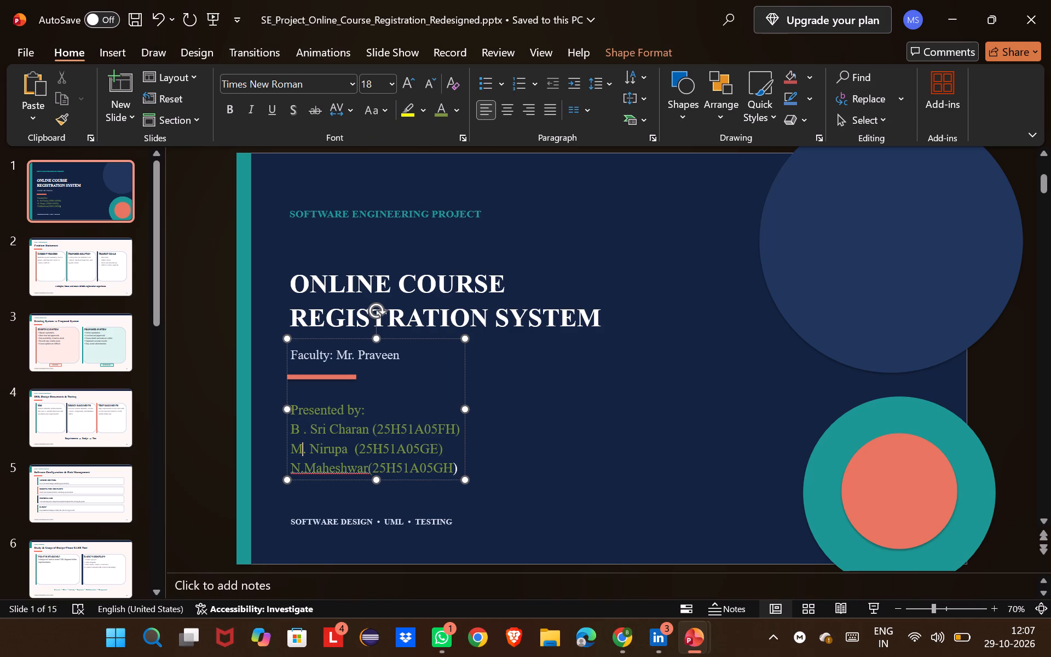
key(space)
click(302, 470)
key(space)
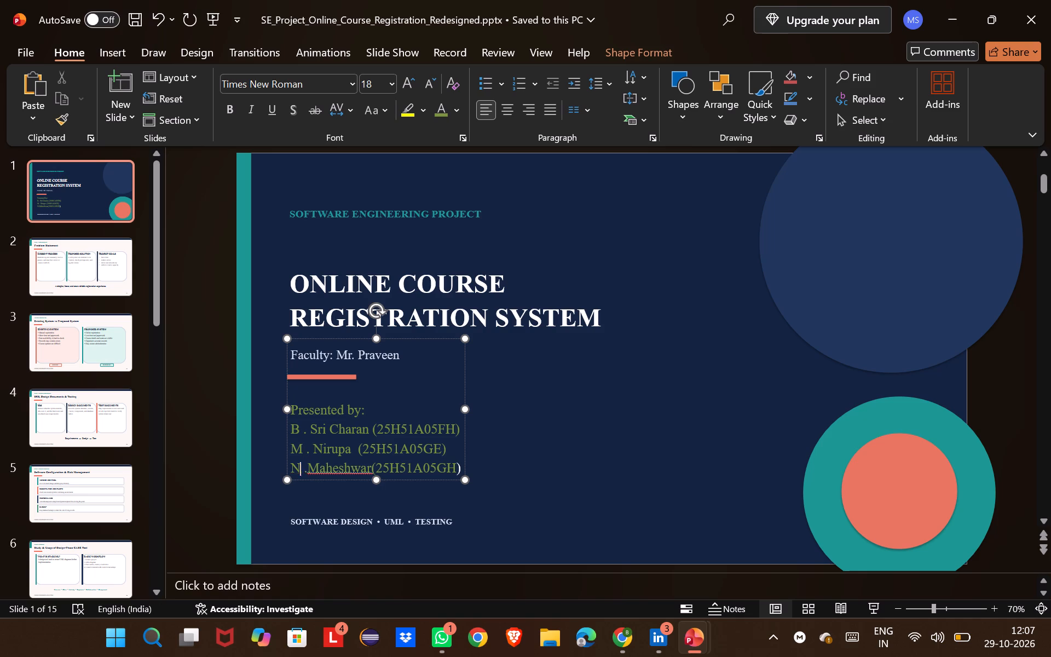
key(Right)
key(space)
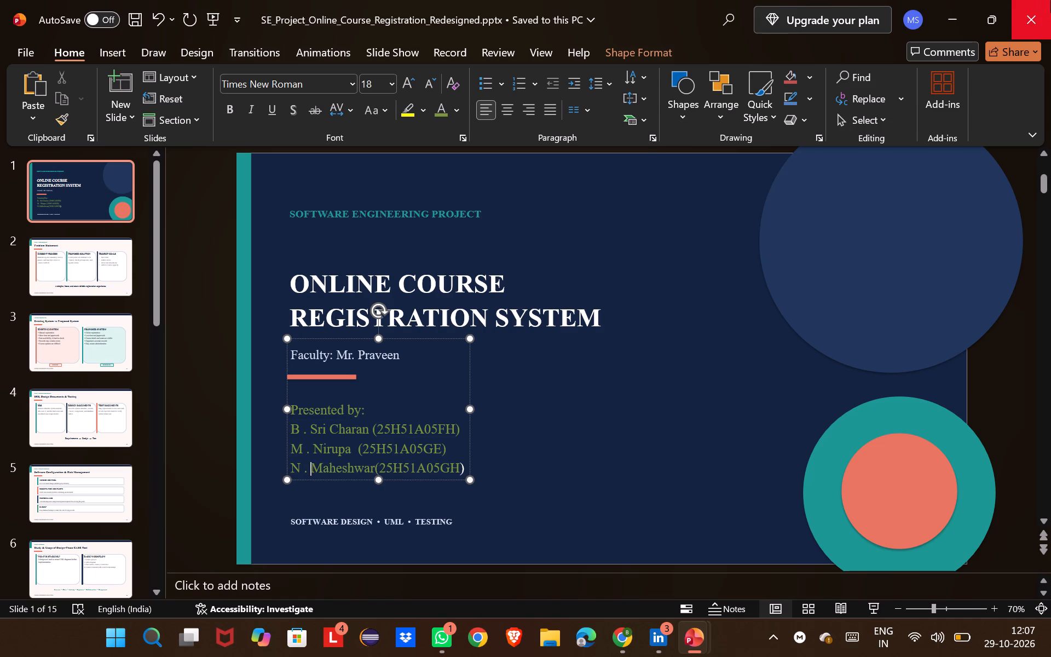
click(713, 345)
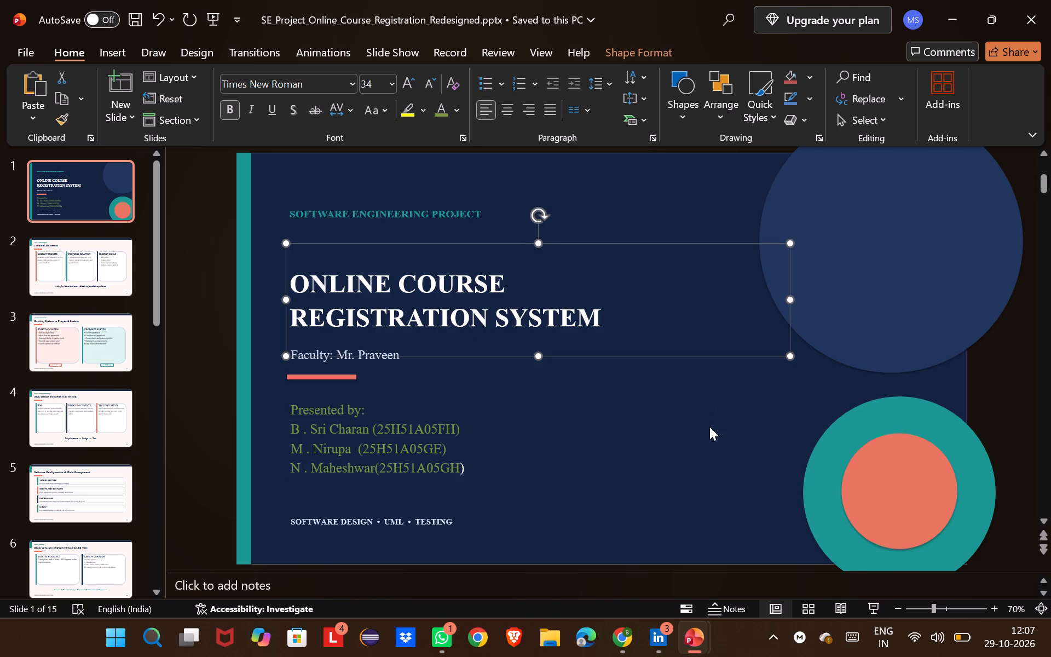
click(709, 427)
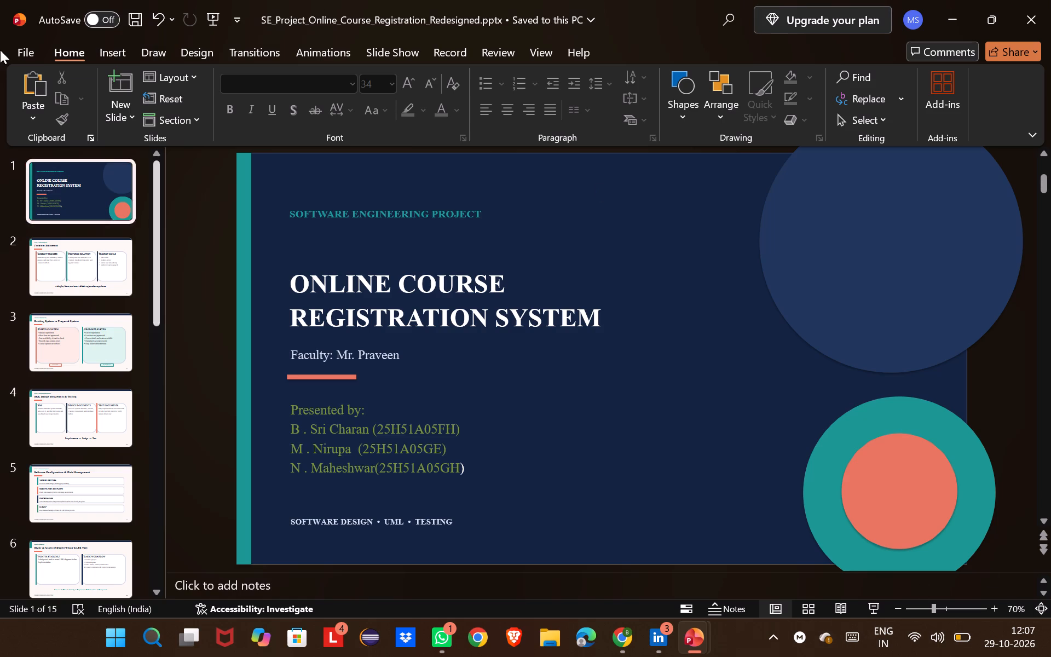
Move the "SOFTWARE ENGINEERING PROJECT" heading down to just above the presentation title.
click(409, 215)
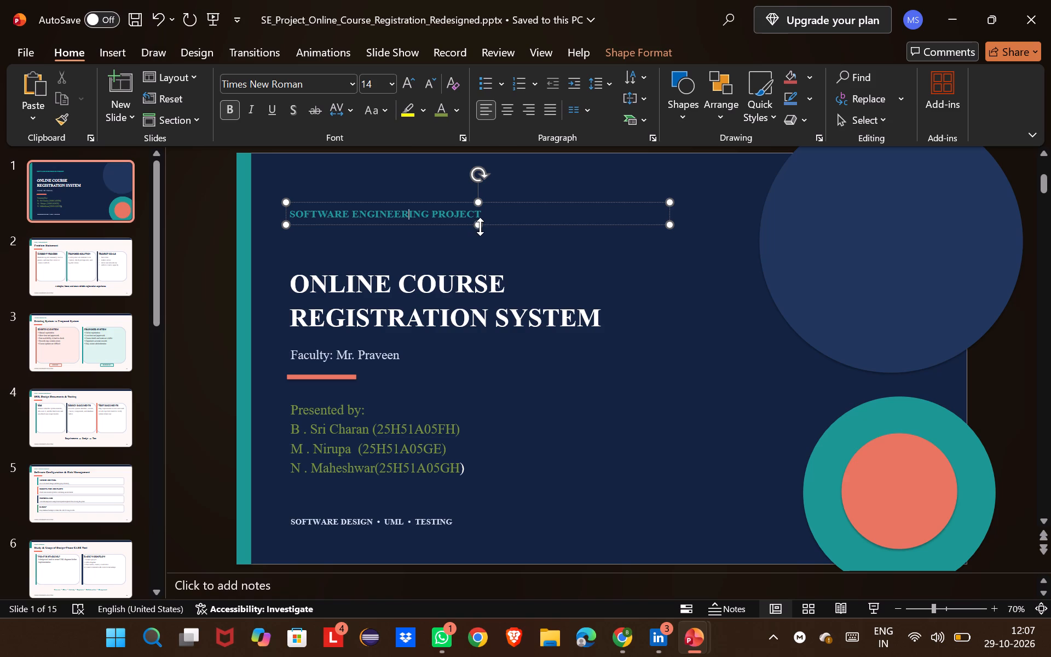
drag(480, 227, 490, 274)
click(608, 199)
click(608, 203)
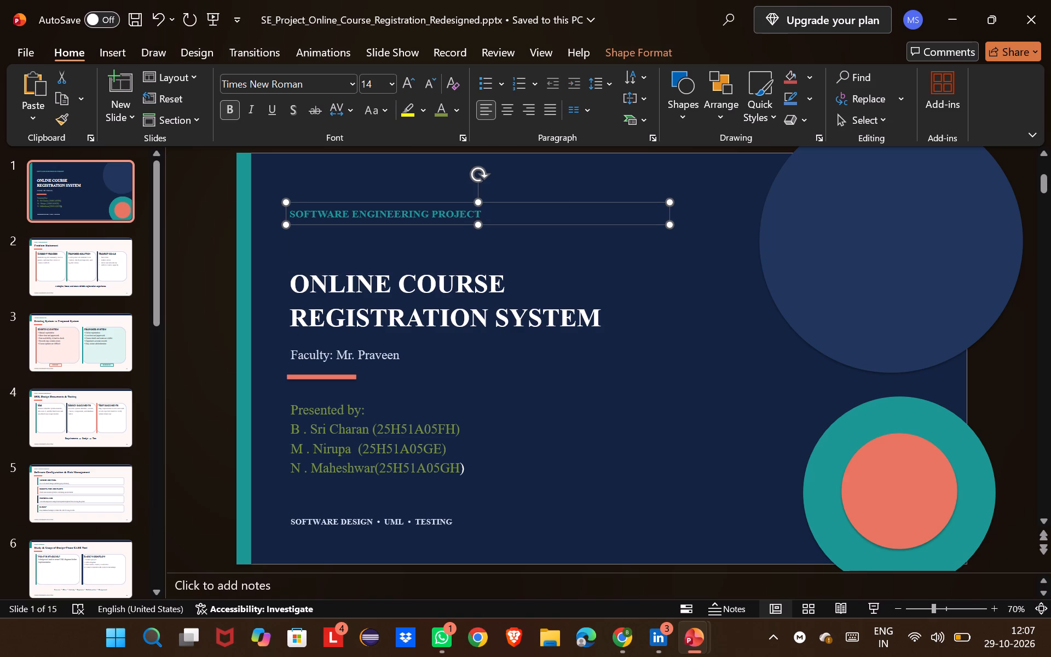
click(608, 201)
drag(605, 208, 597, 223)
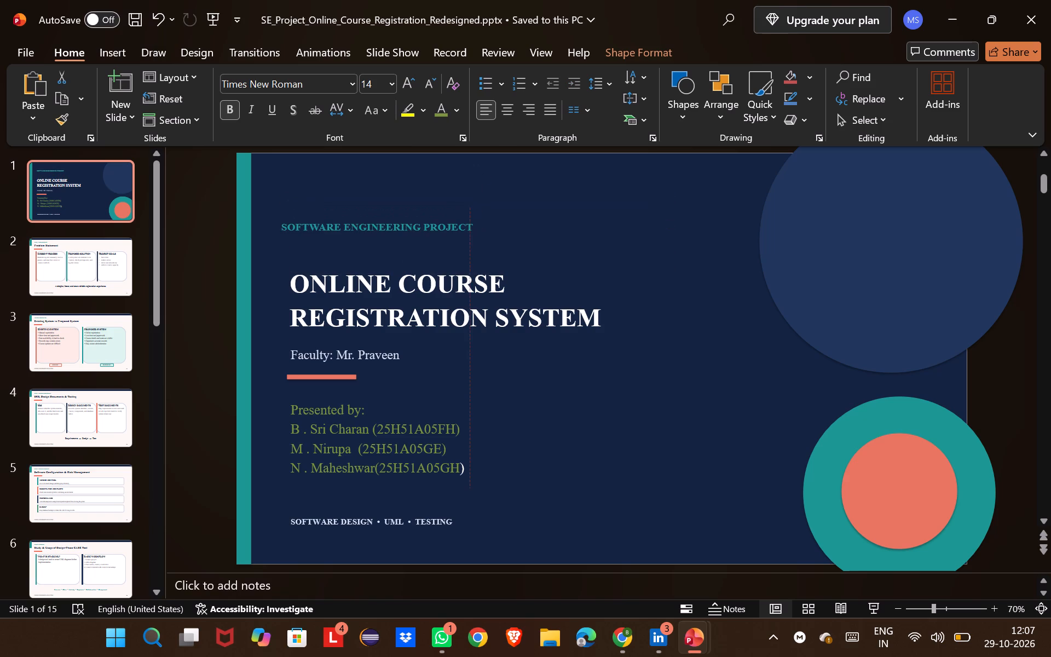
drag(597, 223, 600, 240)
click(622, 359)
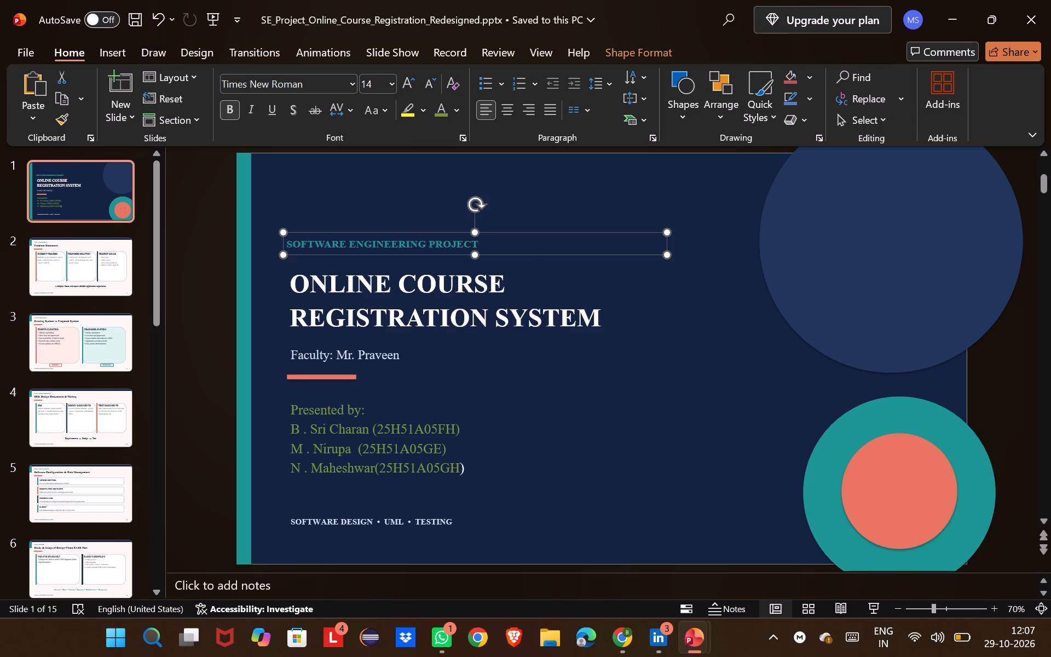
click(619, 538)
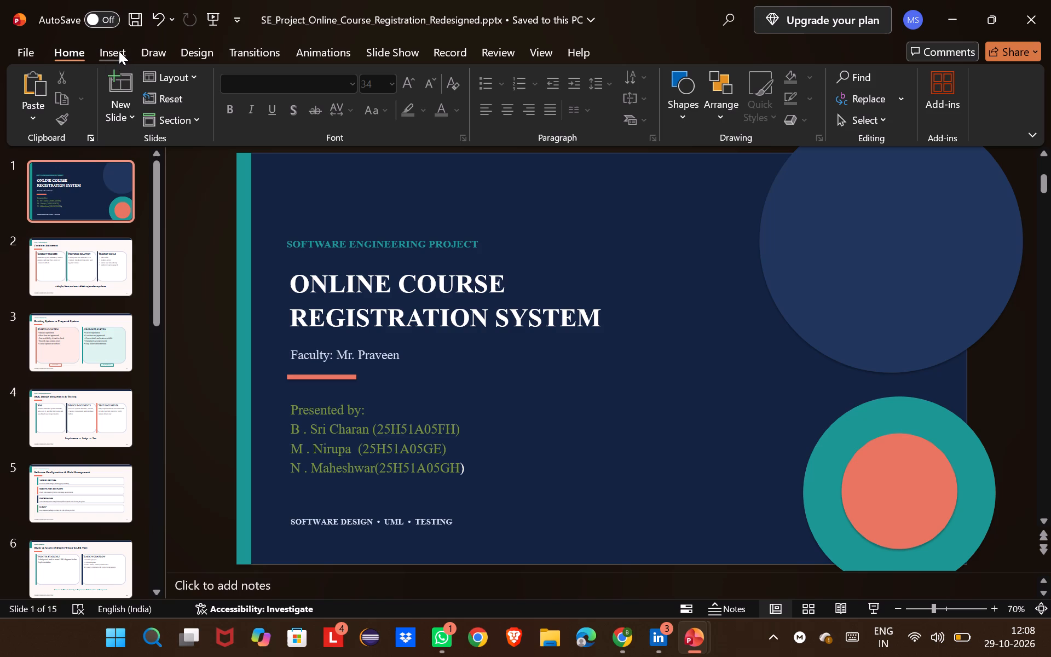
Insert the CMR college logo, Screenshot 2026-09-30 201329.png from the Screenshots folder, into the title slide.
click(119, 51)
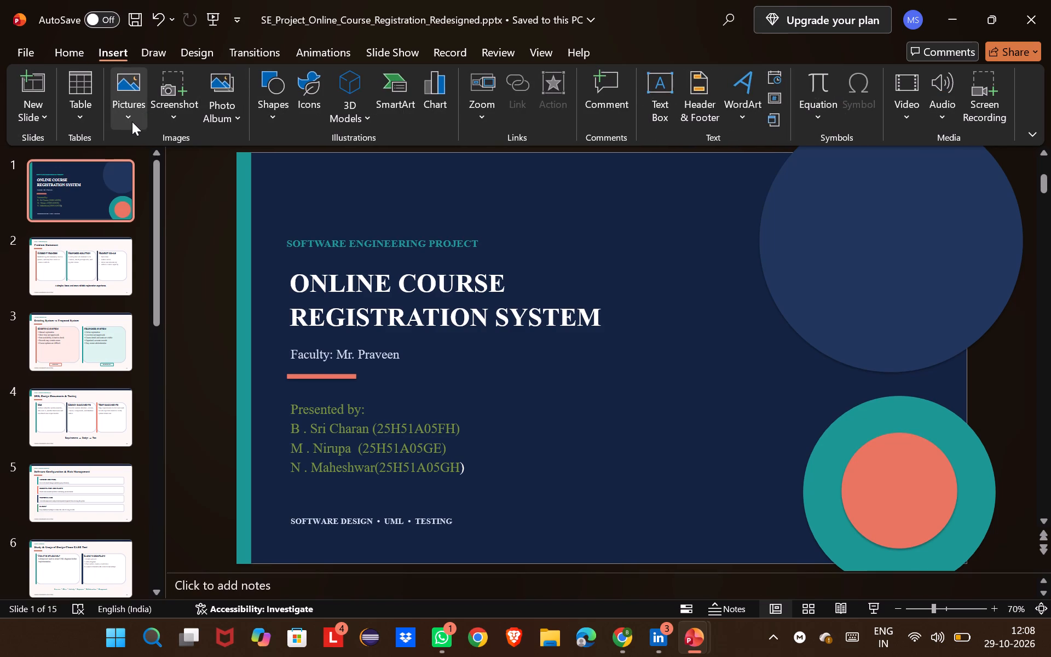
click(132, 122)
click(143, 164)
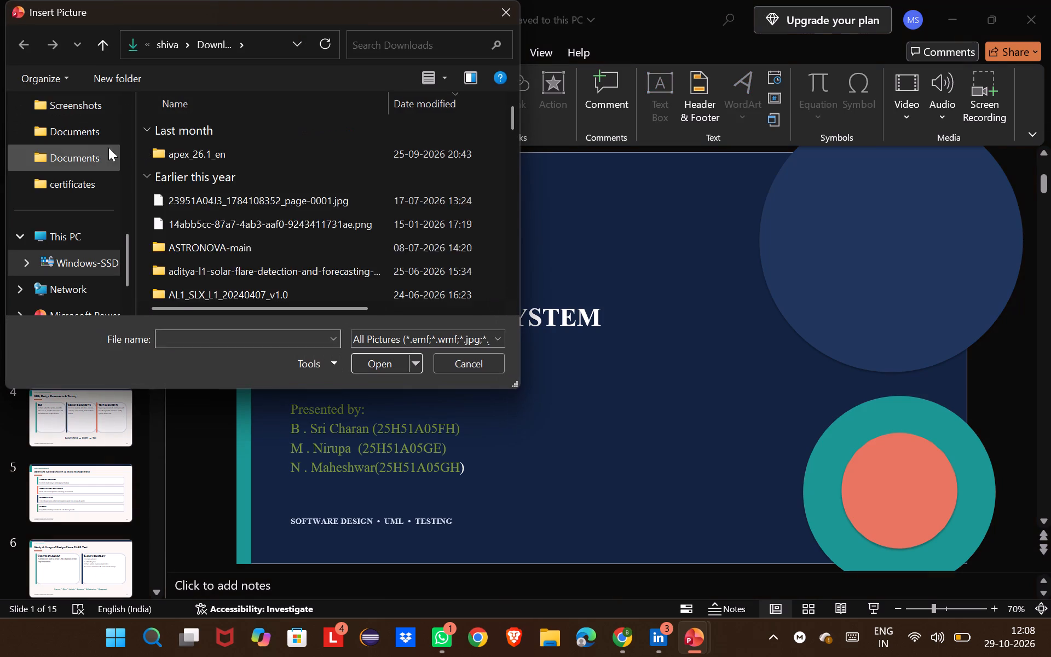
click(79, 111)
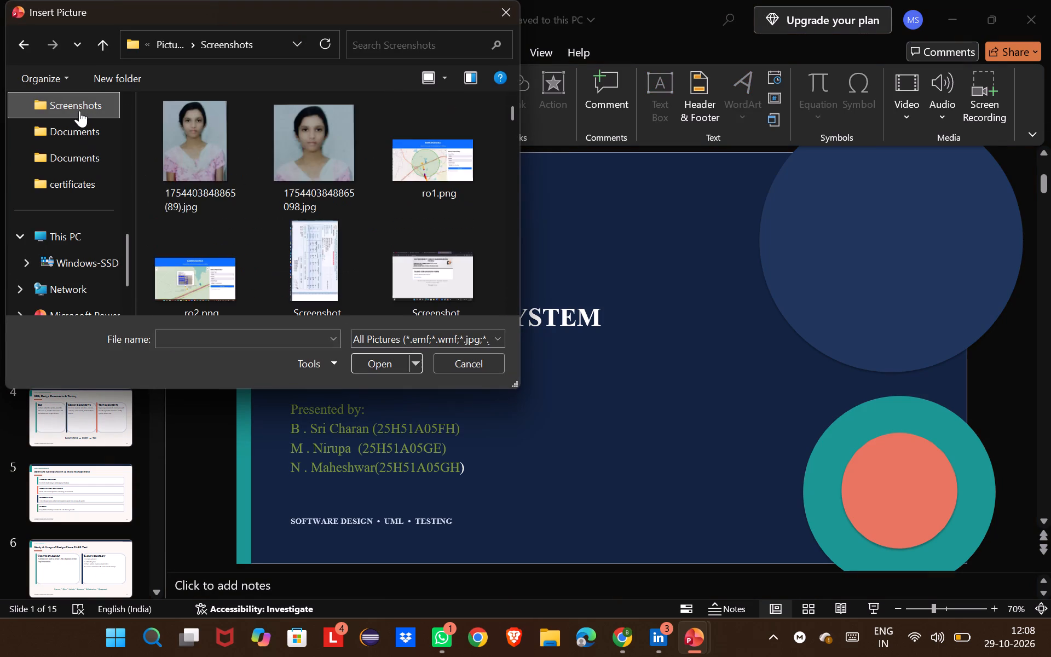
scroll(361, 207, down, 5)
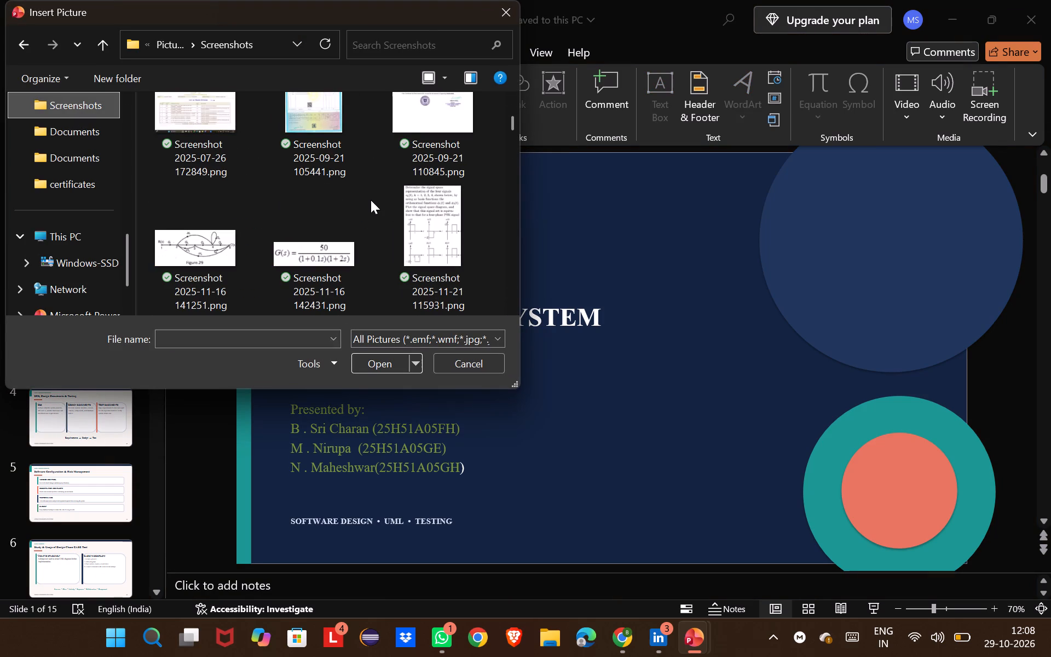
scroll(371, 198, down, 7)
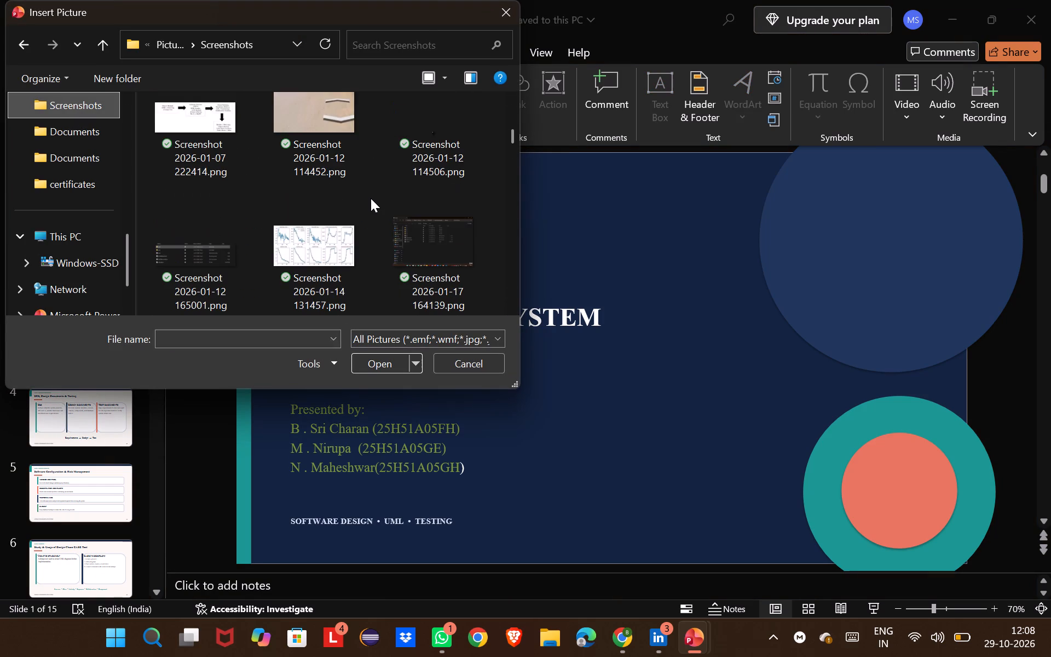
scroll(368, 193, down, 3)
scroll(366, 153, up, 2)
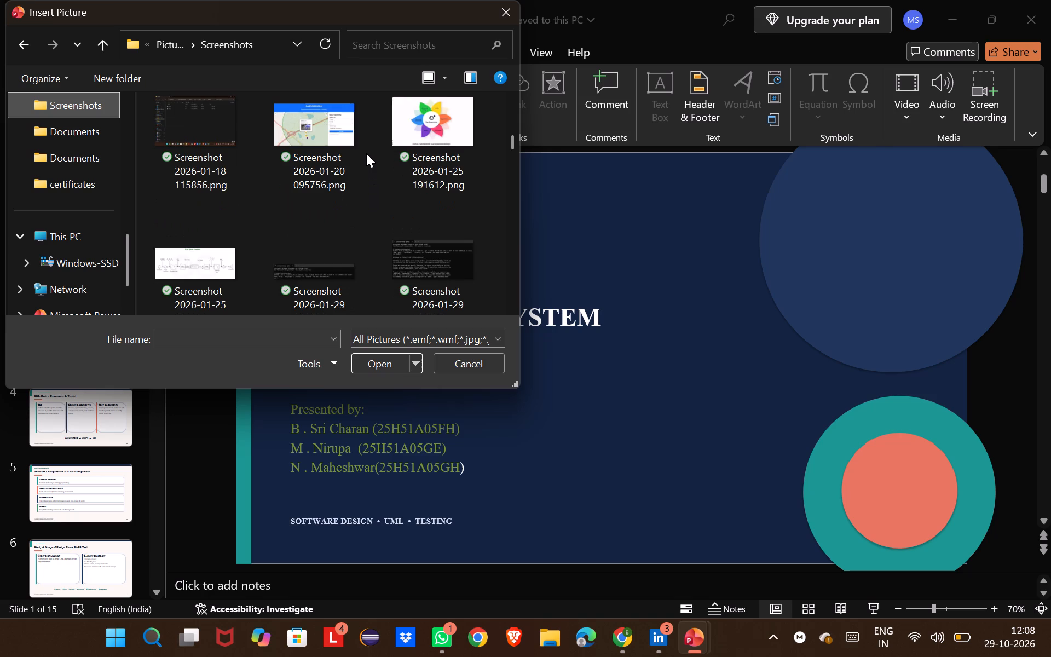
scroll(366, 153, down, 7)
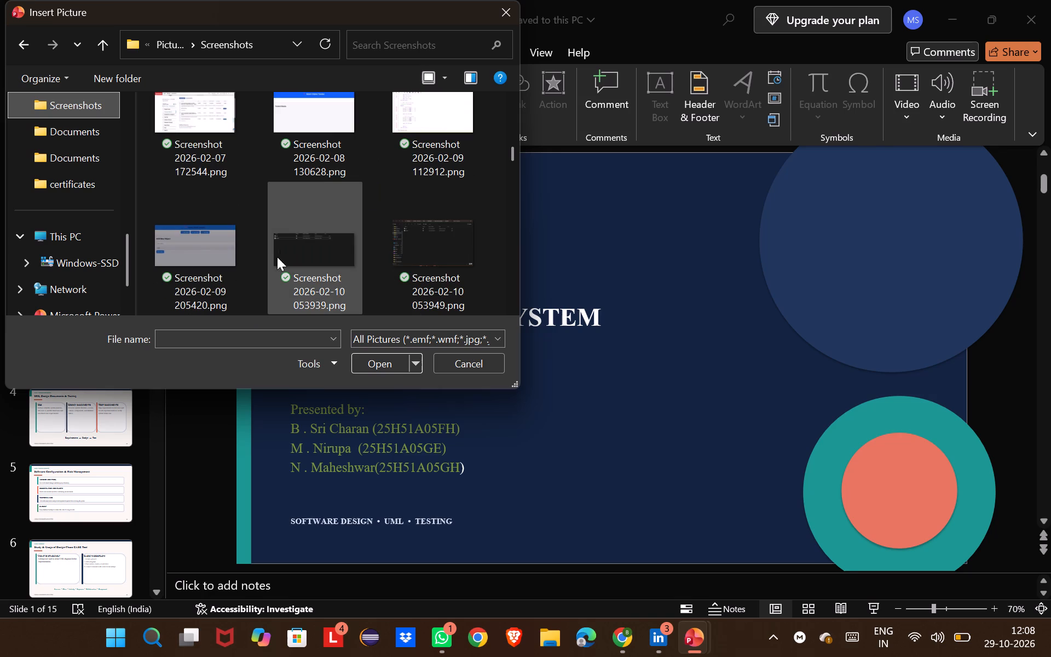
scroll(282, 243, down, 13)
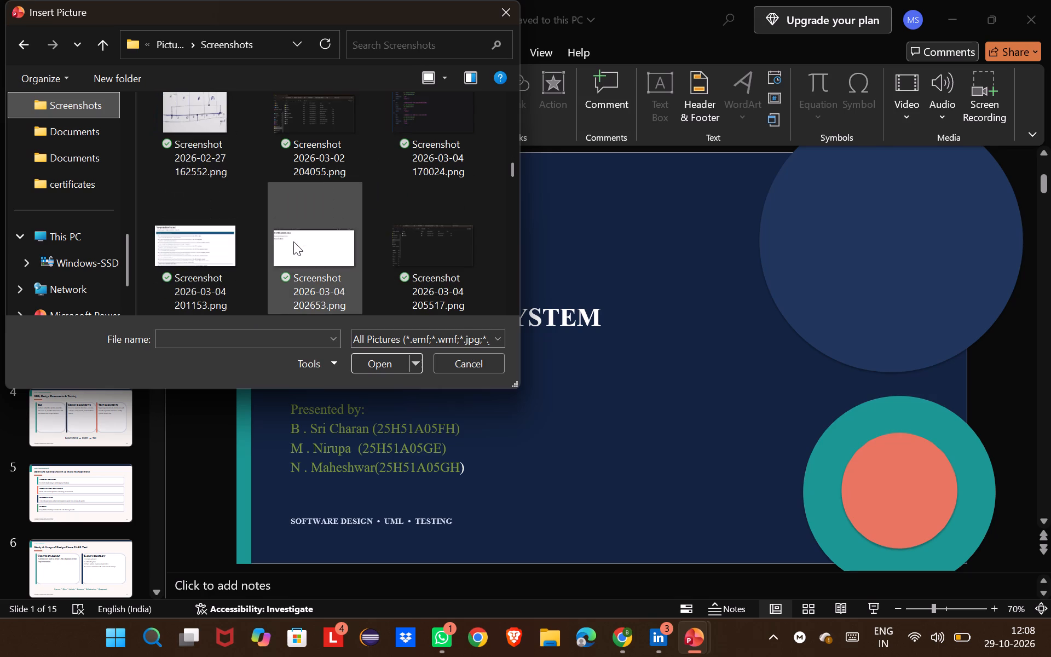
scroll(293, 241, down, 12)
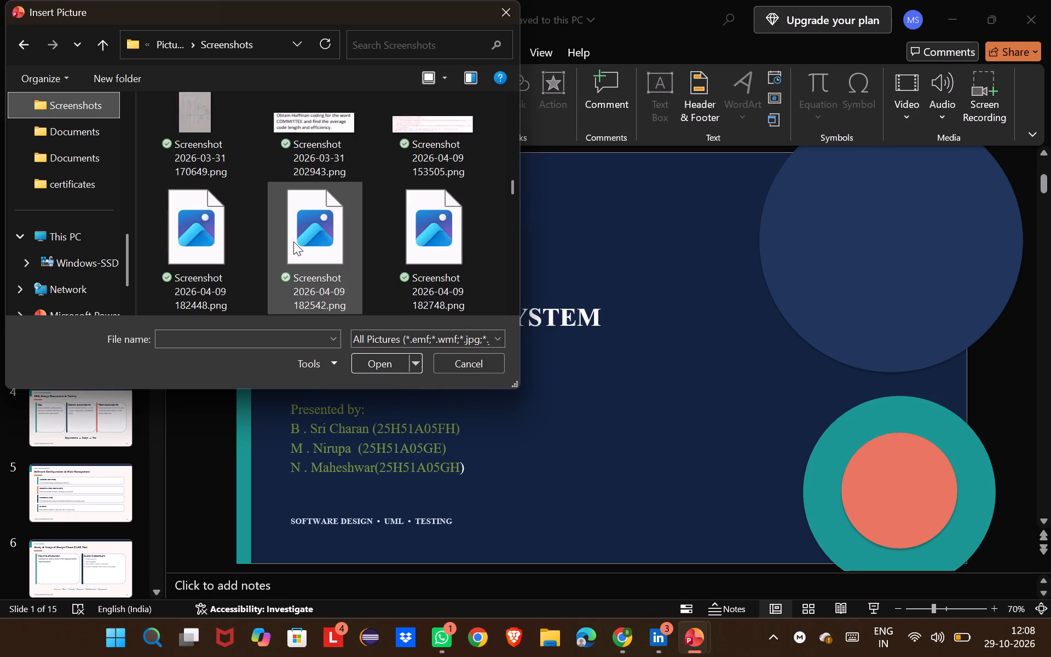
scroll(293, 241, down, 9)
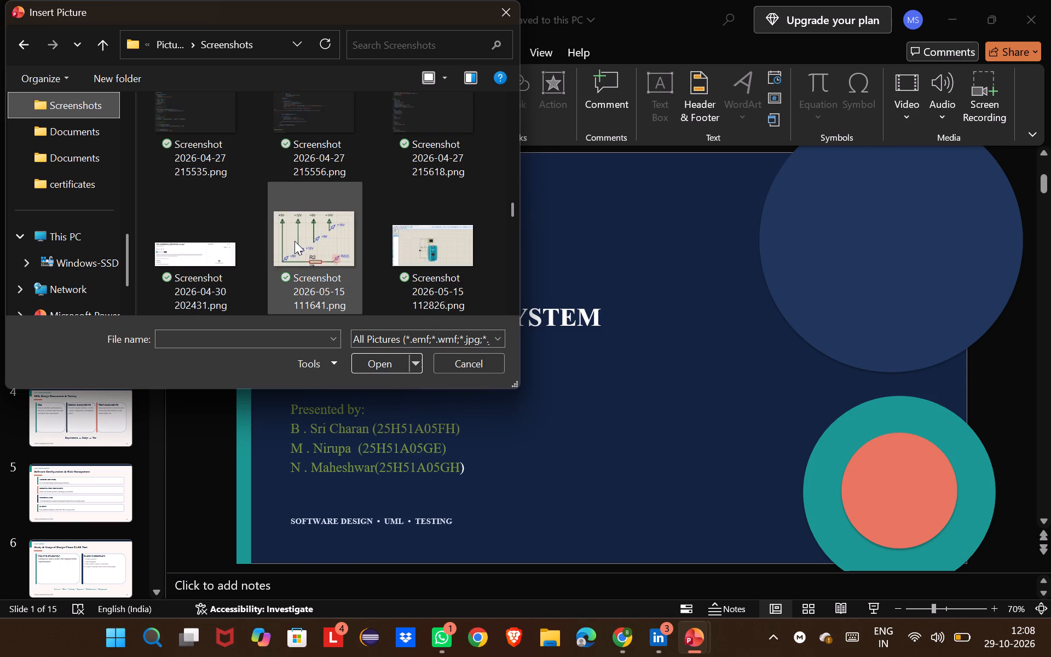
scroll(294, 241, down, 12)
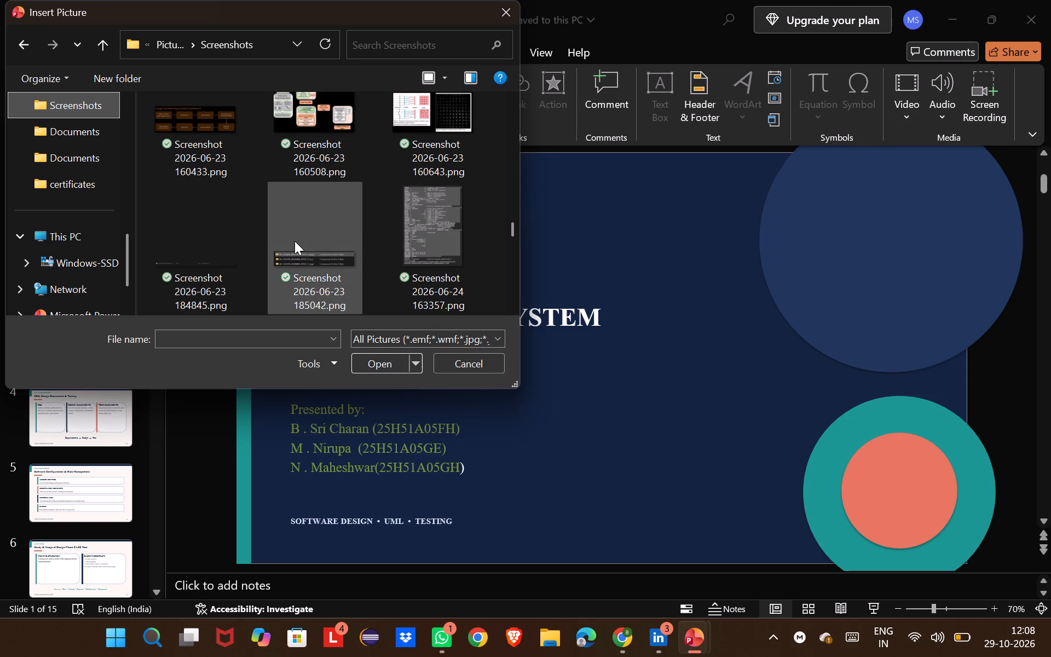
scroll(294, 241, down, 14)
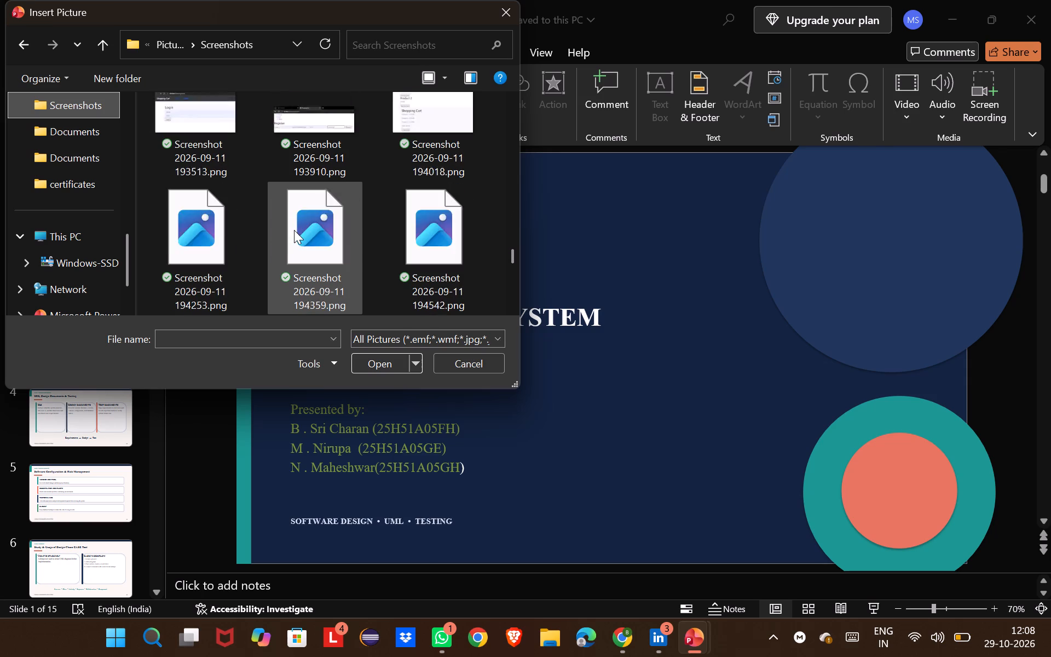
scroll(294, 230, down, 16)
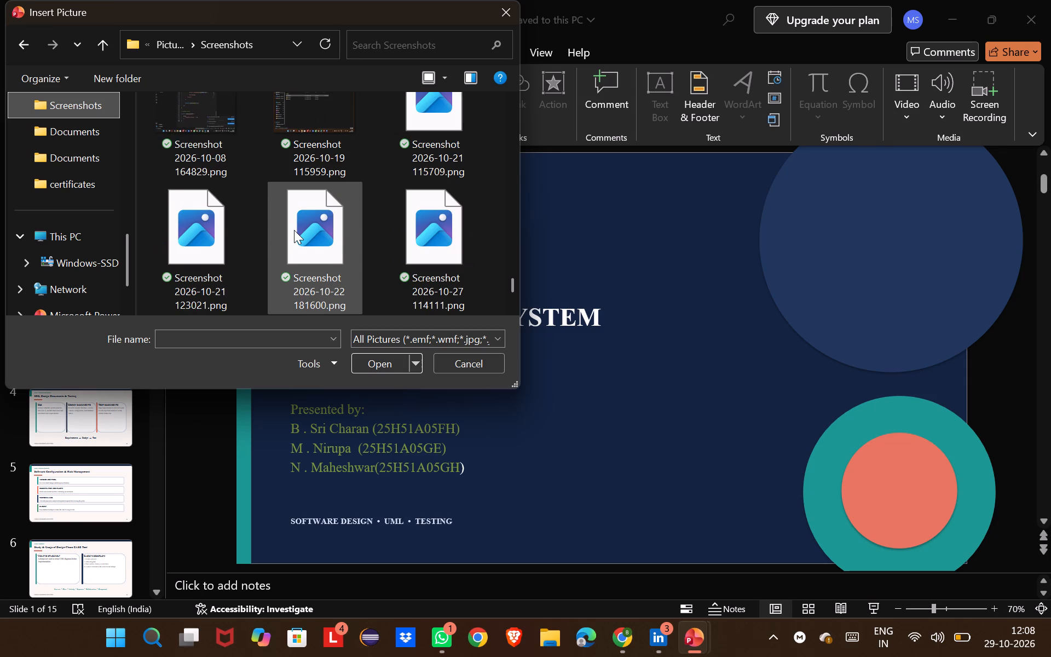
scroll(294, 230, down, 12)
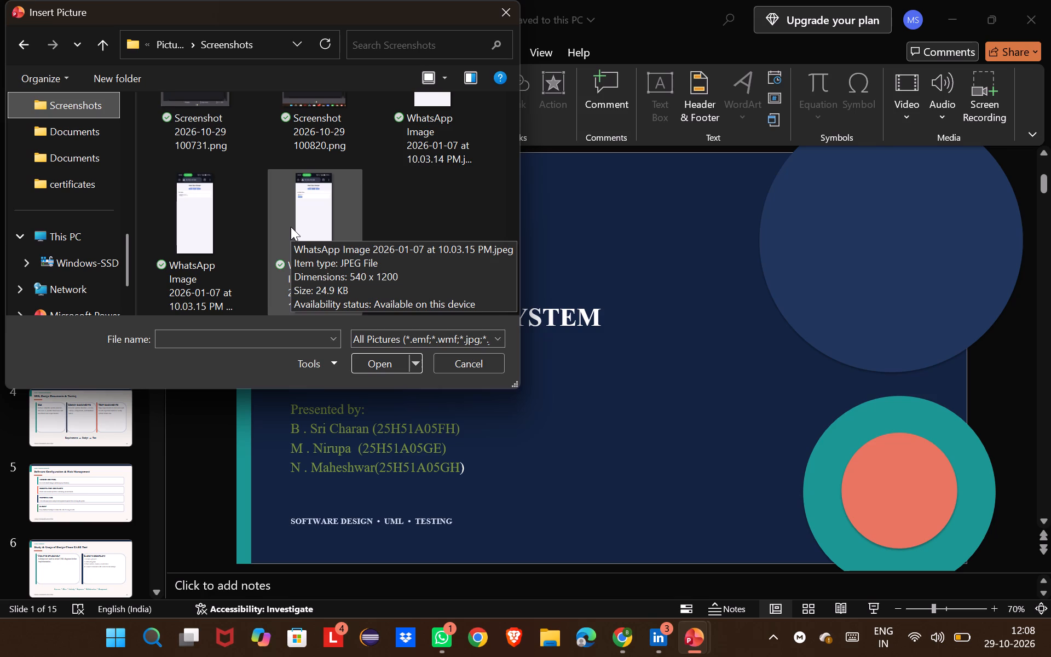
scroll(291, 227, up, 4)
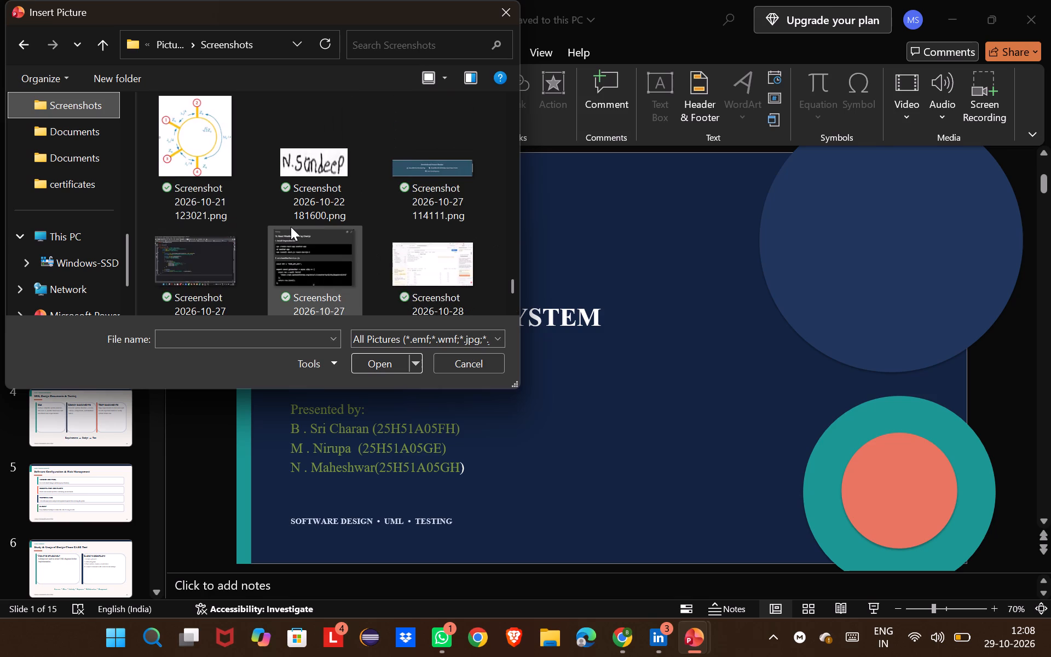
scroll(291, 227, up, 4)
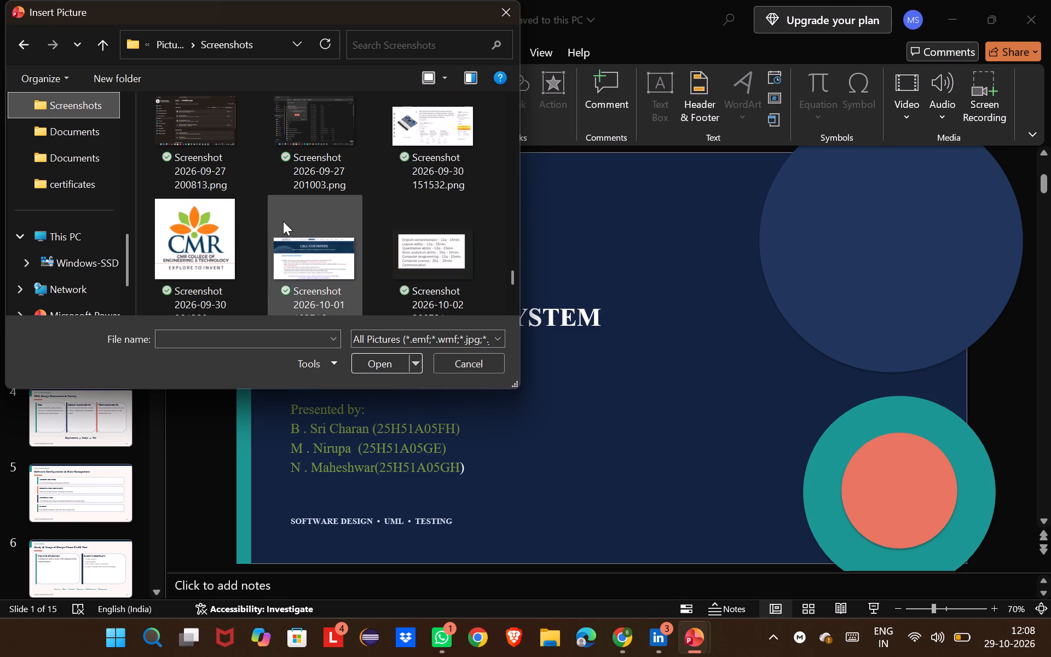
click(210, 239)
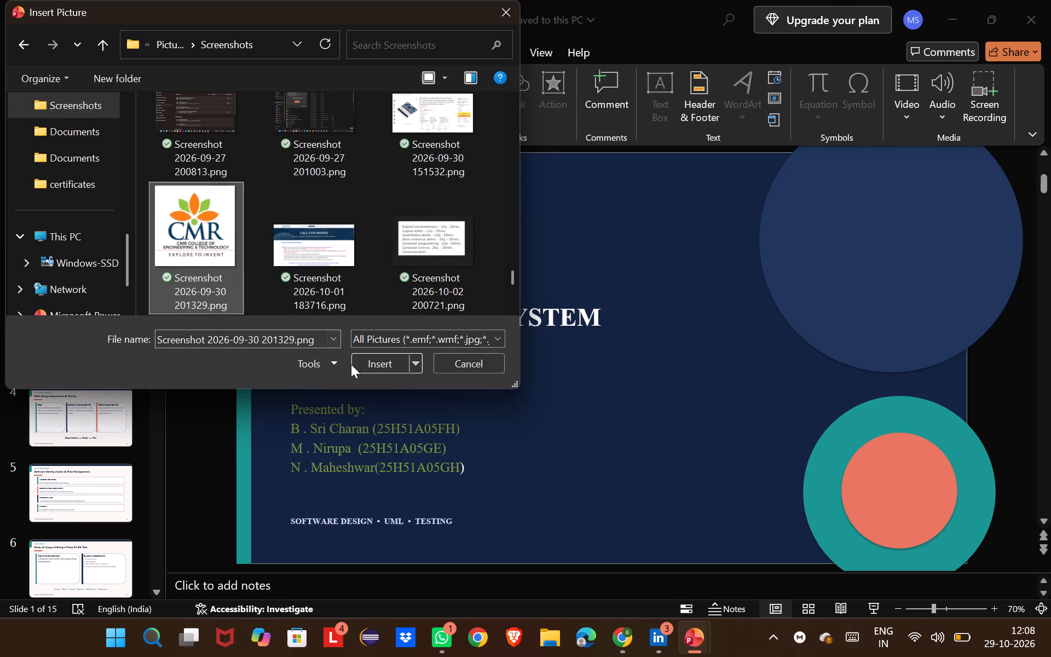
click(372, 361)
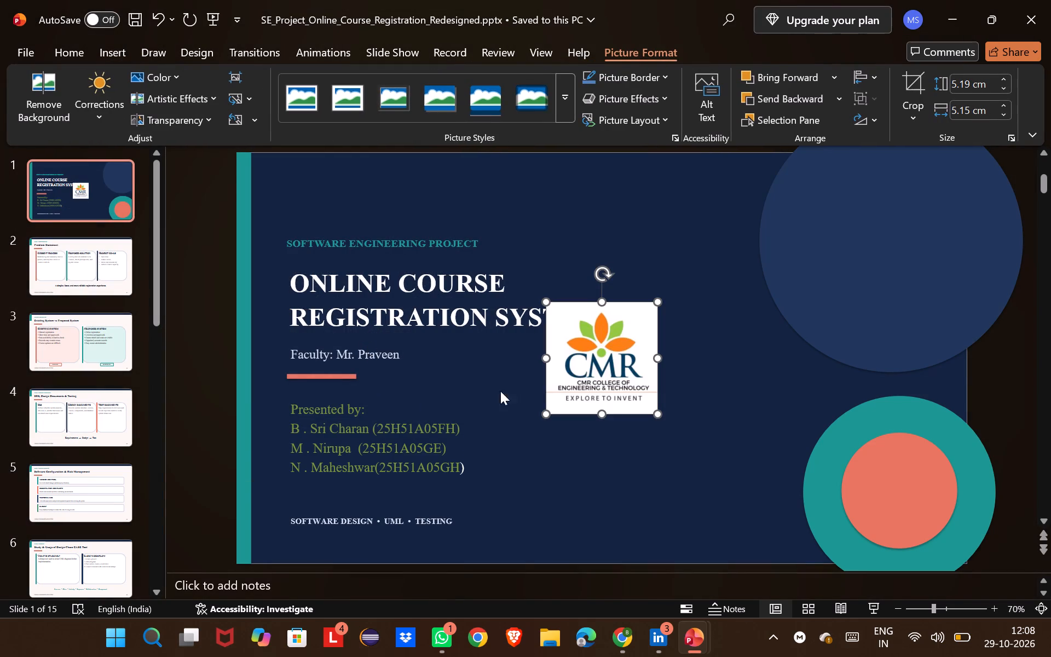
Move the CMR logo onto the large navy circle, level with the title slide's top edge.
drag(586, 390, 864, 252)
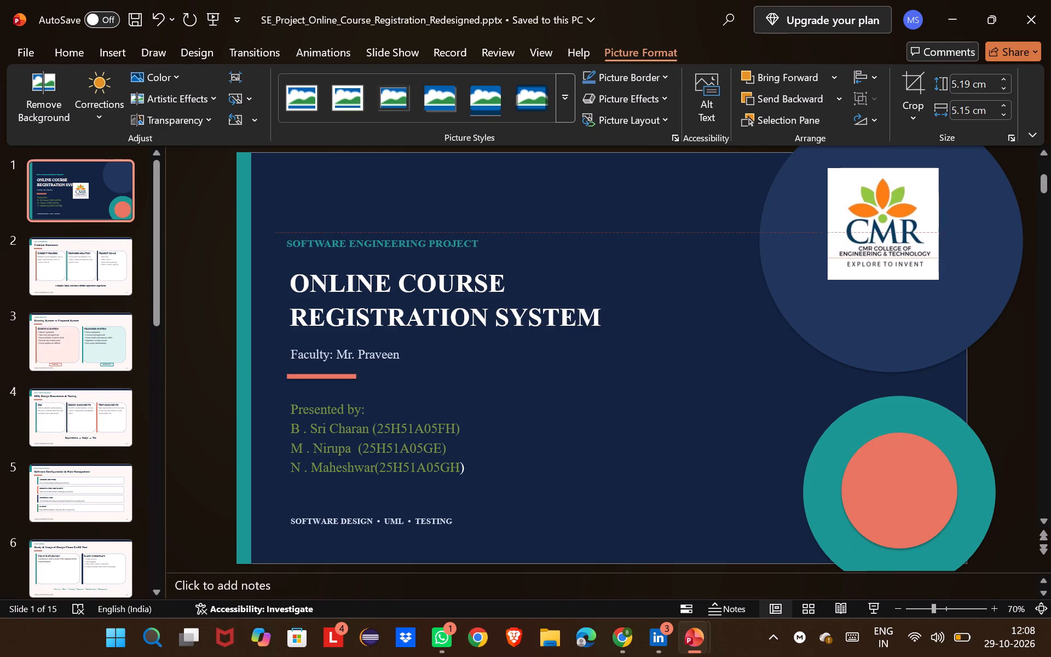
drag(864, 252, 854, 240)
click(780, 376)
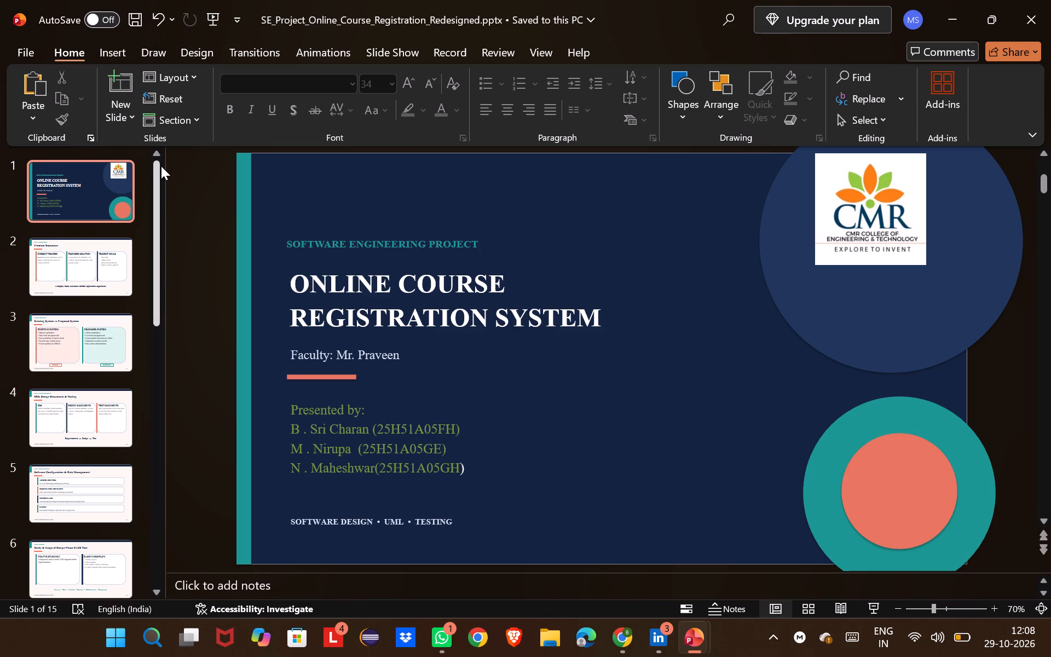
Move the CMR logo across the title slide to its top-left corner, over the teal side bar.
drag(904, 196, 666, 120)
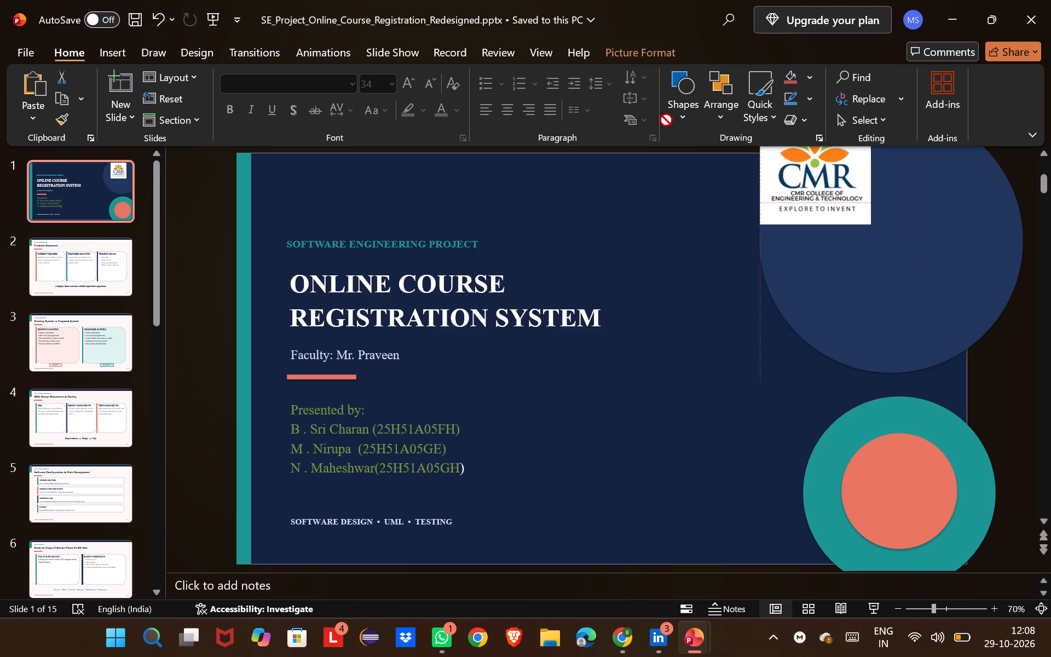
drag(666, 120, 451, 181)
drag(461, 192, 328, 201)
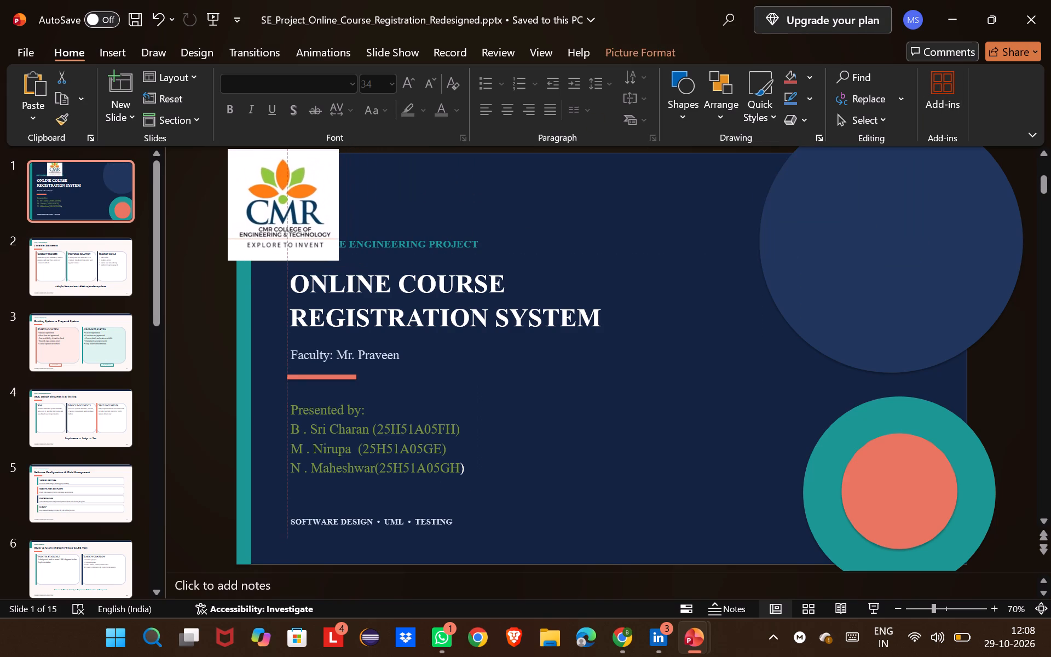
drag(328, 201, 327, 202)
drag(318, 220, 332, 227)
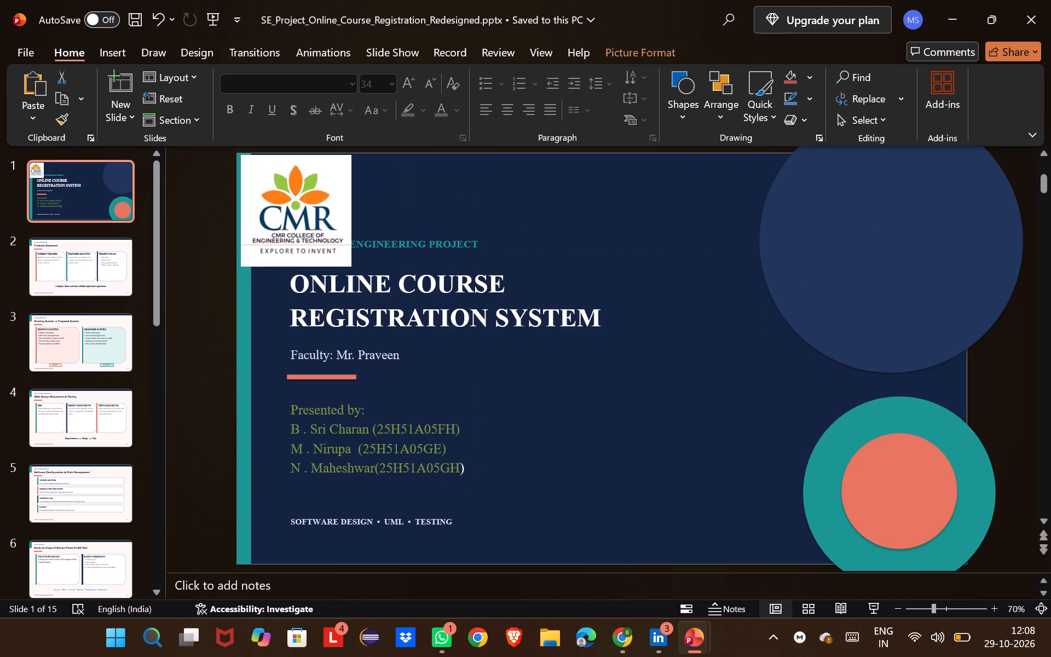
drag(332, 227, 325, 222)
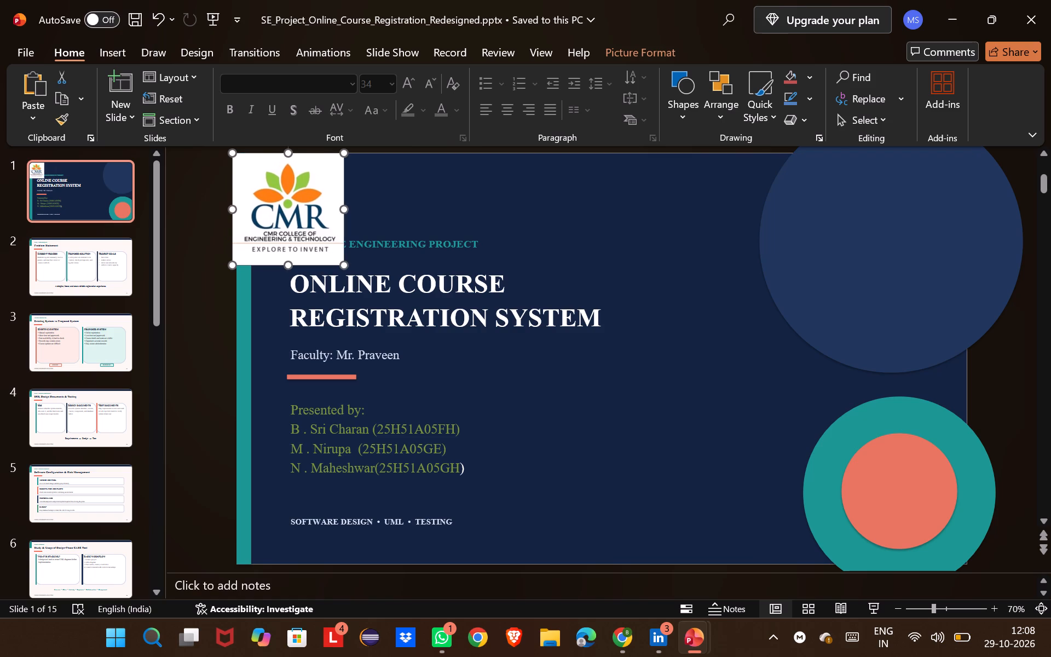
Reduce the CMR logo's width and height so it ends just above the "SOFTWARE ENGINEERING PROJECT" heading.
drag(345, 210, 324, 211)
click(283, 257)
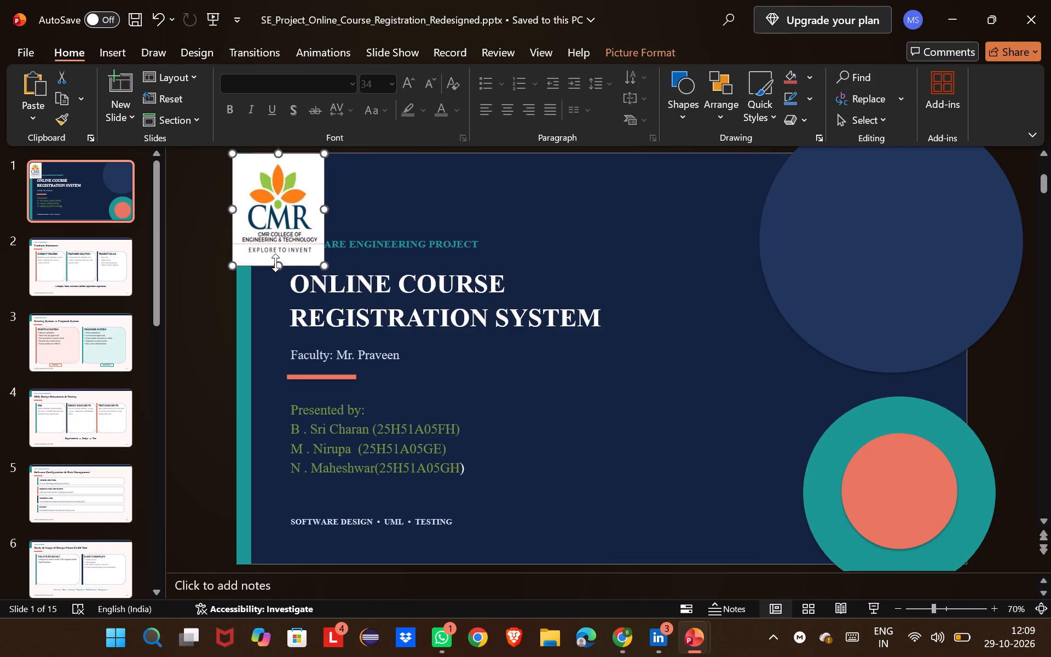
drag(275, 263, 281, 237)
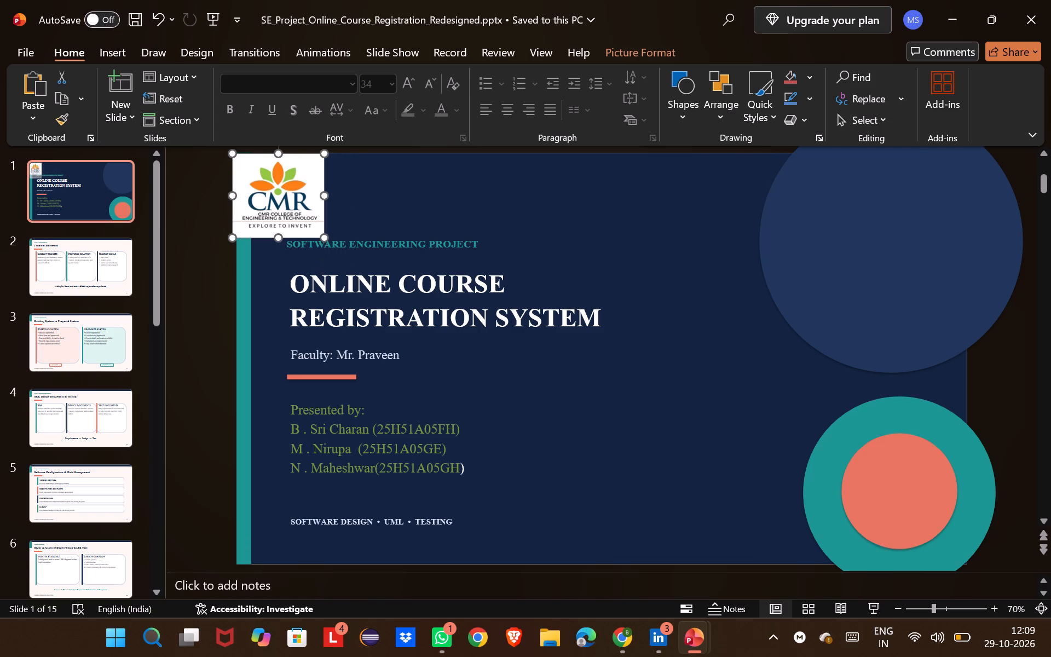
Nudge the CMR logo so its edges align with the title slide's top-left corner.
click(534, 401)
drag(317, 208, 320, 210)
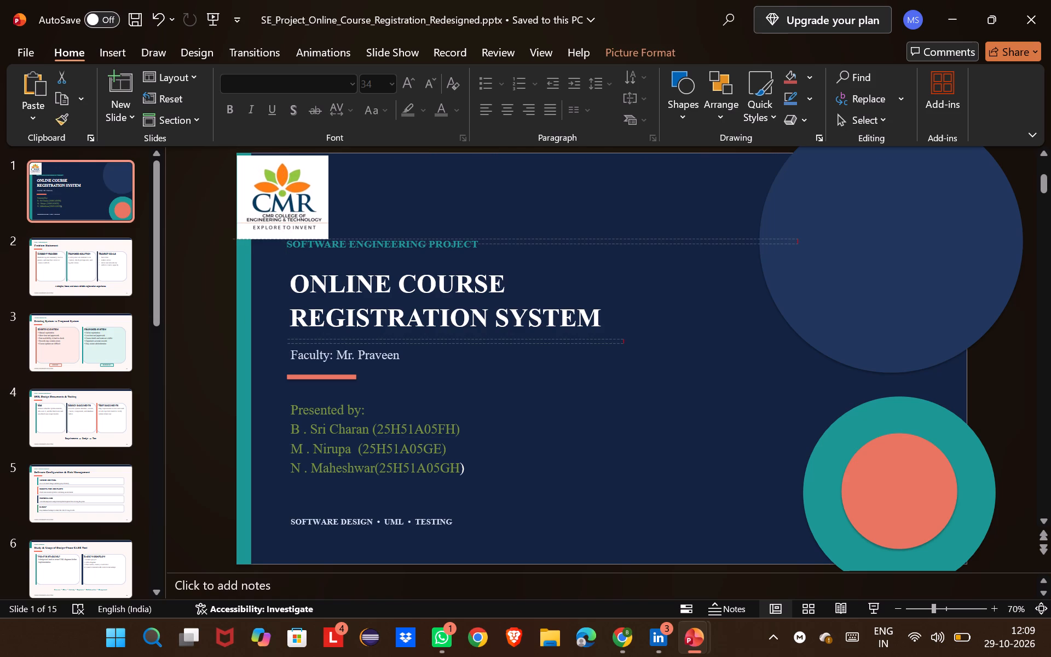
drag(320, 210, 324, 208)
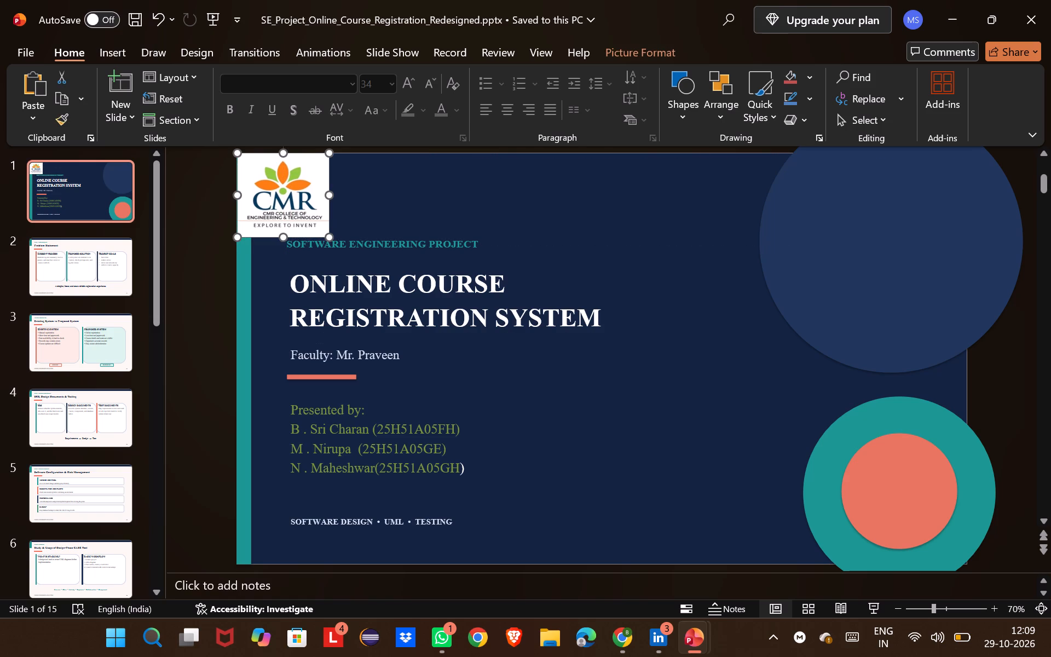
click(281, 327)
click(567, 538)
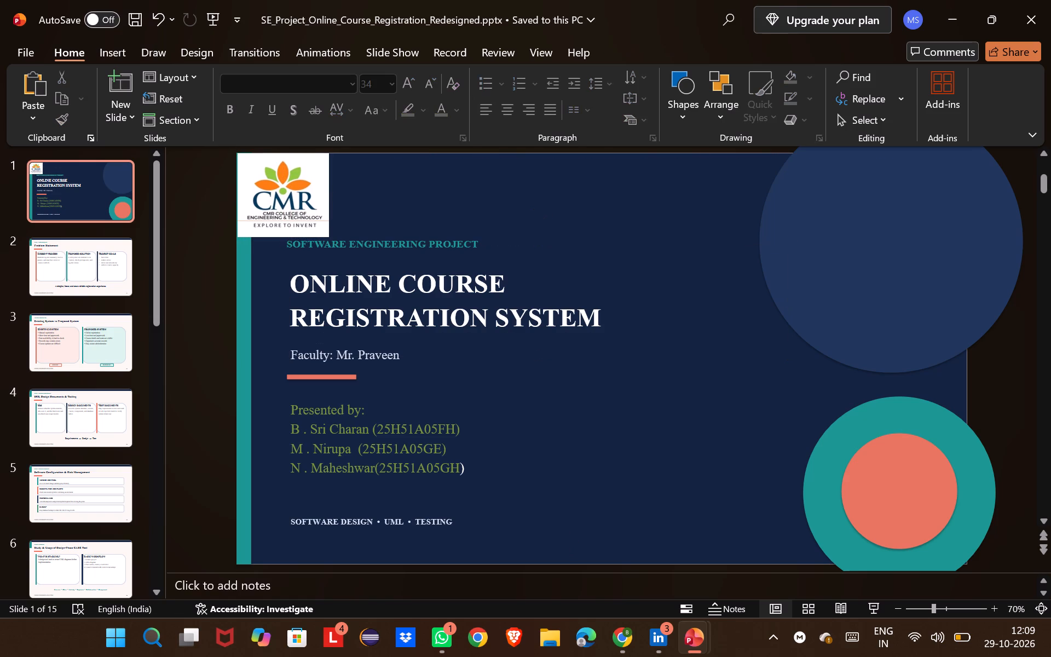
Review the slides from Problem Statement through Activity Diagram, checking their content, layout and UML diagrams.
key(Down)
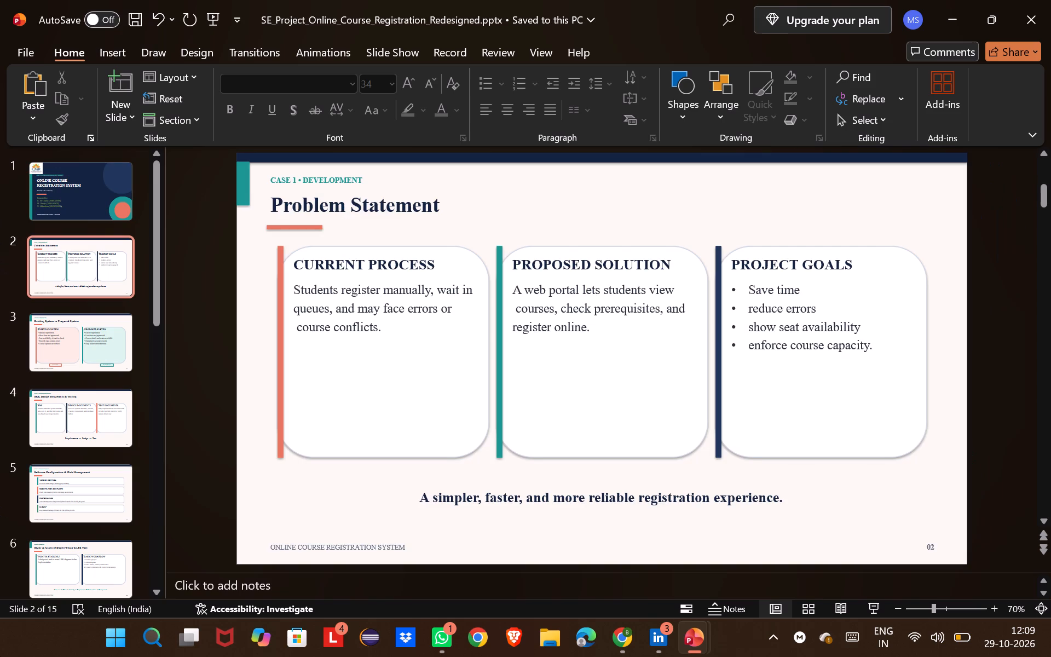
key(Down)
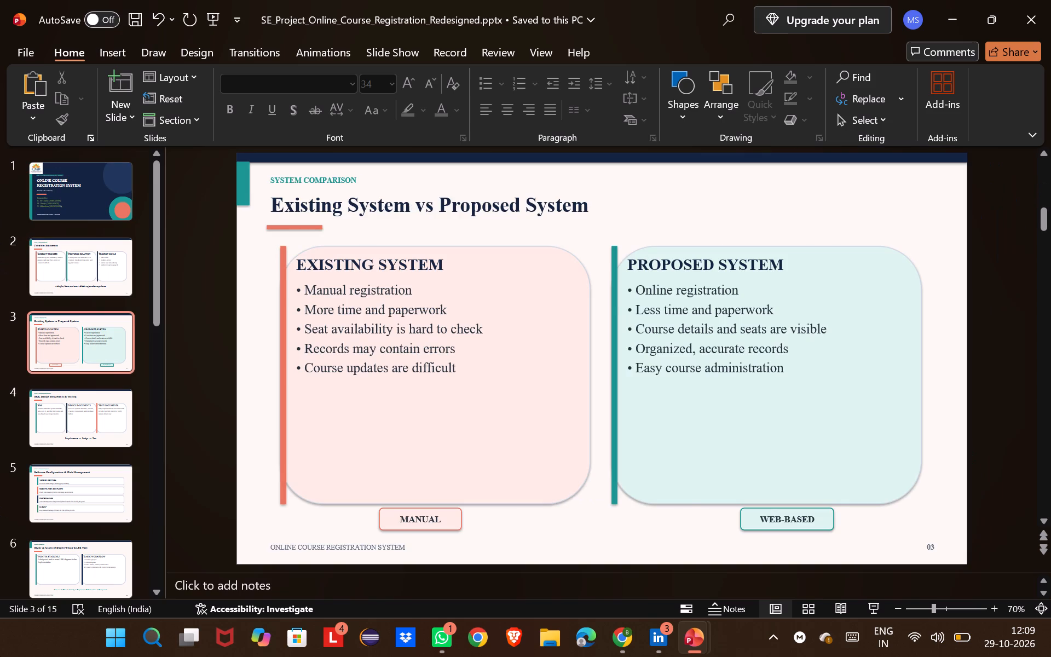
key(Down)
key(Down)
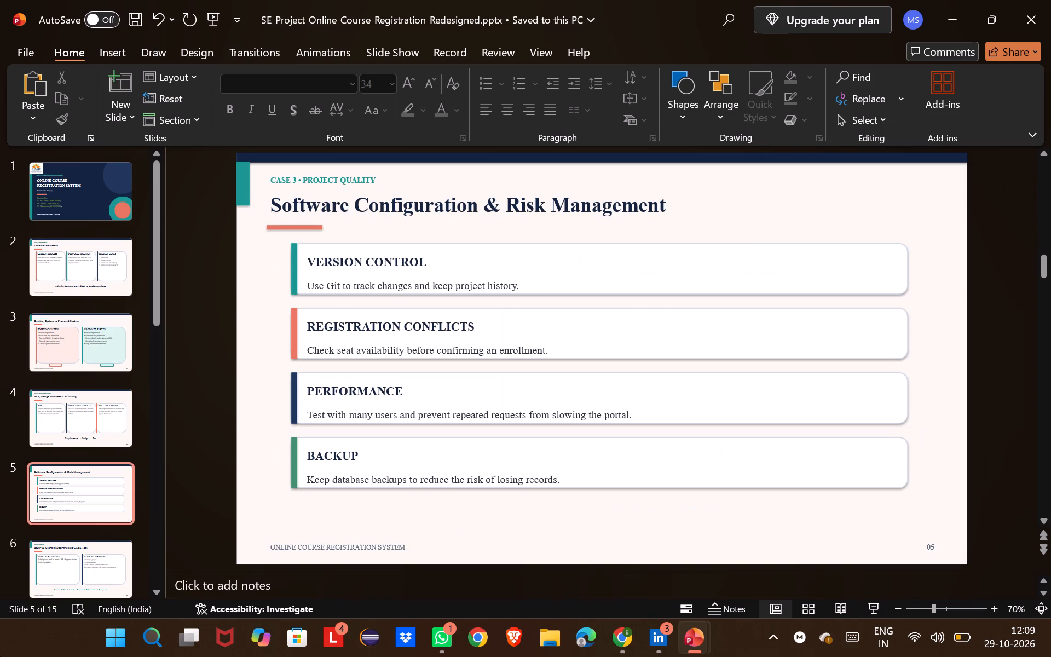
key(Down)
key(Down)
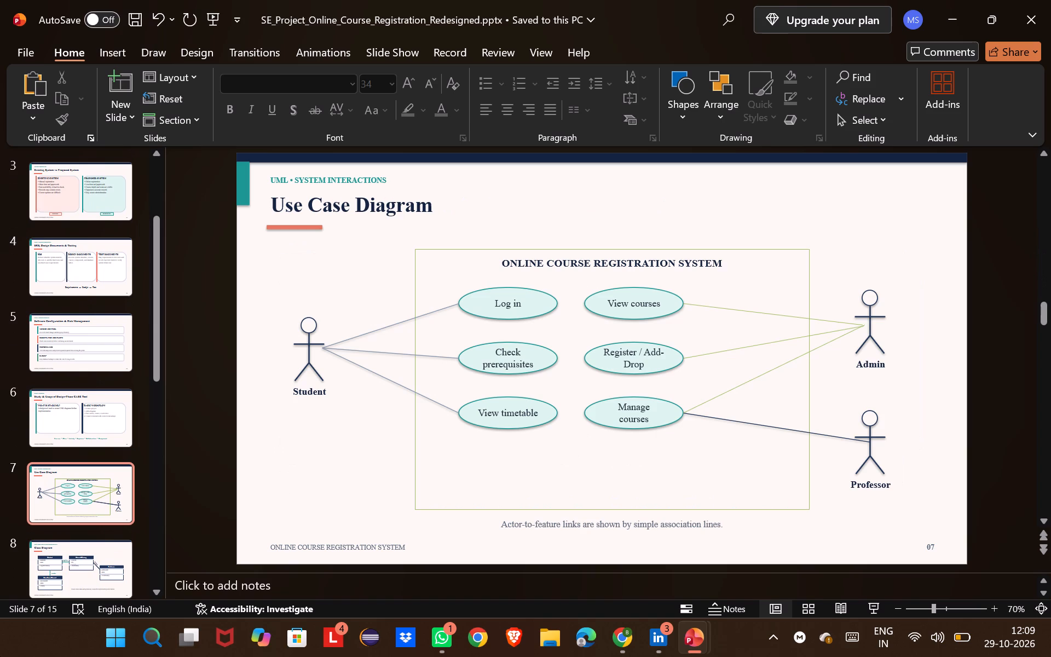
key(Down)
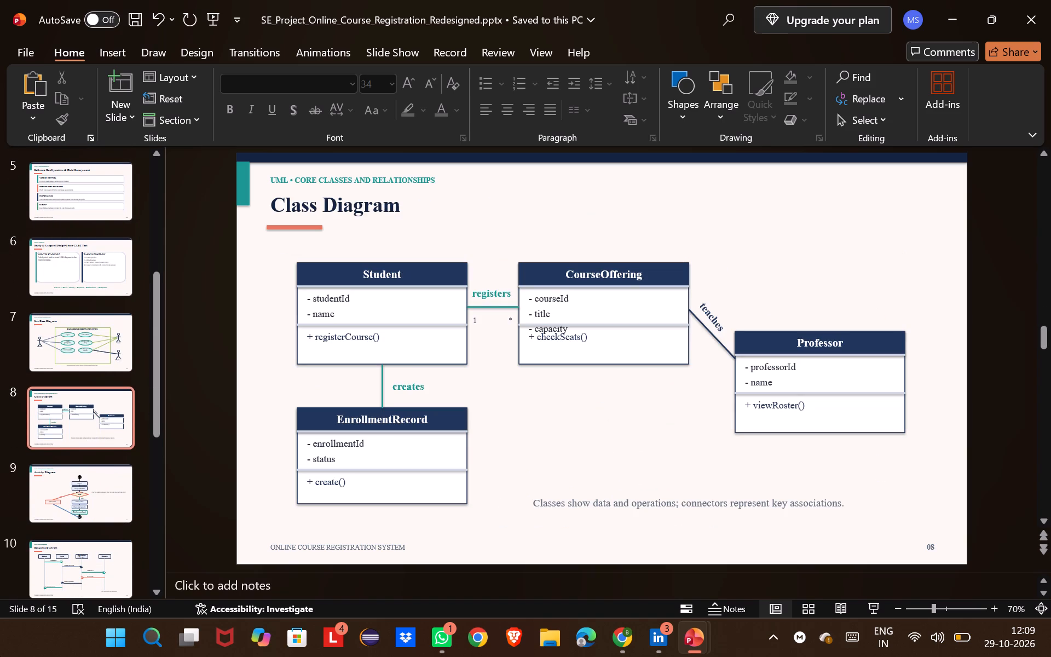
key(Down)
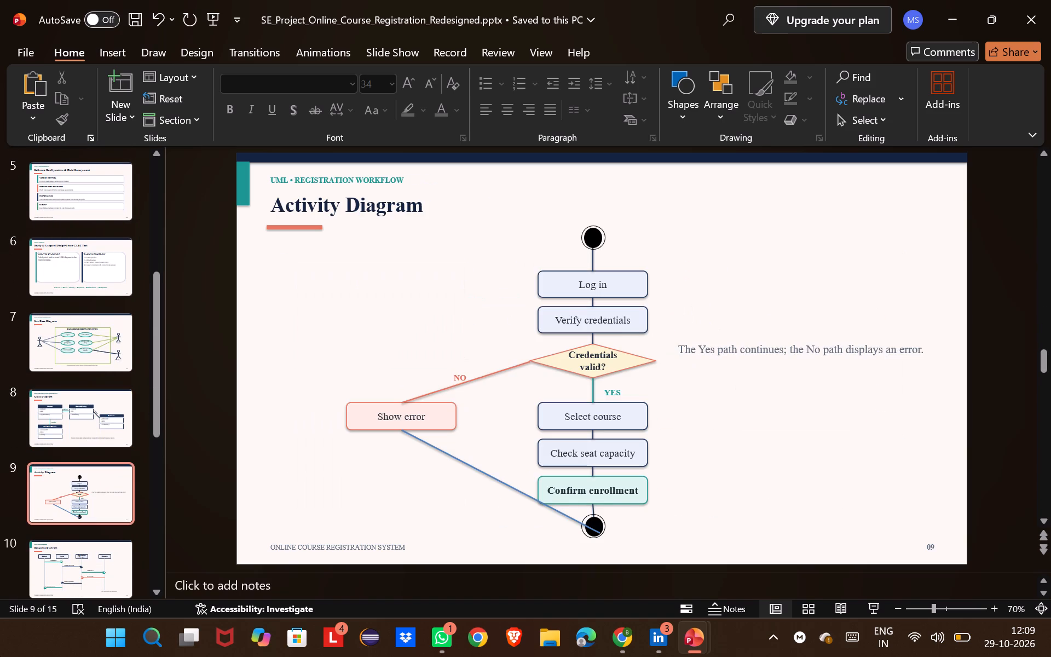
key(Up)
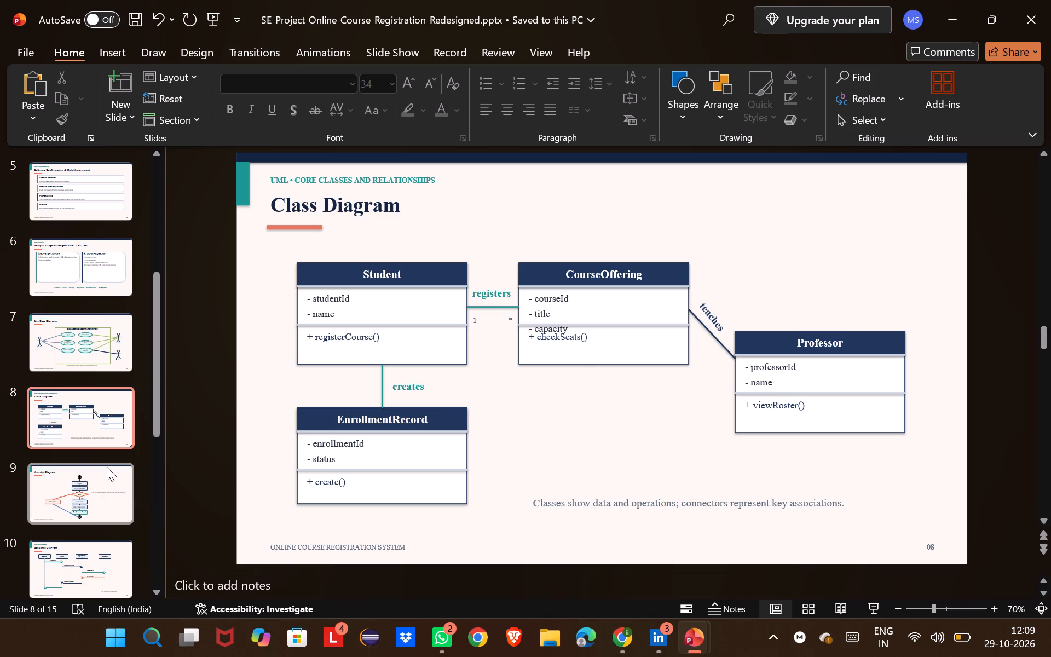
key(Down)
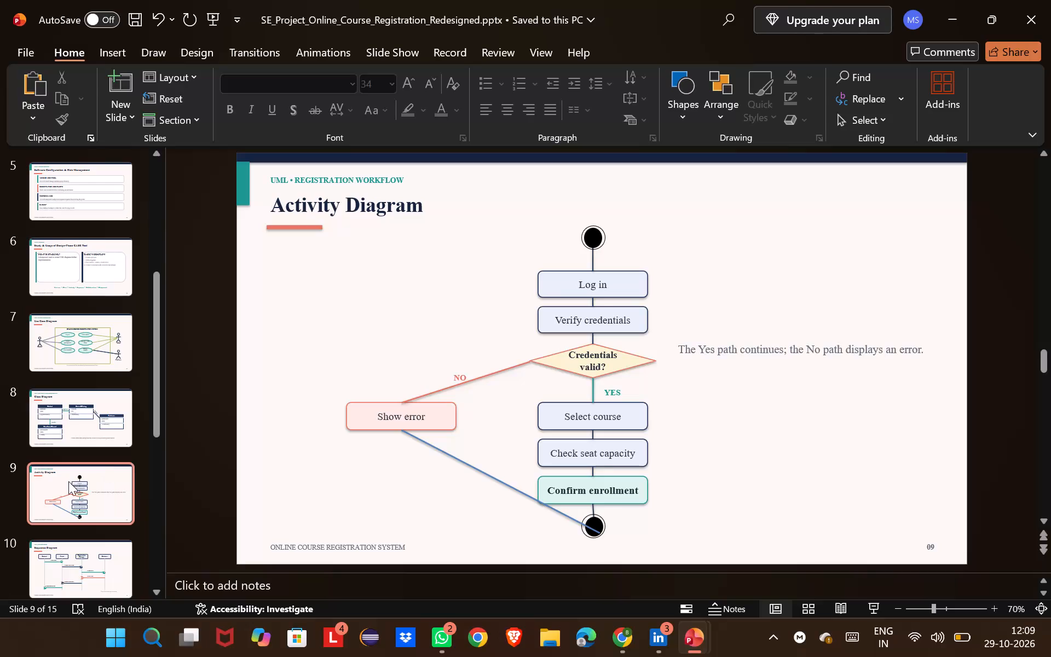
Delete the outer ring around the start node above "Log in" on the Activity Diagram slide.
click(602, 232)
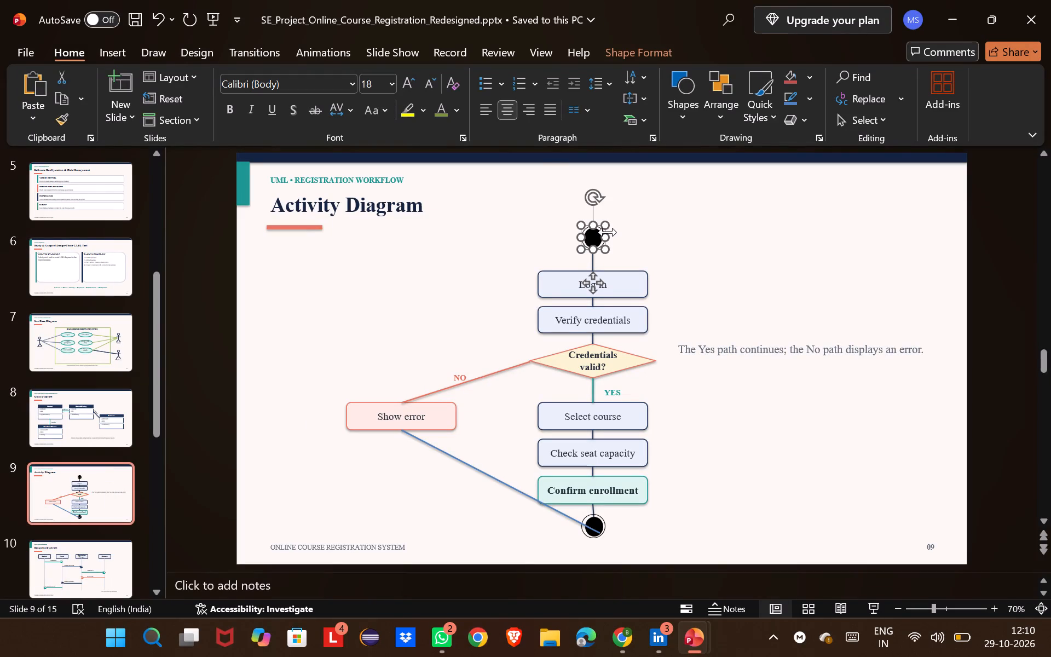
key(BackSpace)
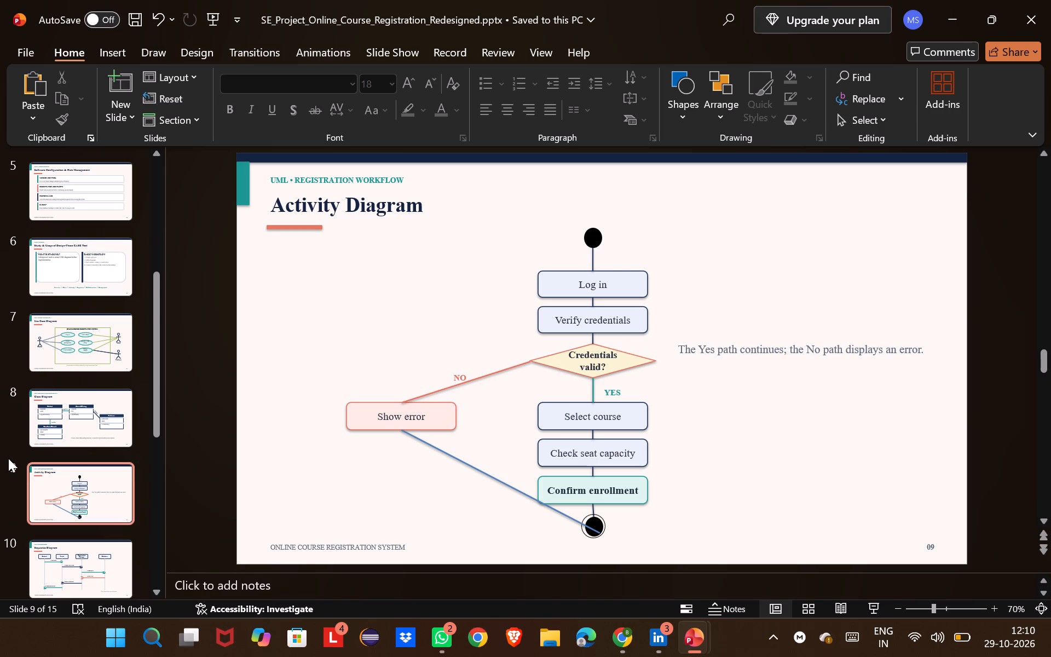
Review the slides from Sequence Diagram to the conclusion, rechecking the testing tables and the component and collaboration diagrams.
key(Down)
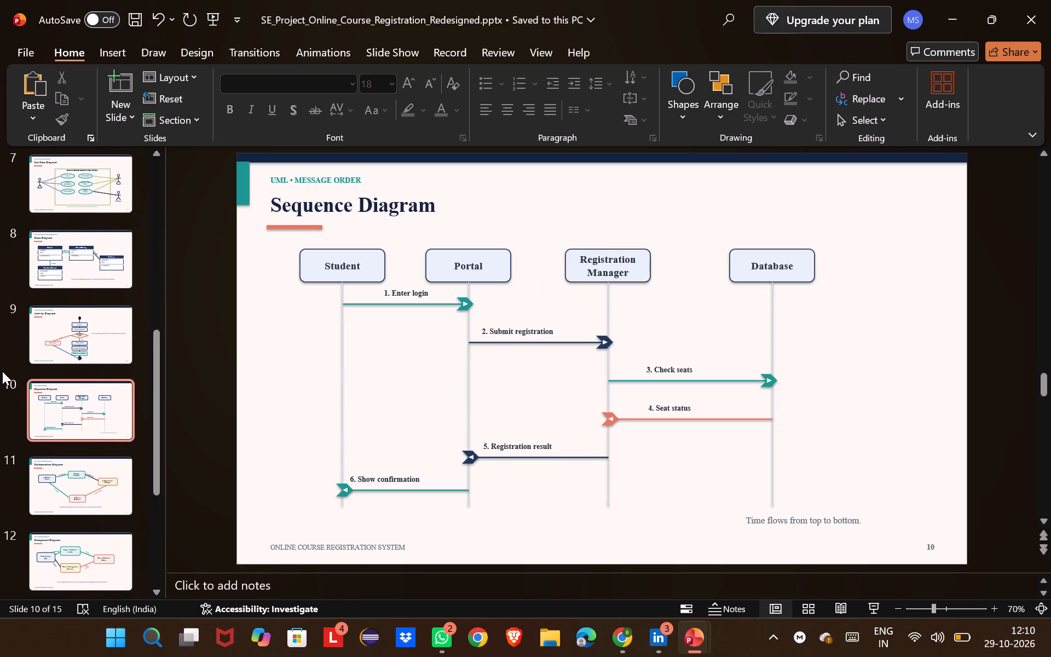
key(Down)
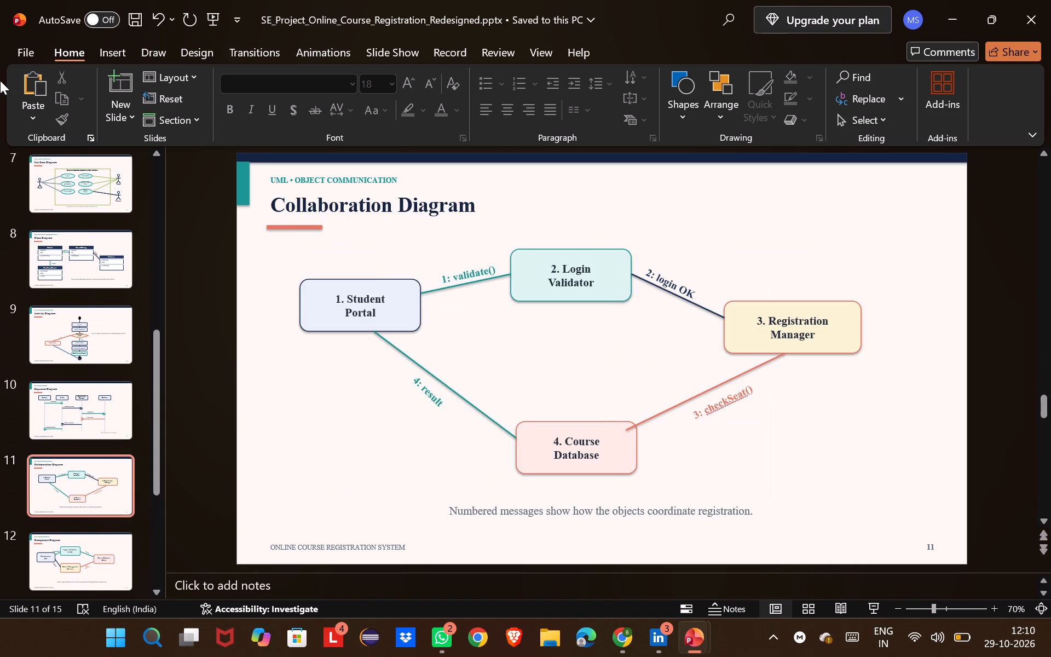
key(Down)
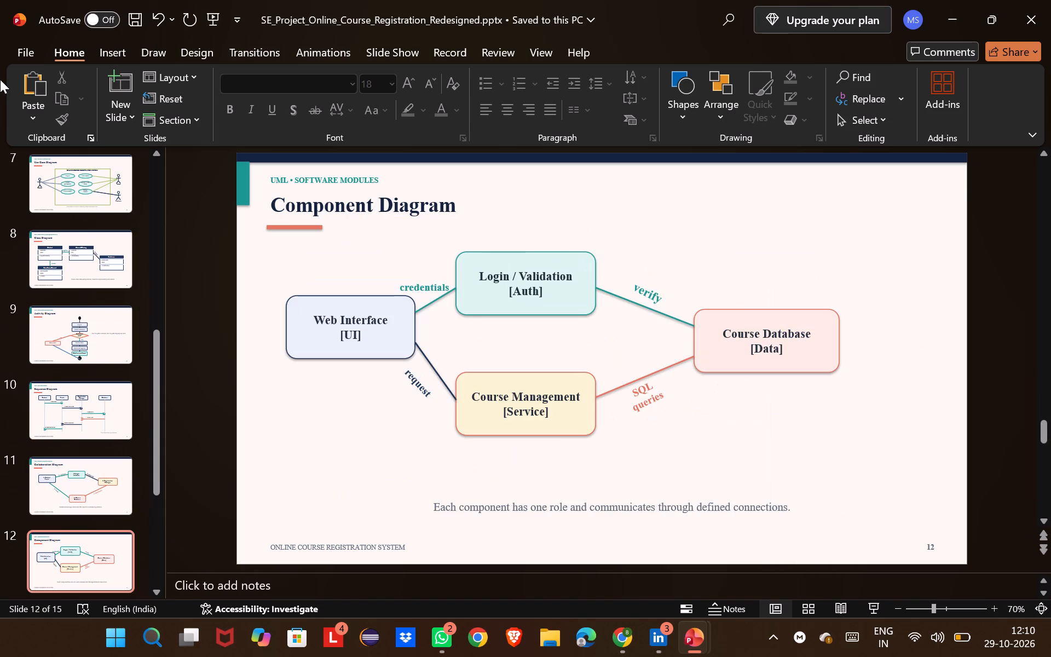
key(Down)
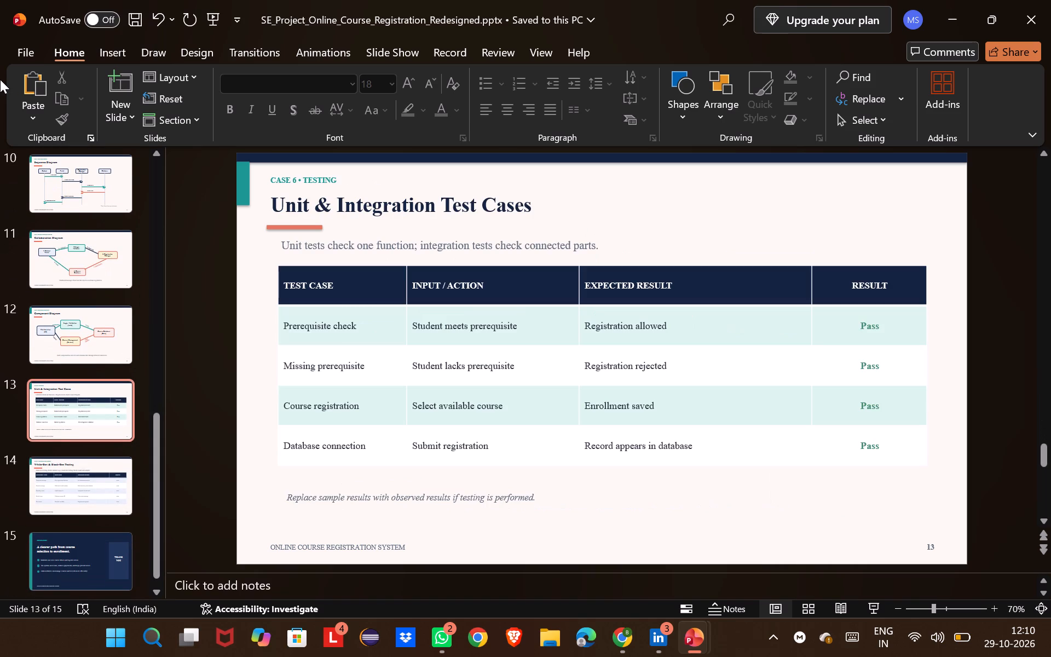
key(Down)
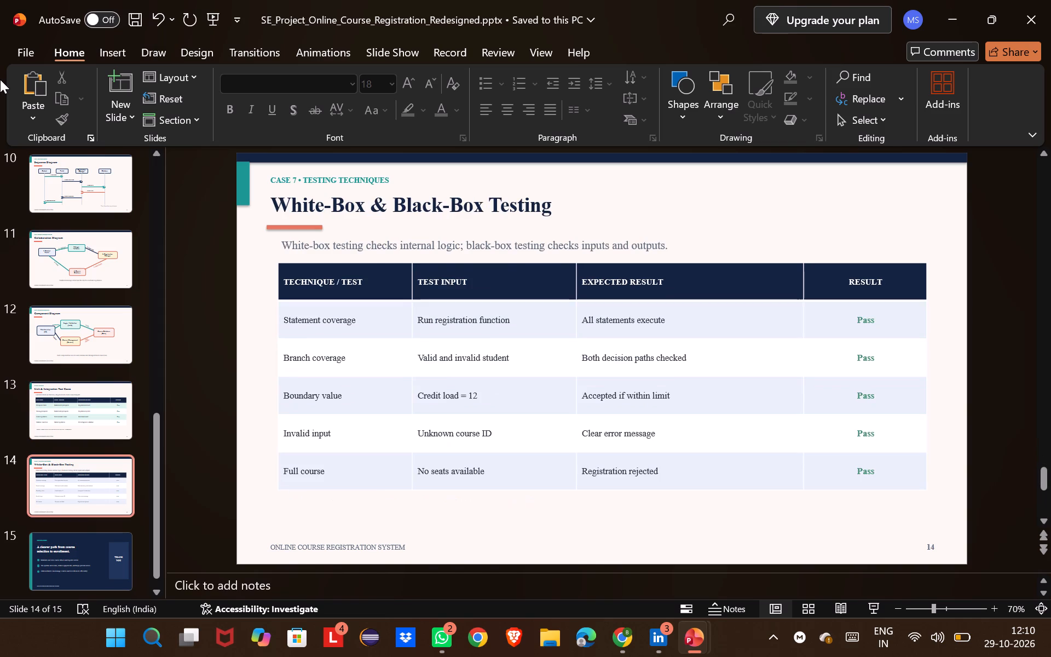
key(Down)
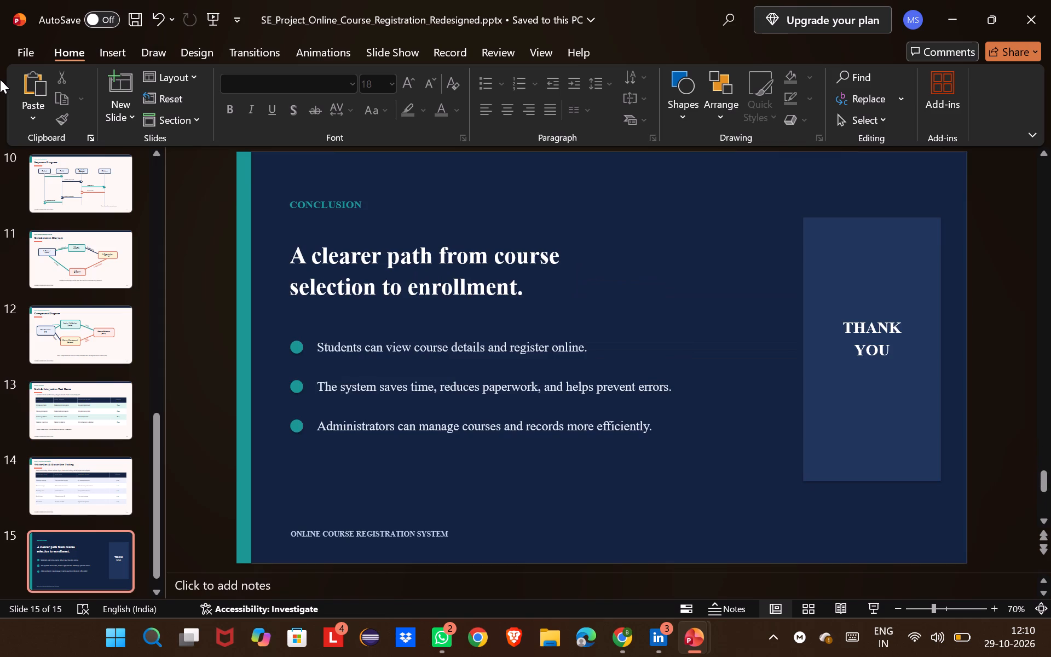
key(Up)
key(Up)
key(Up)
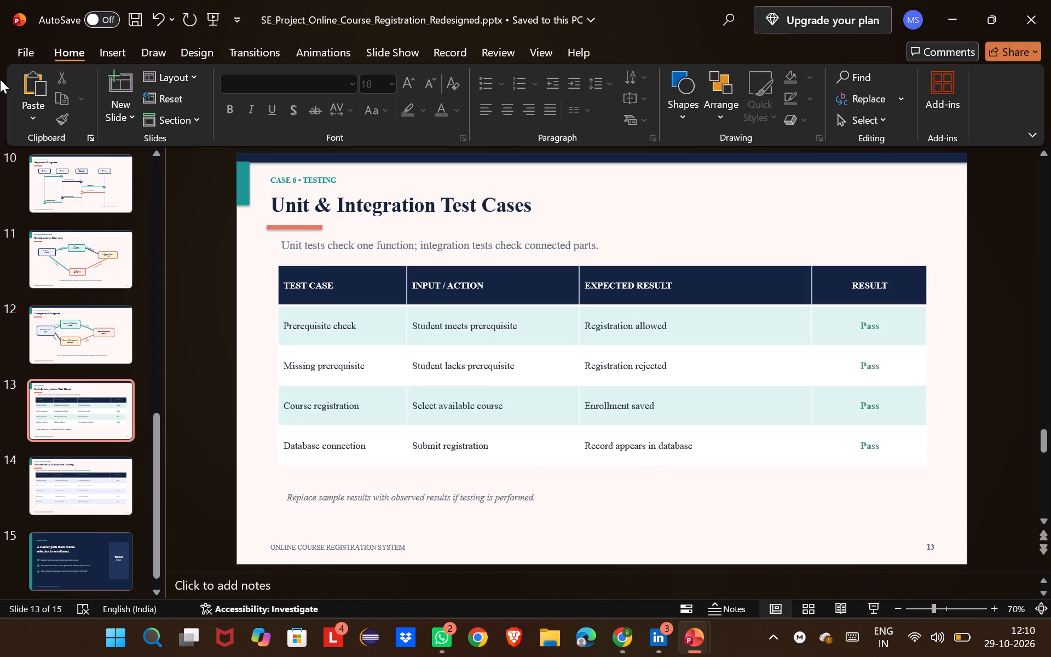
key(Down)
key(Down)
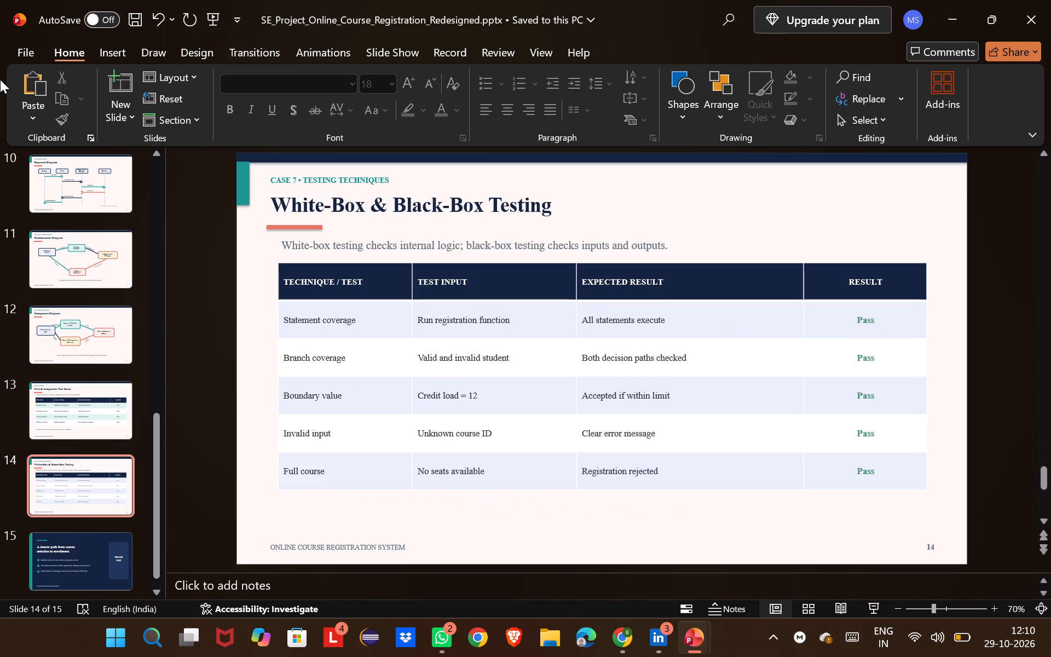
key(Up)
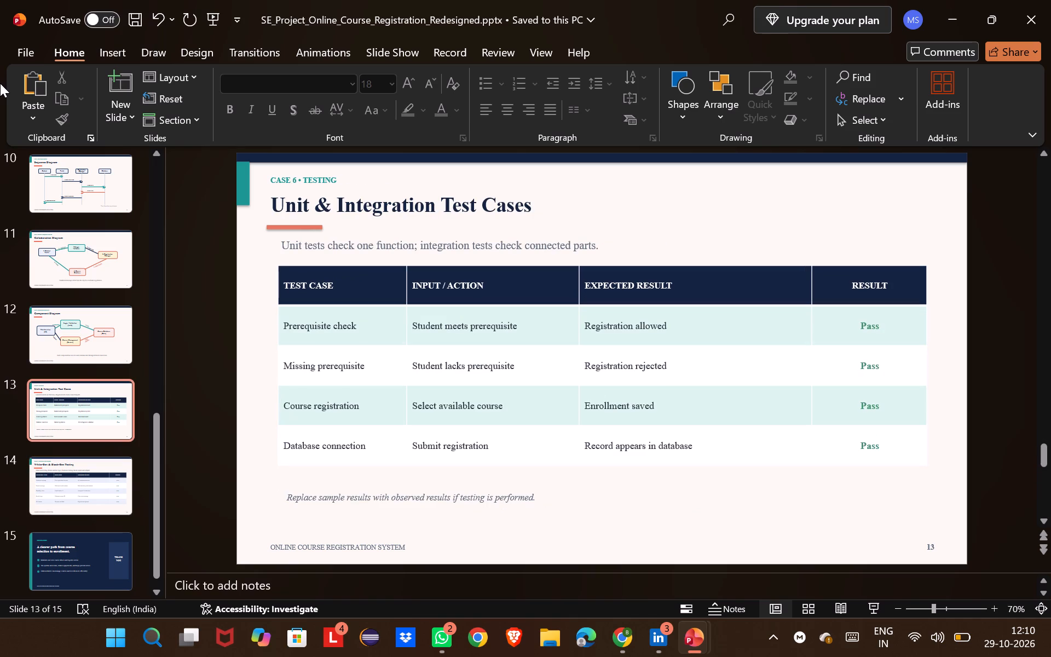
key(Up)
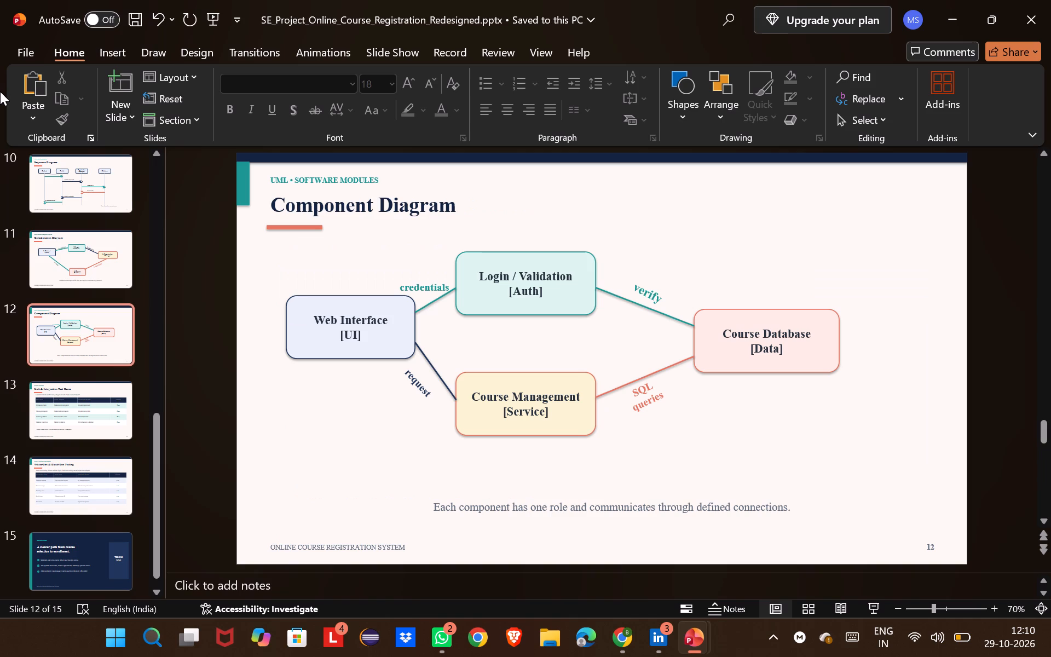
key(Up)
key(Up)
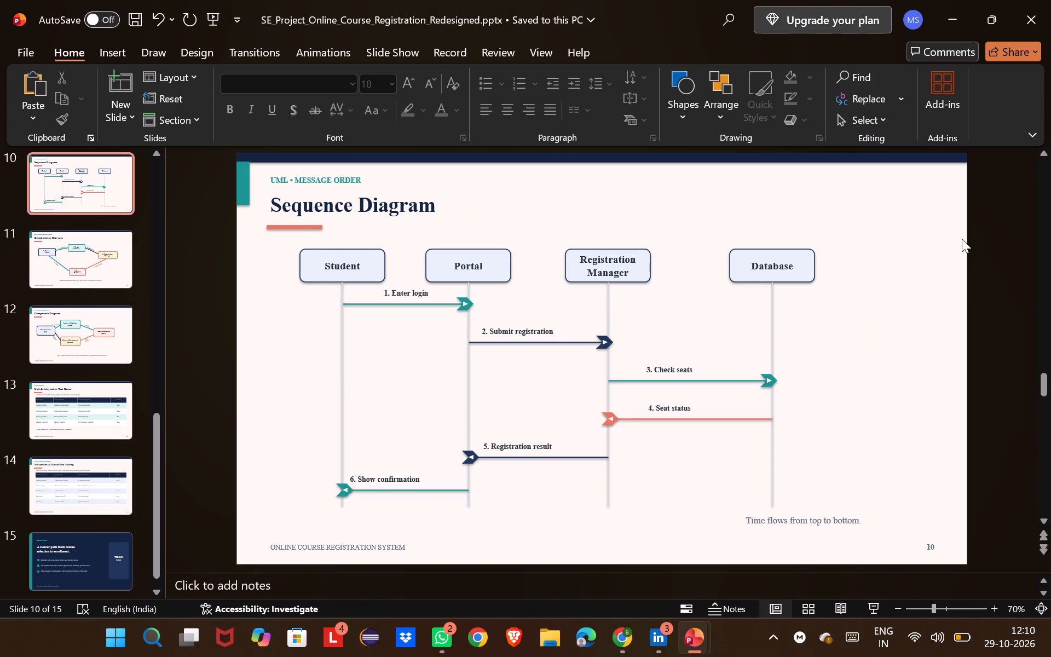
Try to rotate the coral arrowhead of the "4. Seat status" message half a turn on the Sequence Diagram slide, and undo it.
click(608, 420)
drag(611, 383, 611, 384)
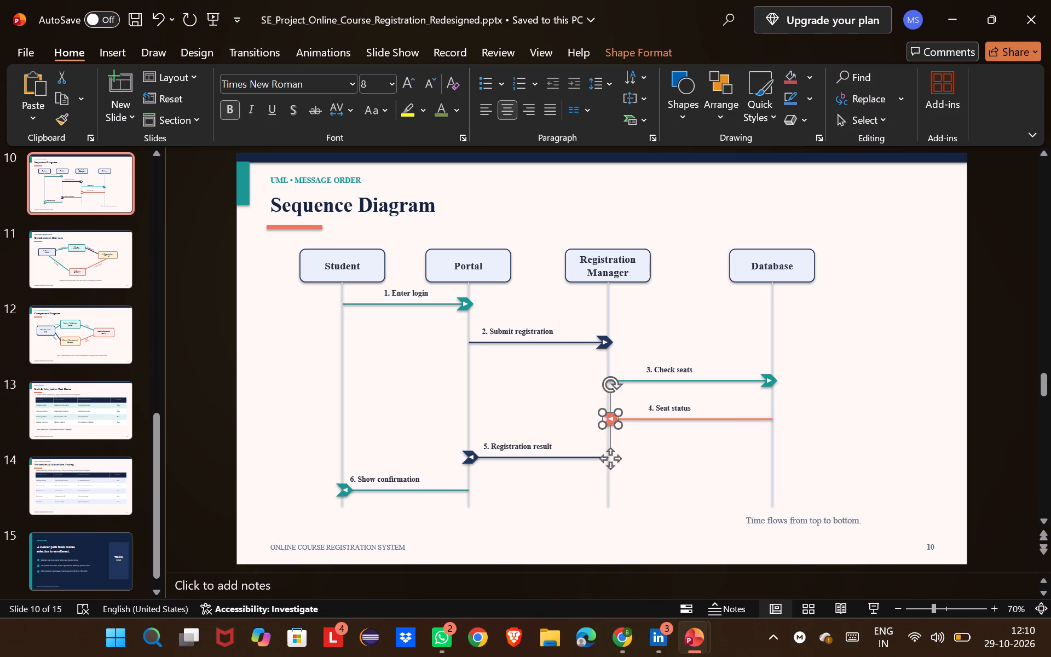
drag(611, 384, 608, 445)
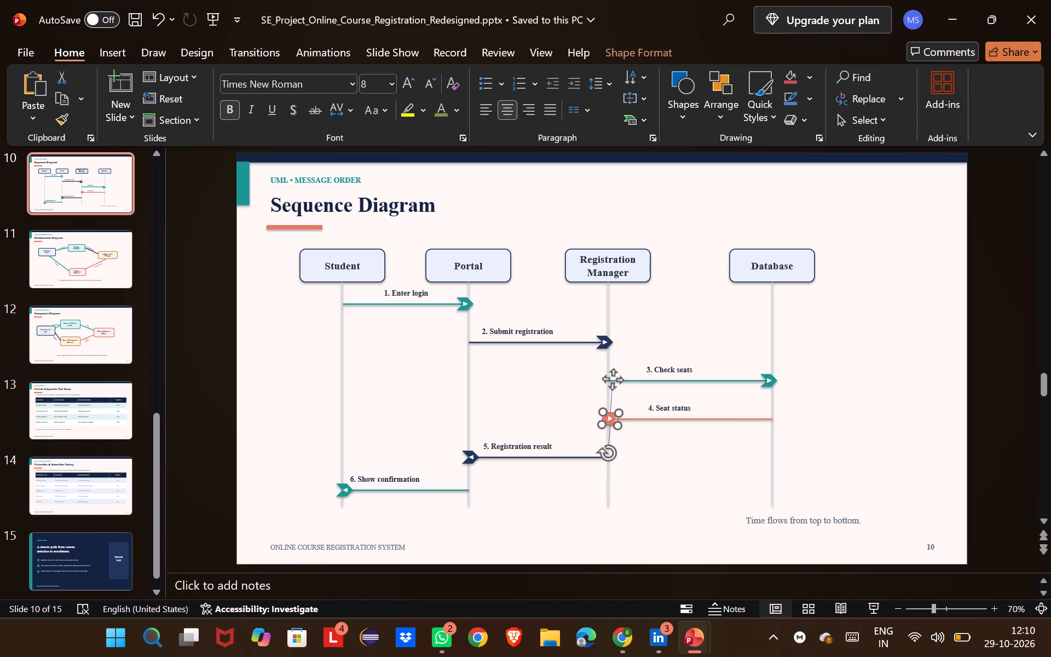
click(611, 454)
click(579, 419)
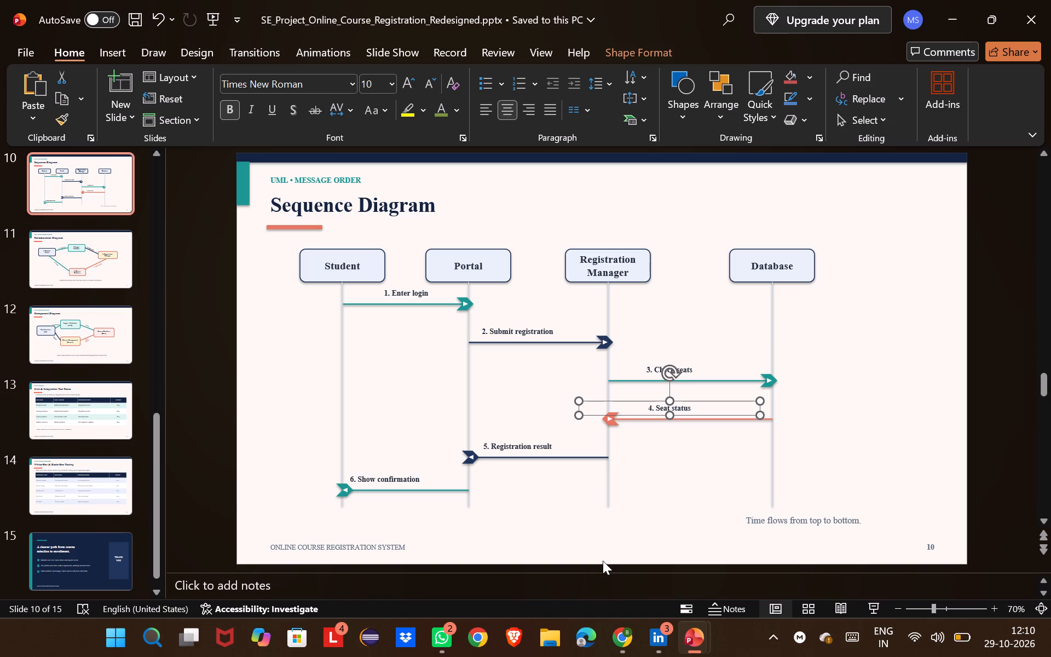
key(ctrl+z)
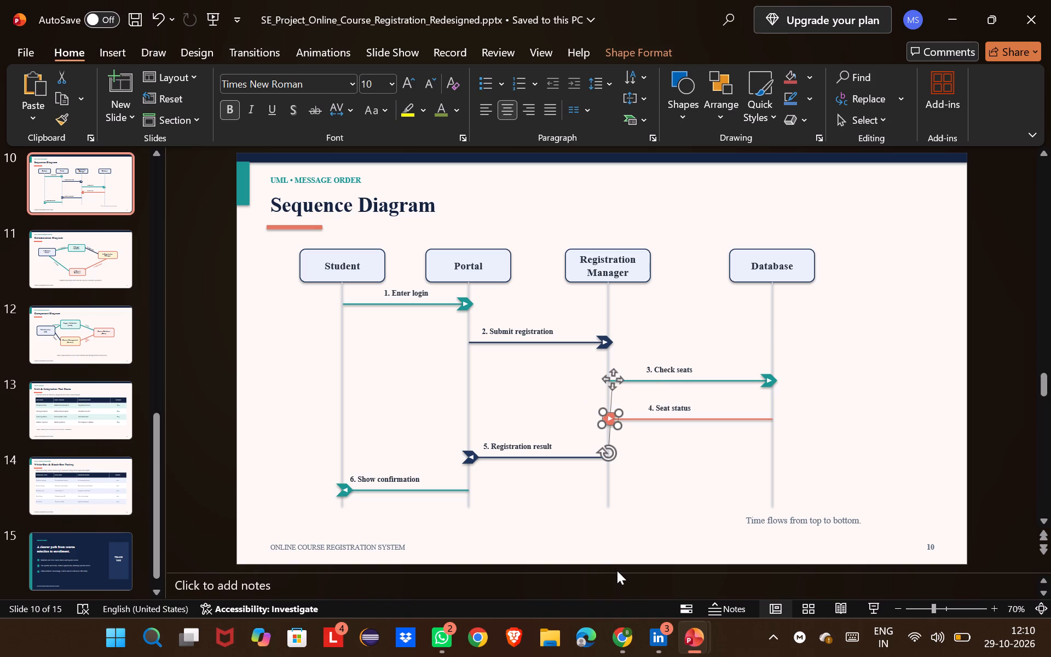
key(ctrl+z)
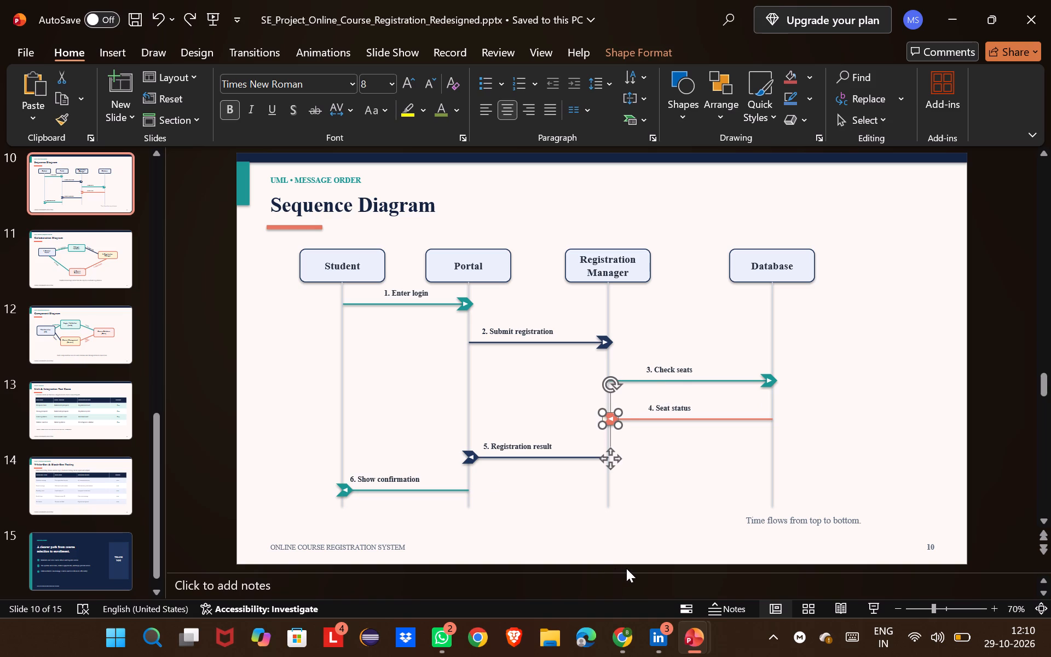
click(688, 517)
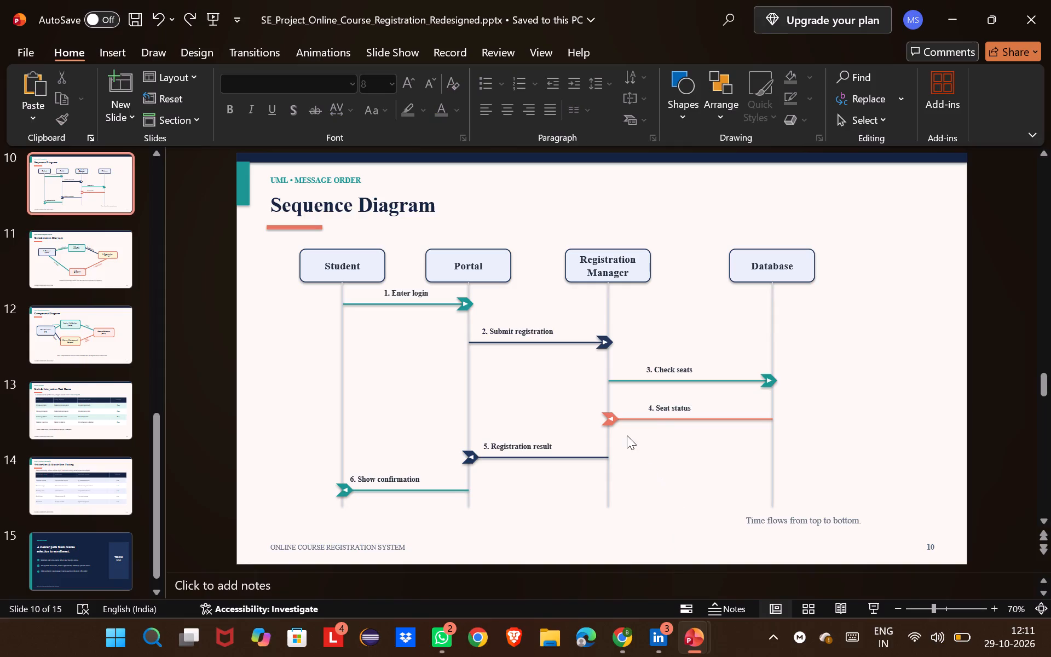
Save a copy of the presentation in the Downloads folder under a file name beginning SE_PROJECT_PPTF.
click(21, 50)
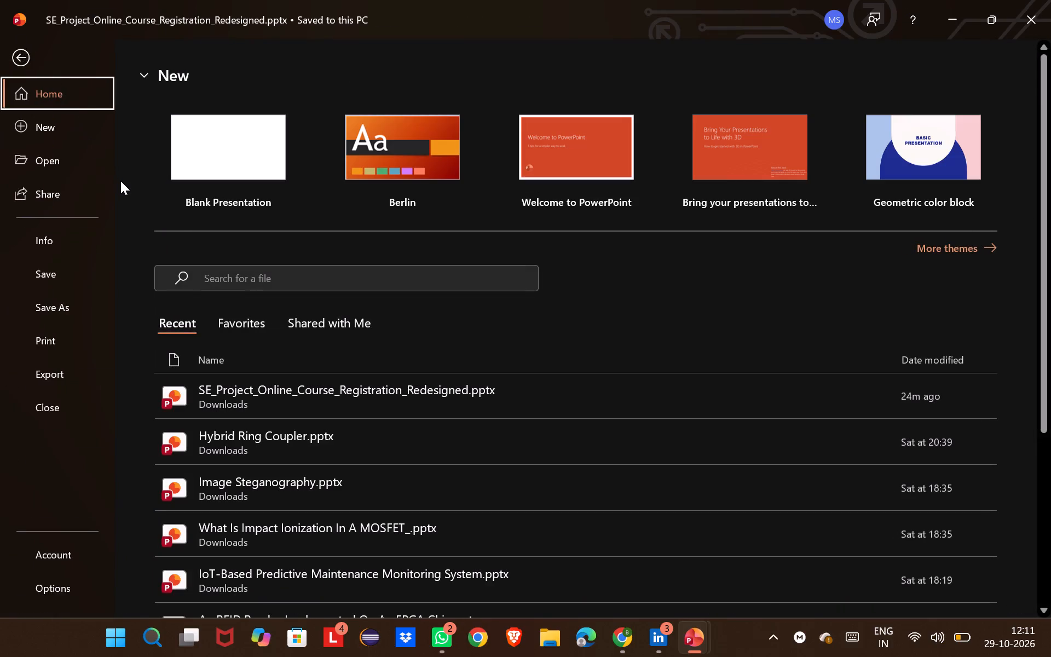
click(66, 302)
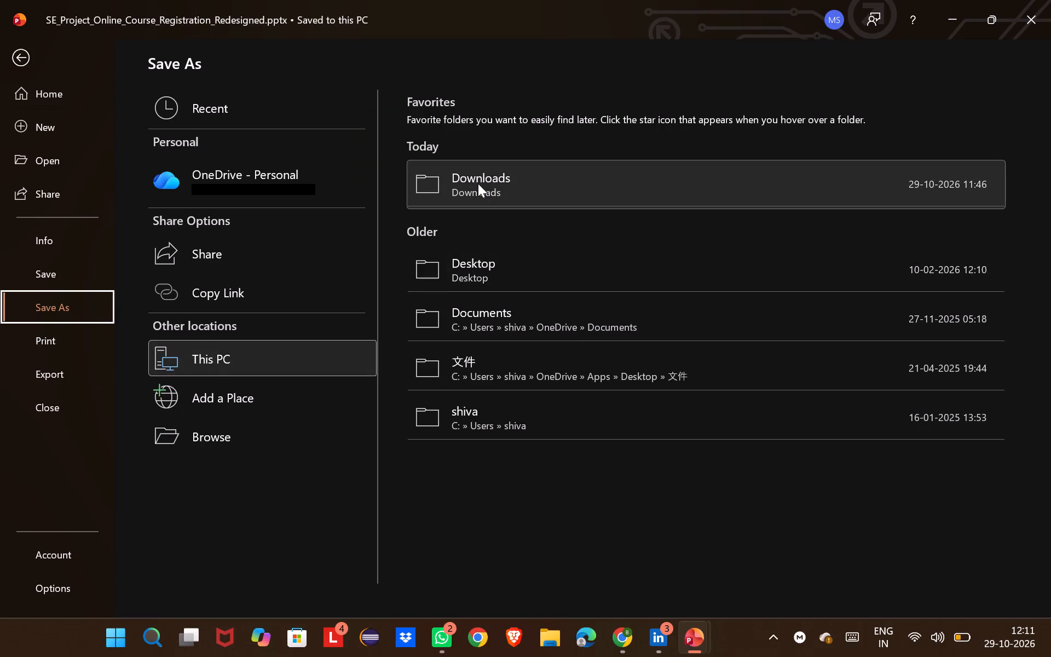
click(478, 183)
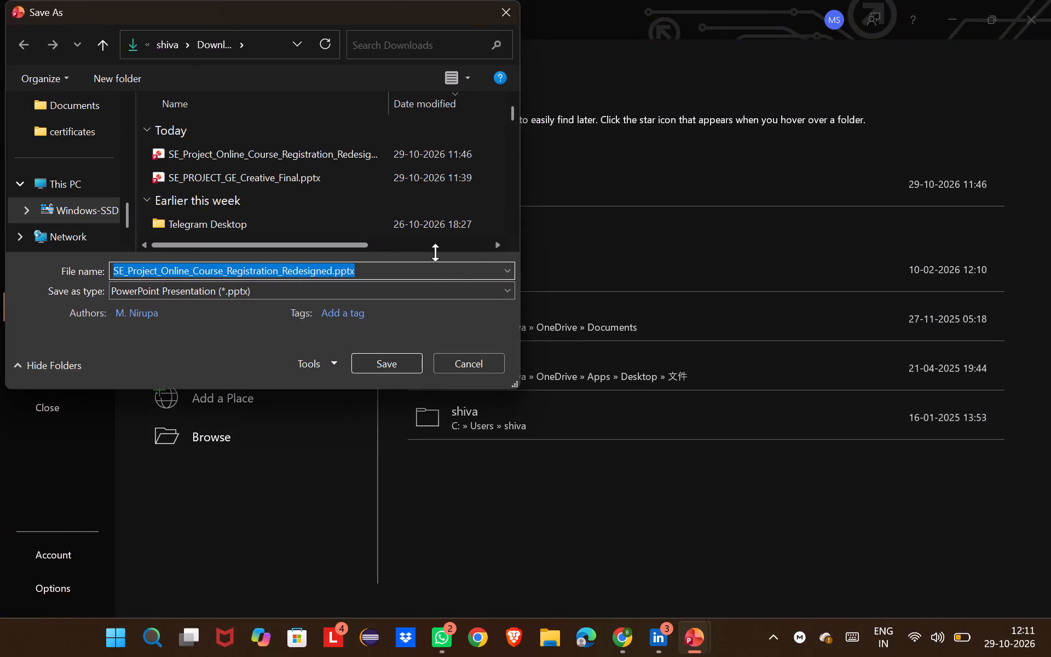
key(BackSpace)
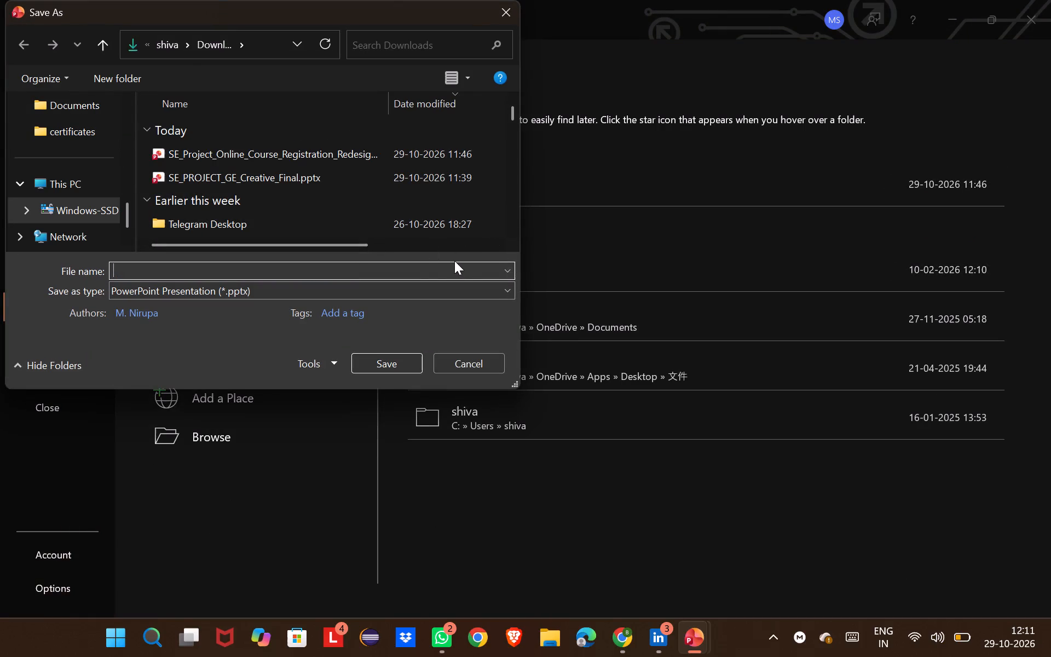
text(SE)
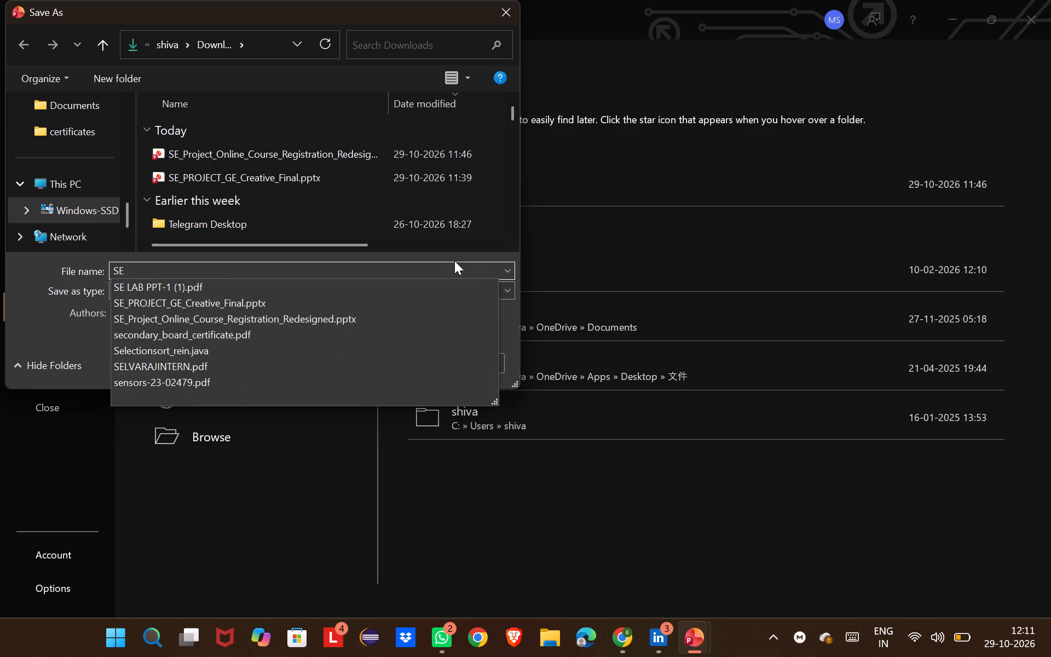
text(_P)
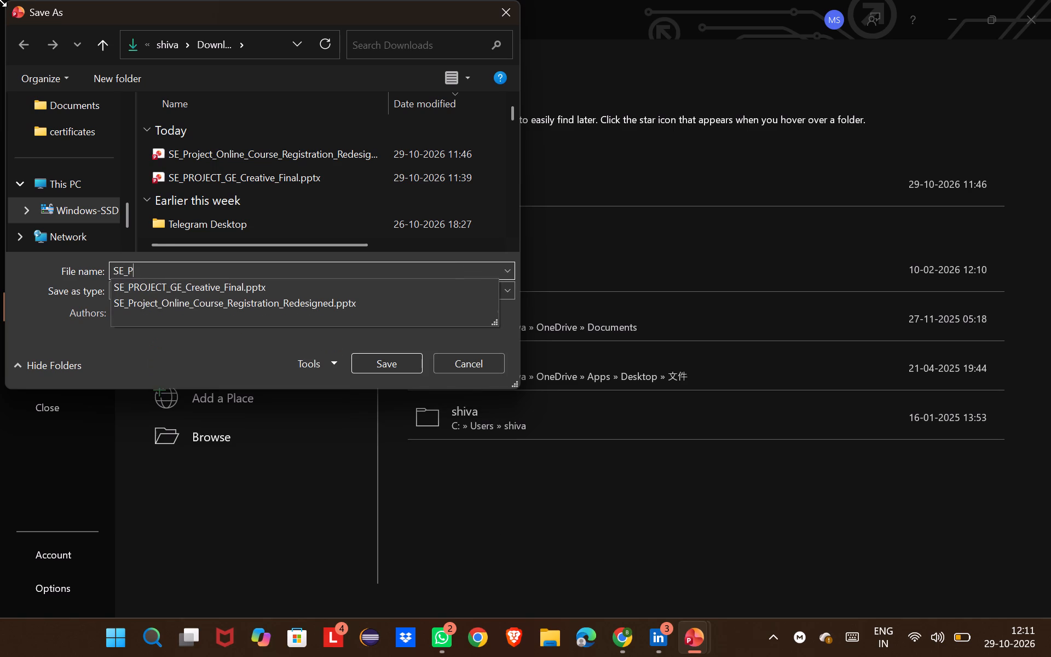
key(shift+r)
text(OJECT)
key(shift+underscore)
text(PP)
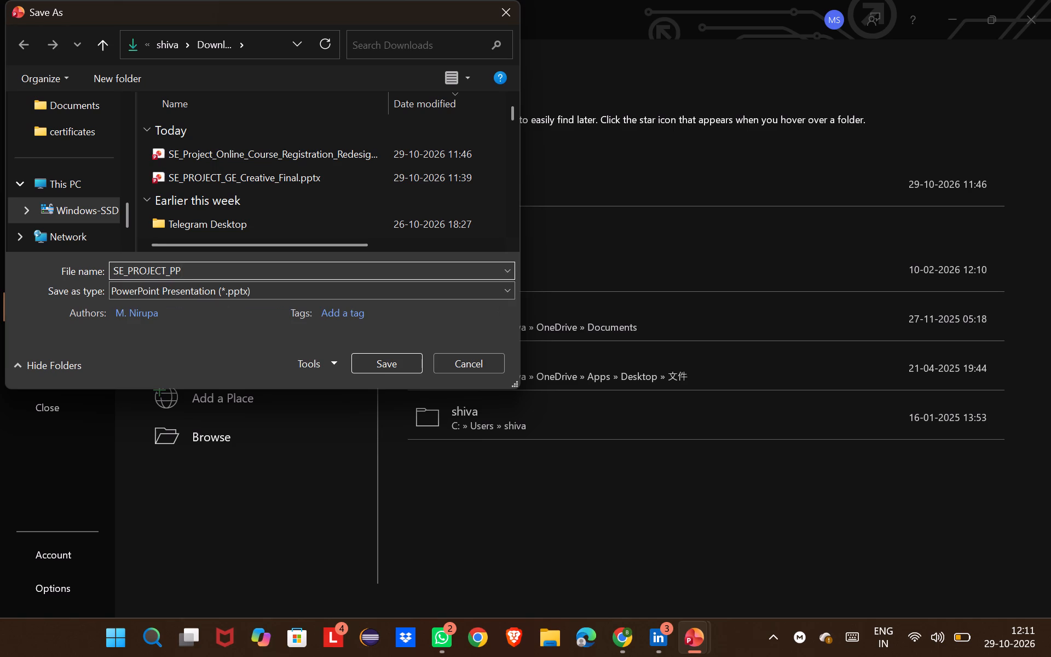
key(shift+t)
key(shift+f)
Name the presentation copy SE_PROJECT_f and save it as a PowerPoint presentation in the Downloads folder.
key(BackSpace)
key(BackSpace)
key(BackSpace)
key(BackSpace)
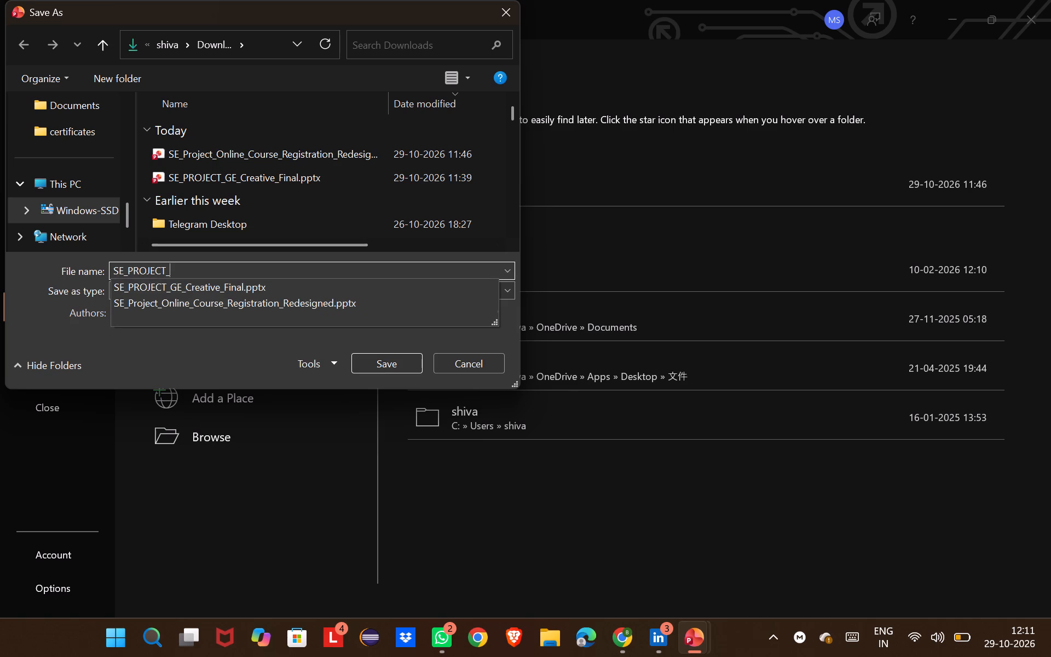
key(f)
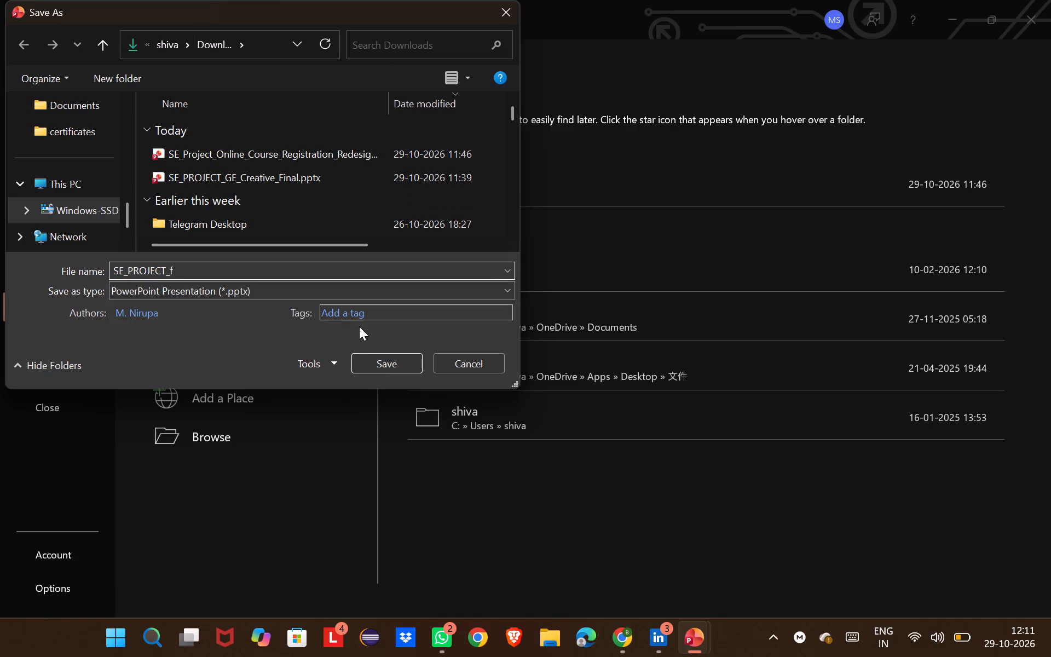